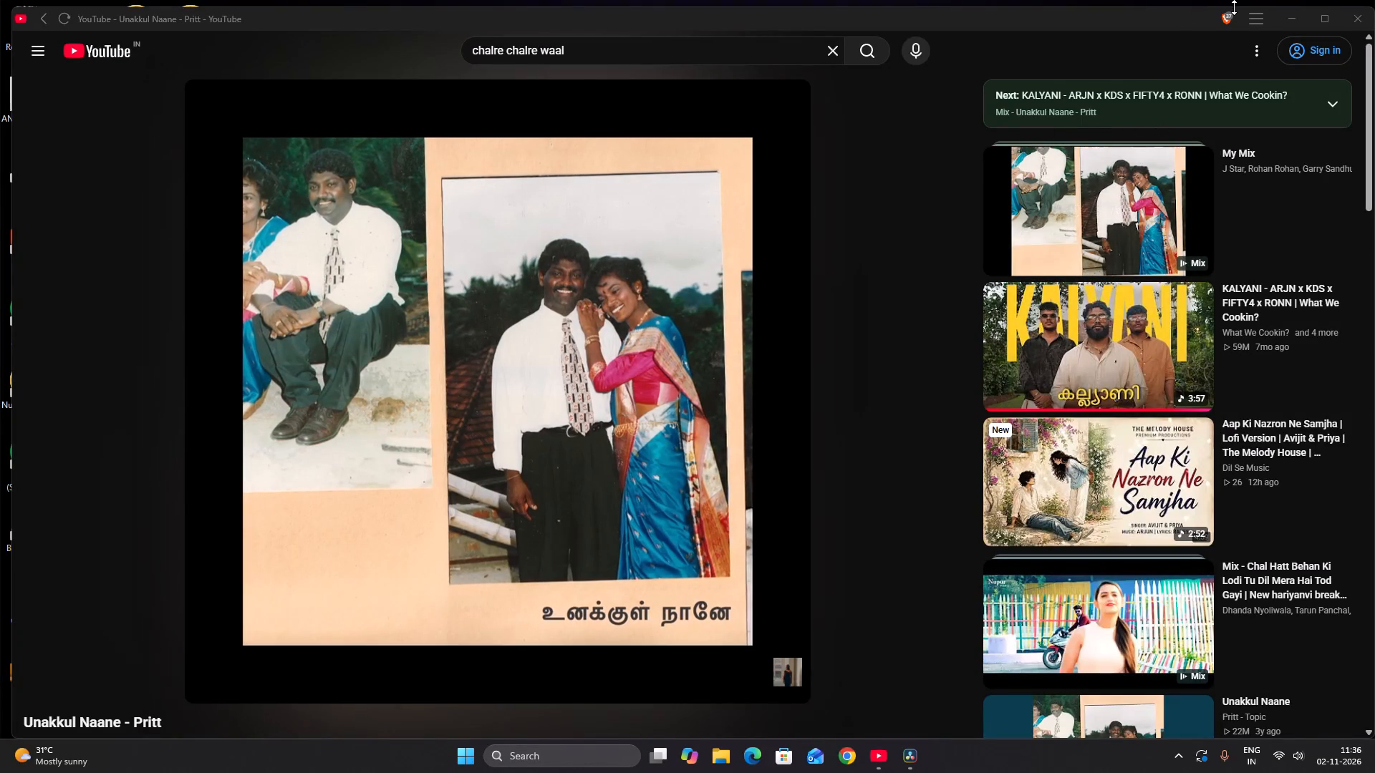
Get the video window out of the way and open the "color grading" project in DaVinci Resolve.
left_click(1300, 17)
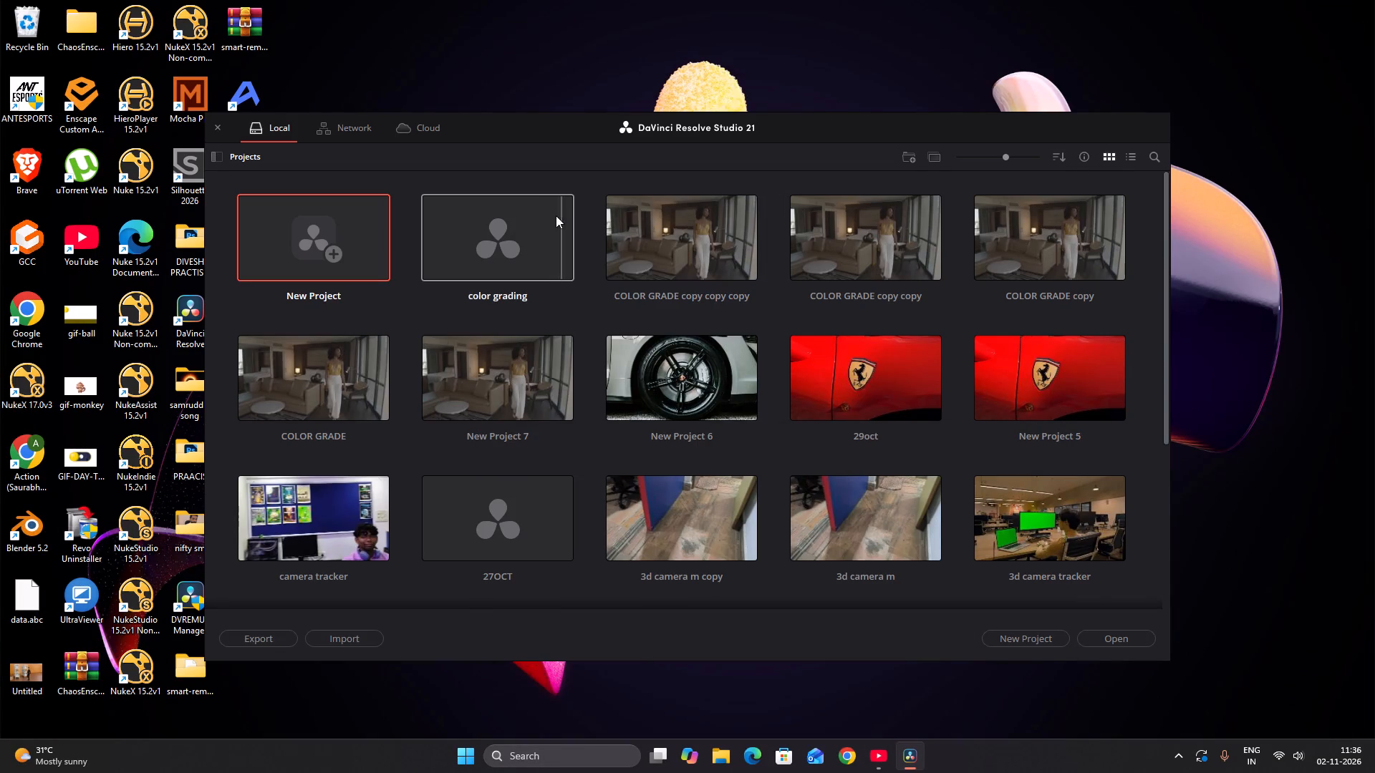
left_click(492, 222)
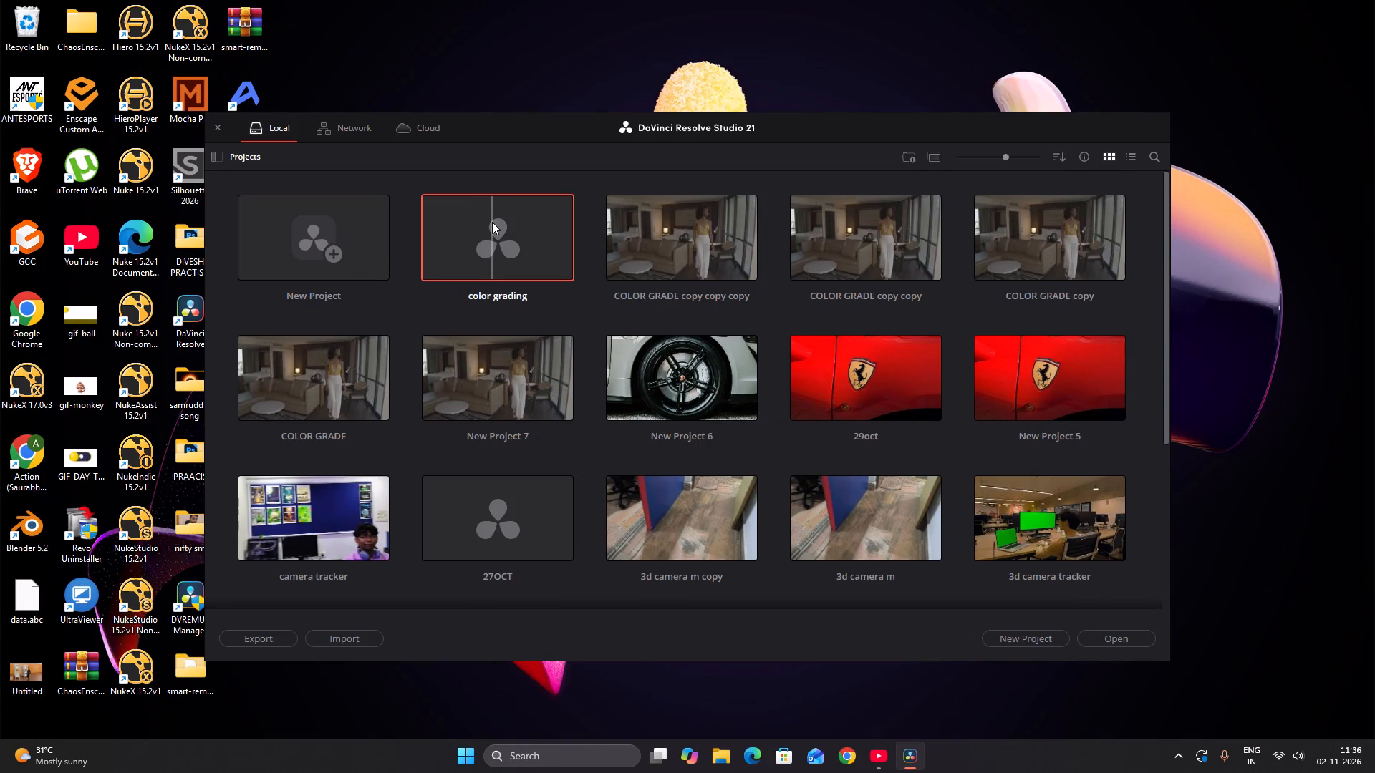
double_click(494, 222)
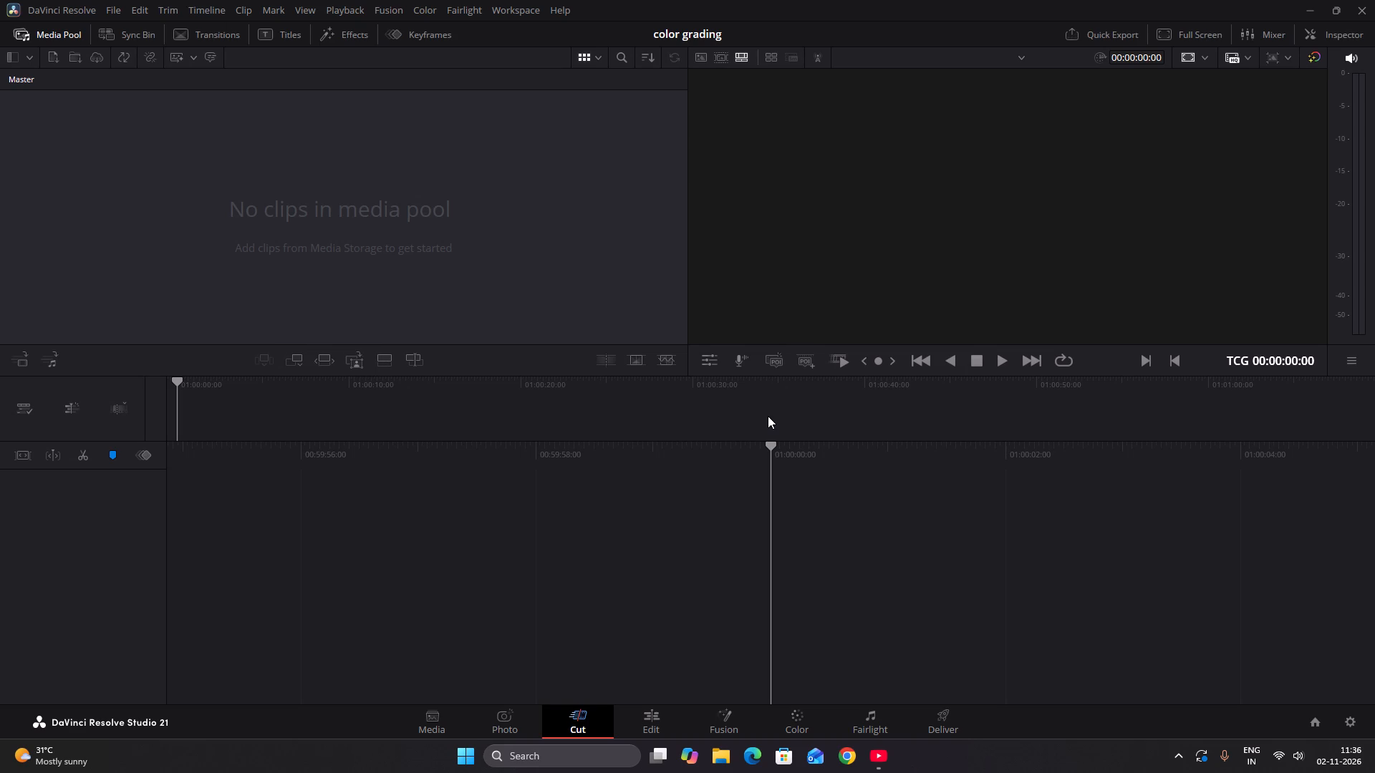
In File Explorer's Downloads folder, extract the On-the-Street-Original archive into a folder of the same name using WinRAR.
left_click(726, 752)
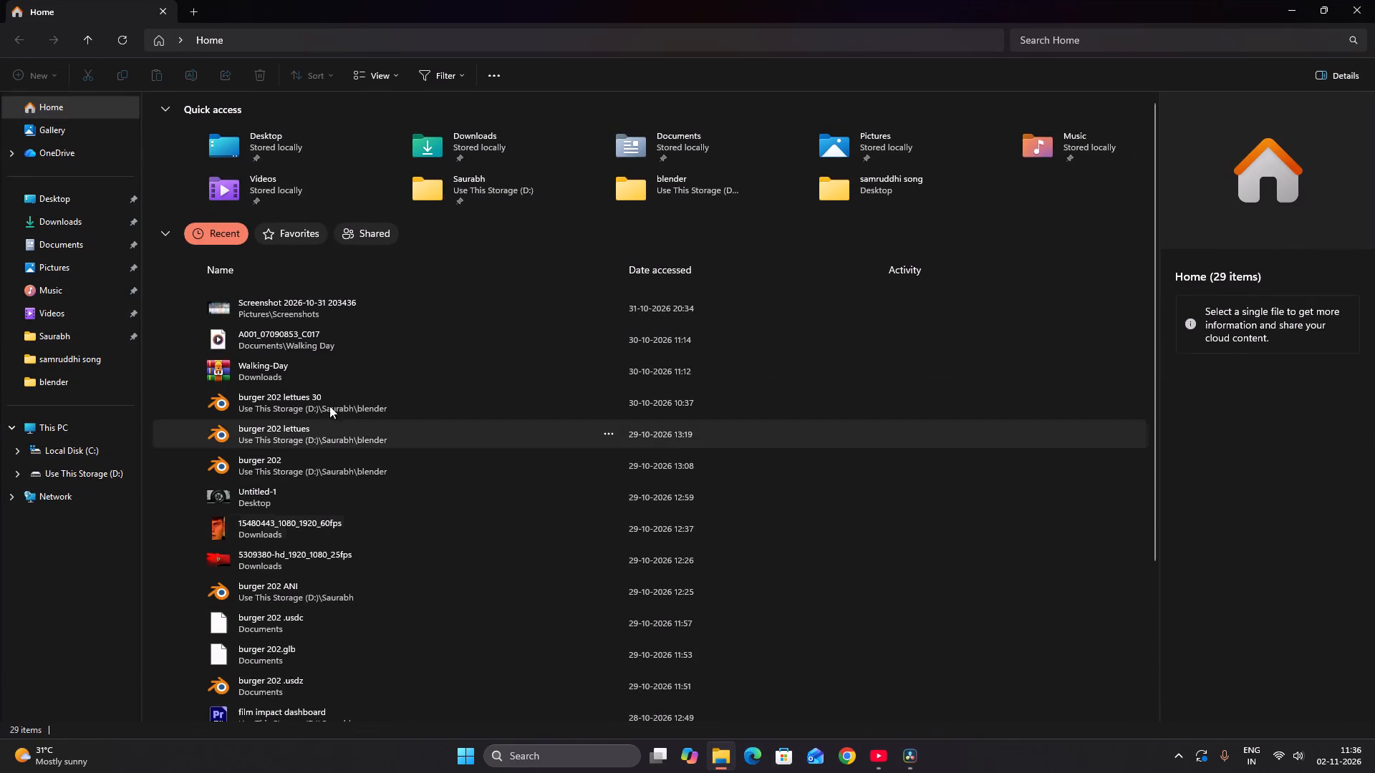
left_click(84, 230)
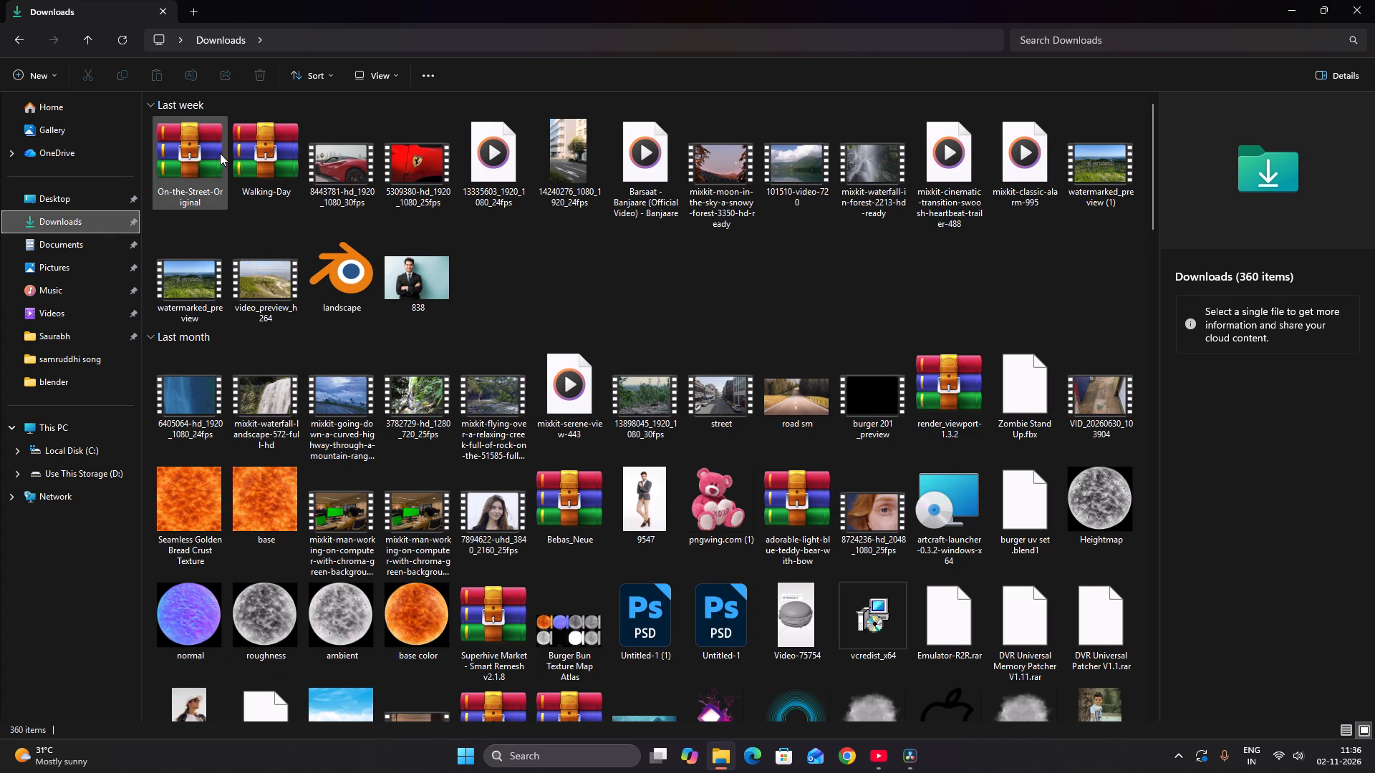
left_click(201, 156)
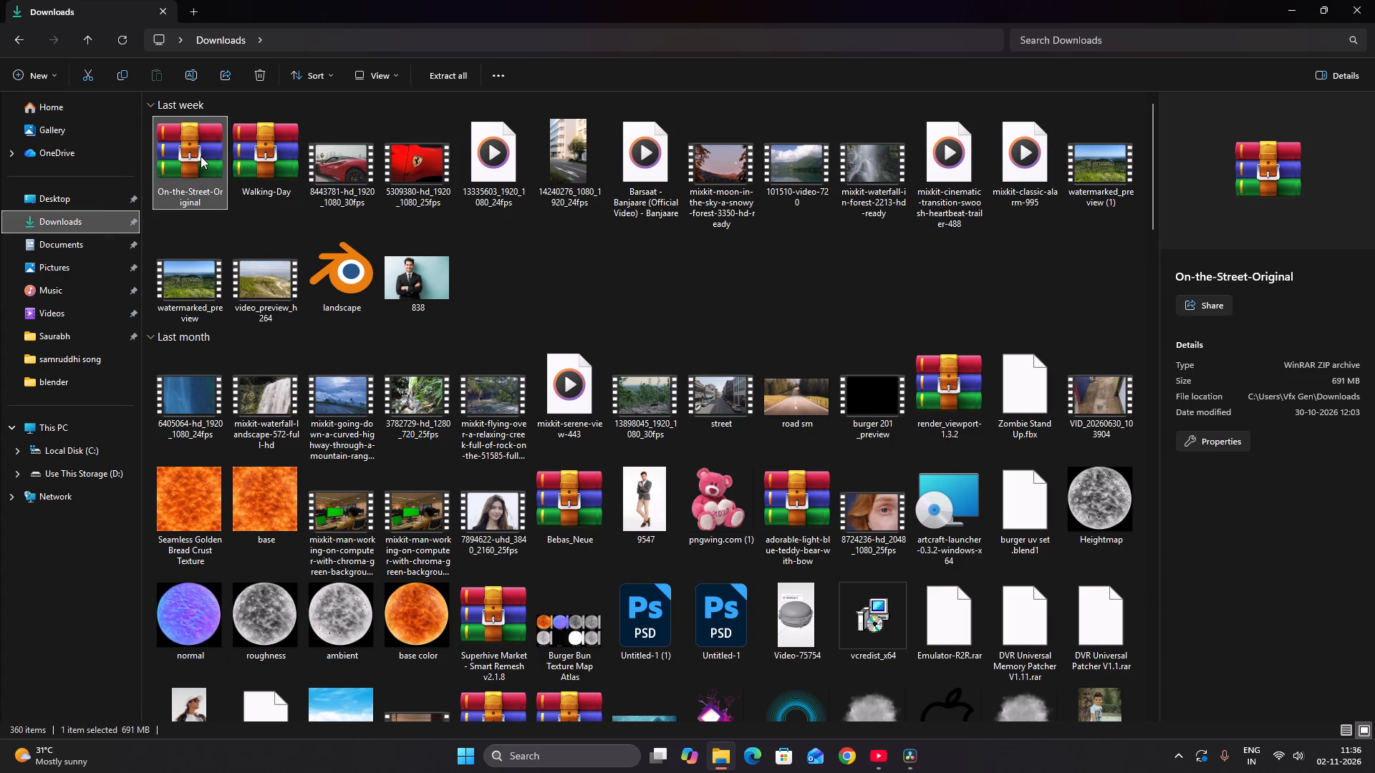
right_click(201, 155)
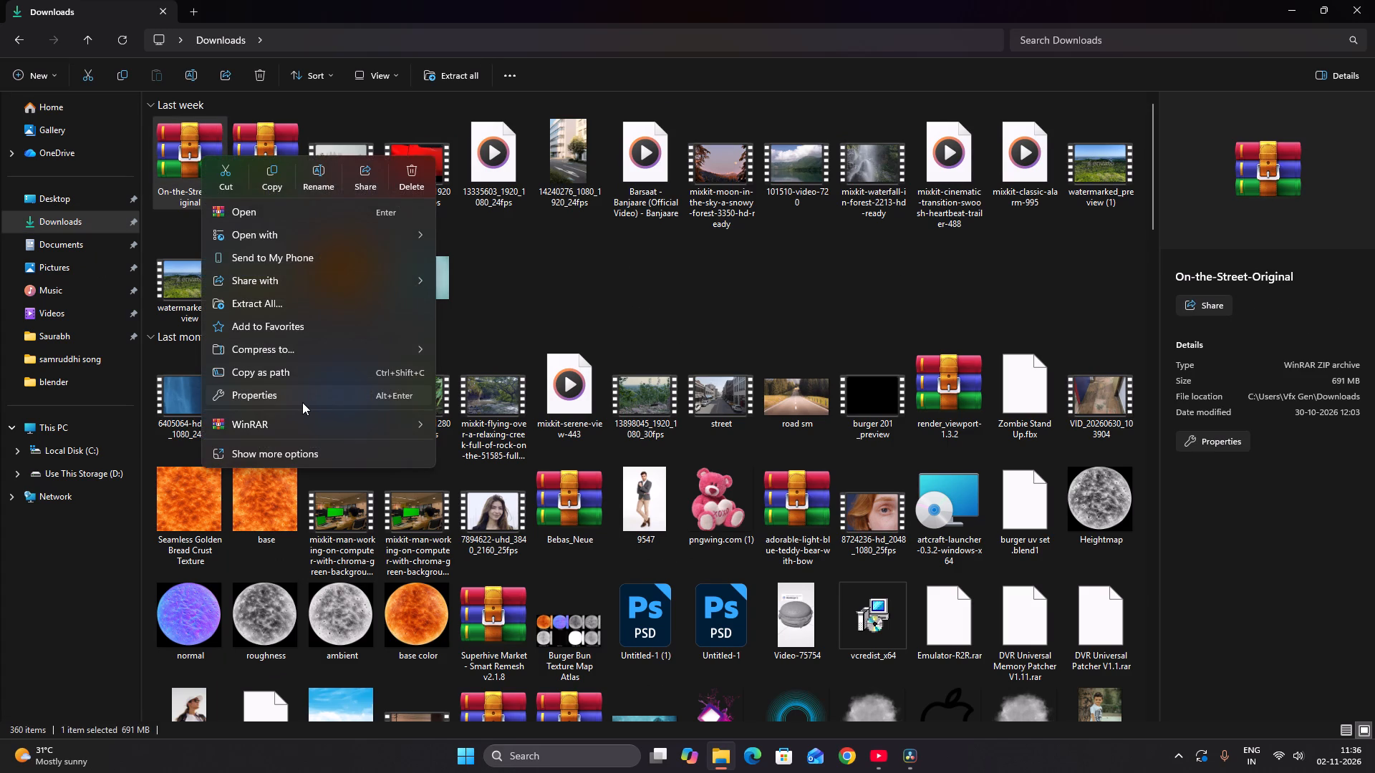
left_click(311, 426)
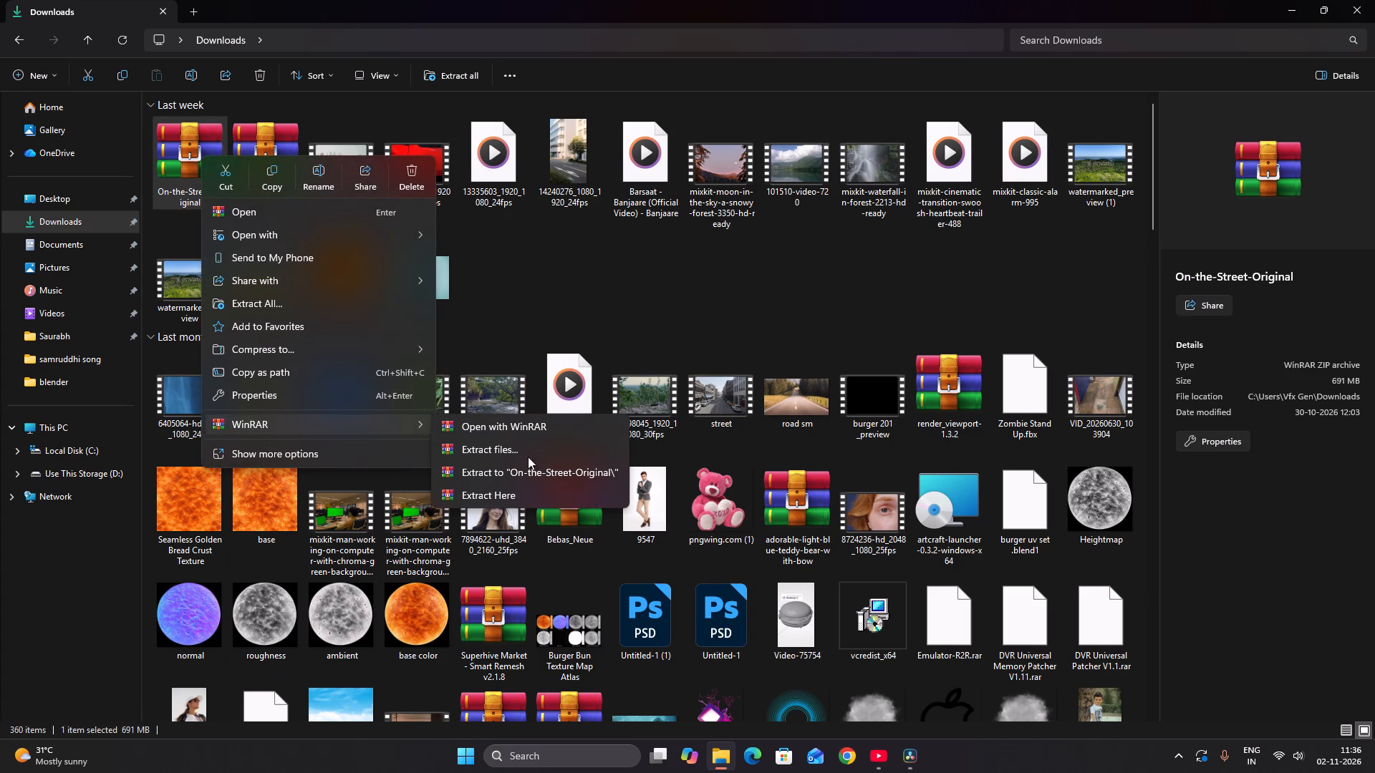
left_click(526, 470)
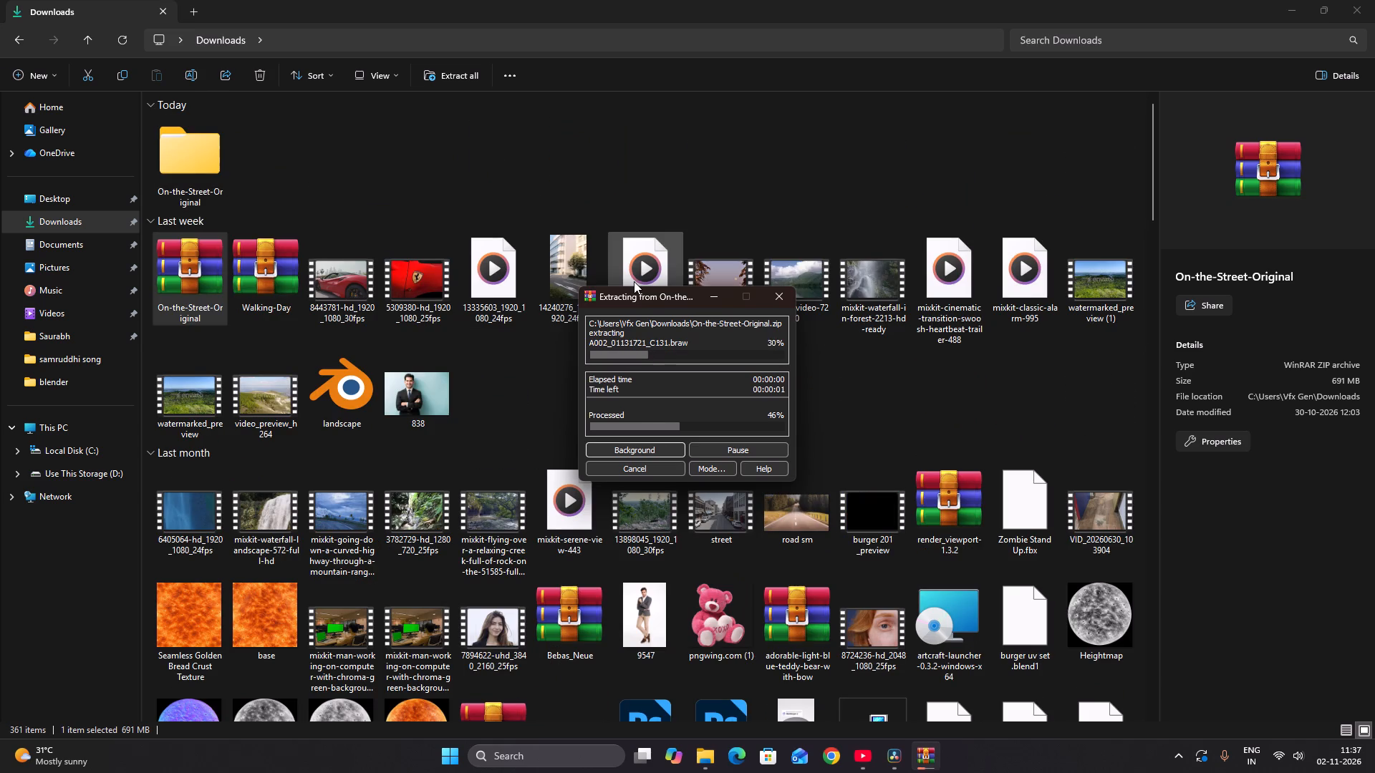
Open the Outdoor BRAW folder inside the extracted On-the-Street-Original folder.
double_click(190, 155)
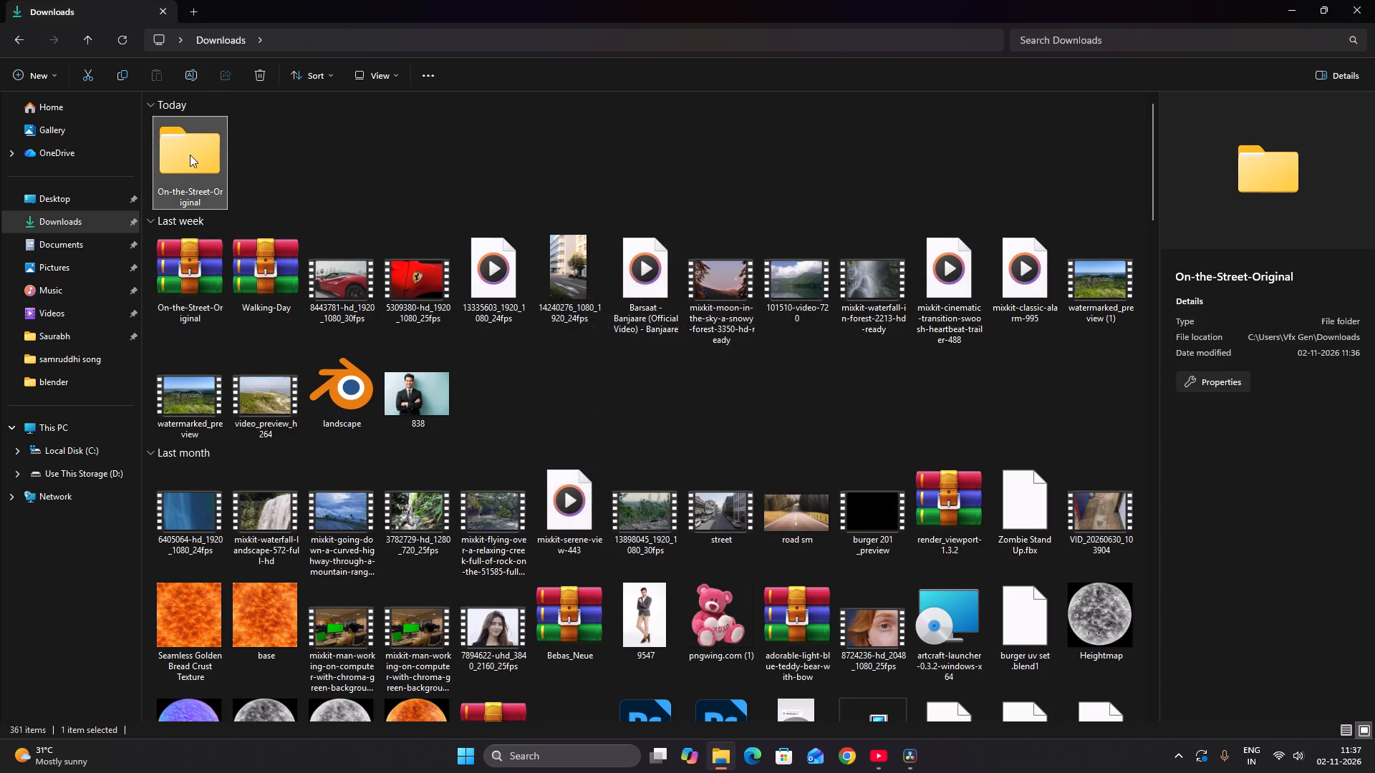
double_click(208, 142)
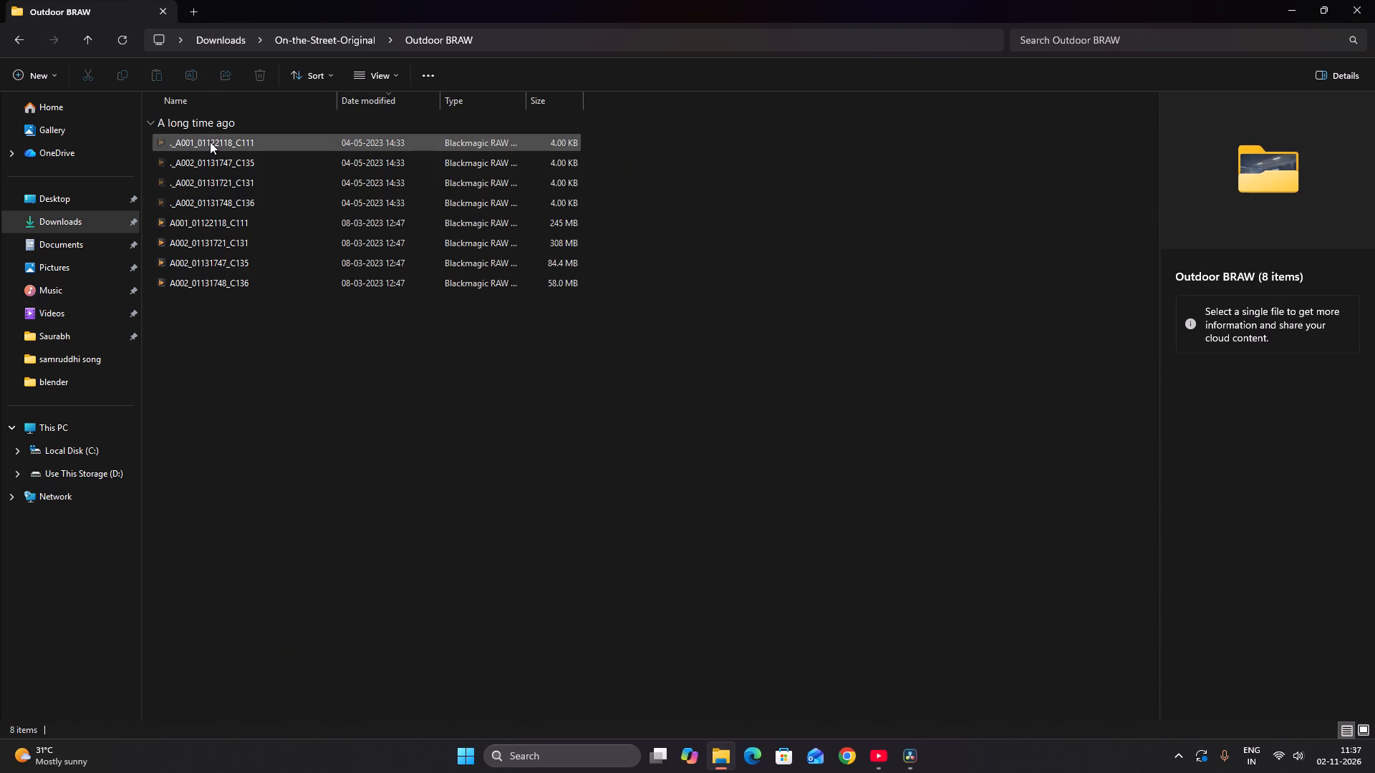
Preview the raw clips ._A001_01122118_C111, A002_01131748_C136 and A002_01131721_C131 in Blackmagic RAW Player.
double_click(210, 142)
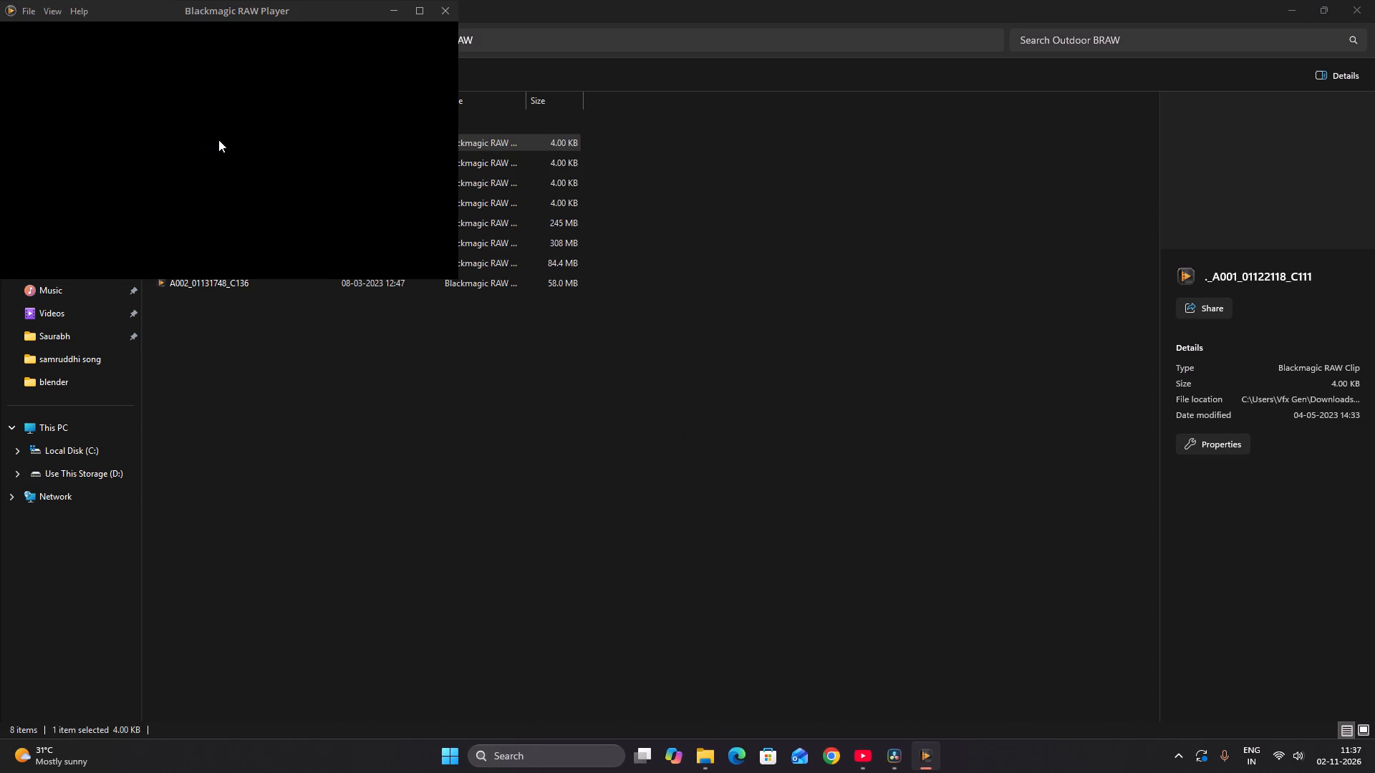
left_click_drag(310, 16, 488, 233)
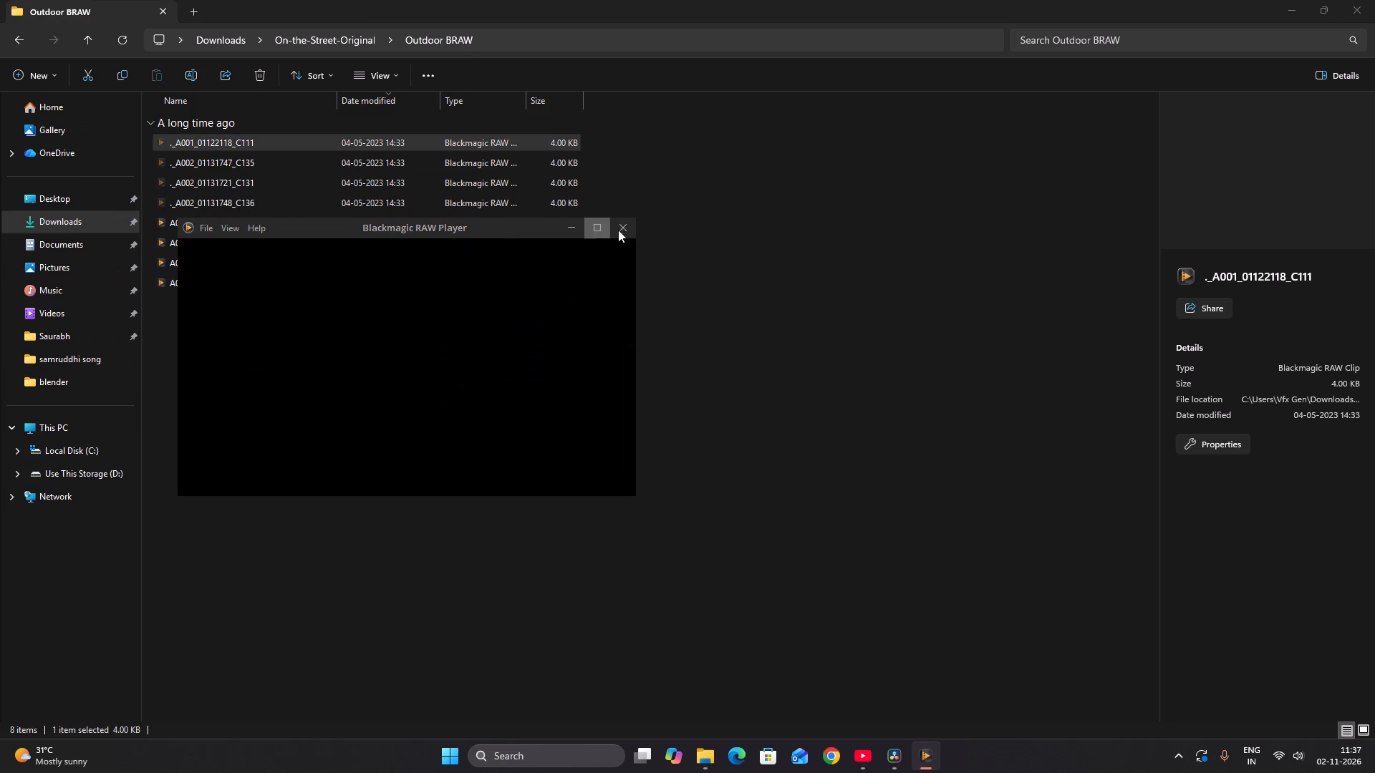
left_click(635, 225)
left_click(617, 230)
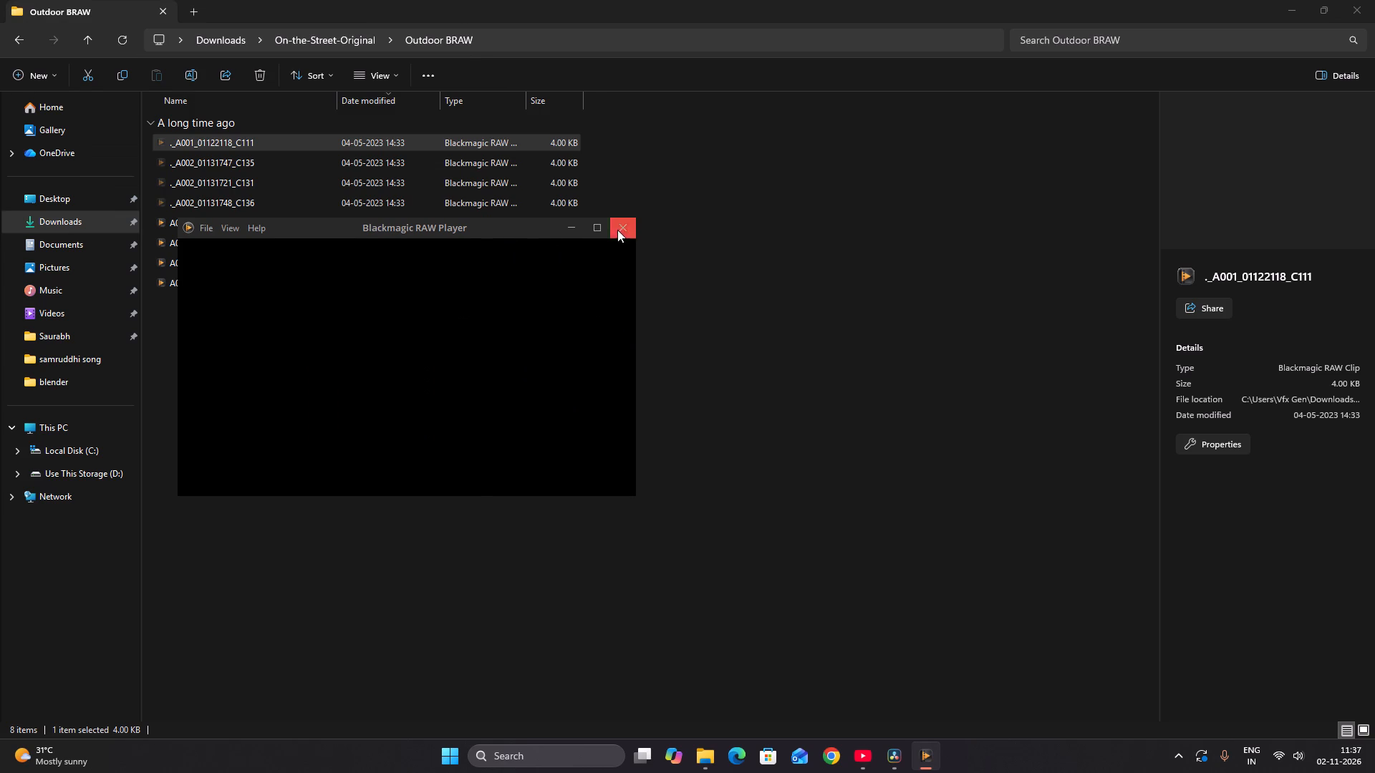
double_click(357, 288)
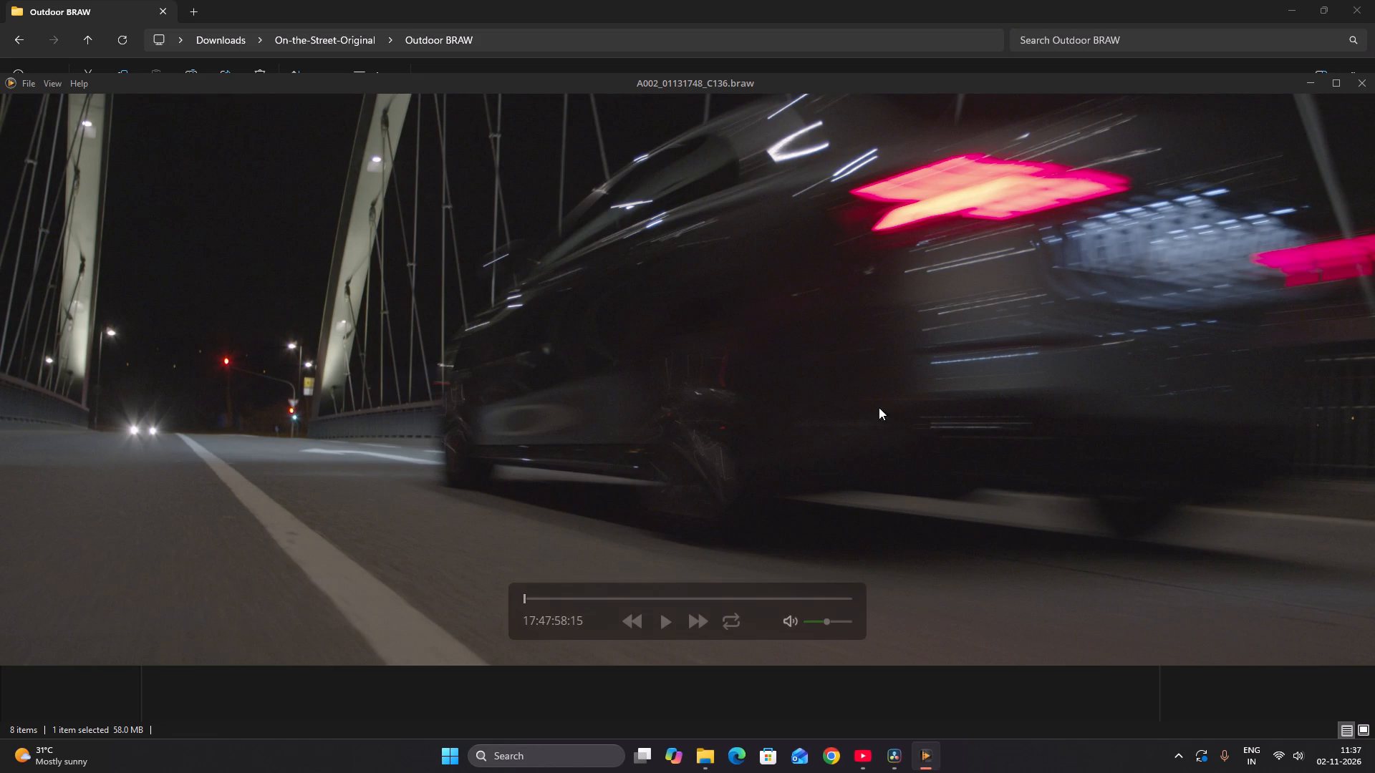
left_click(670, 624)
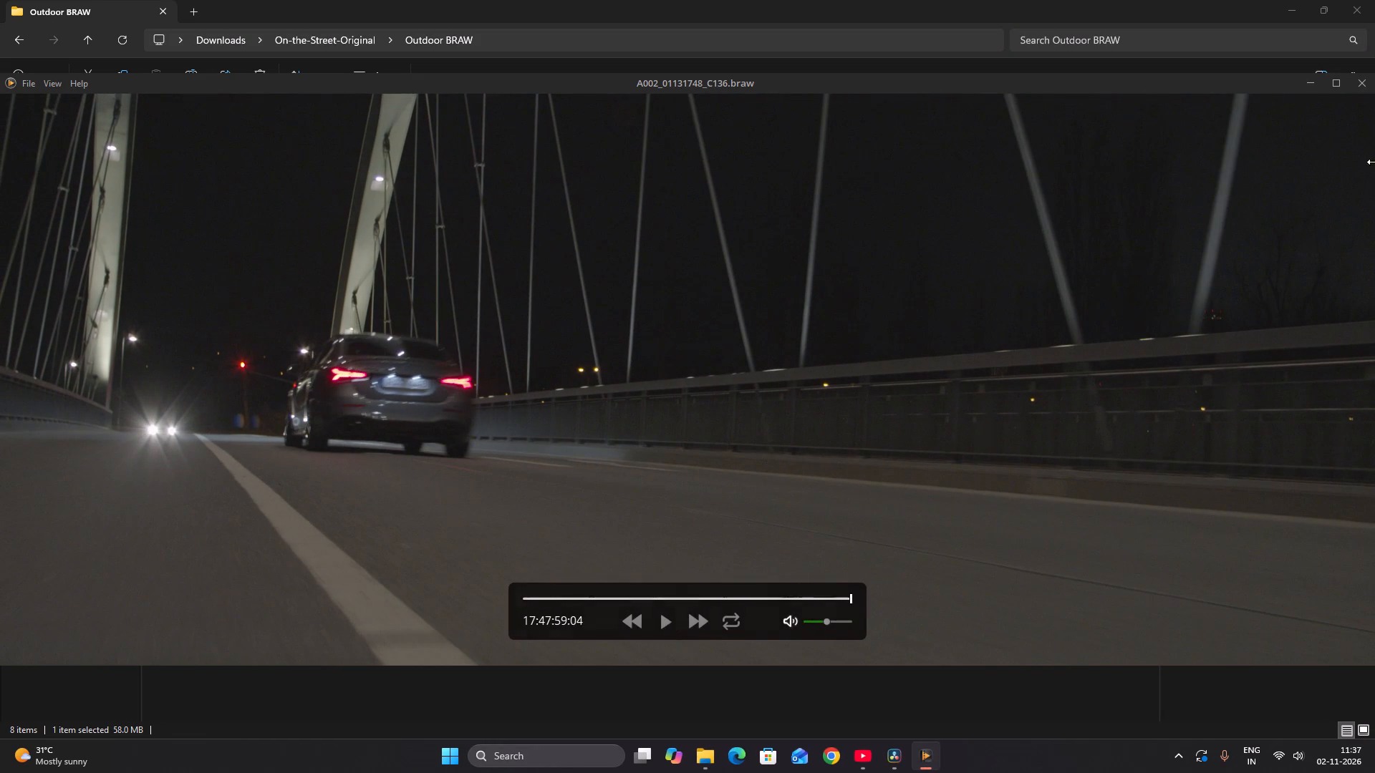
left_click(1369, 87)
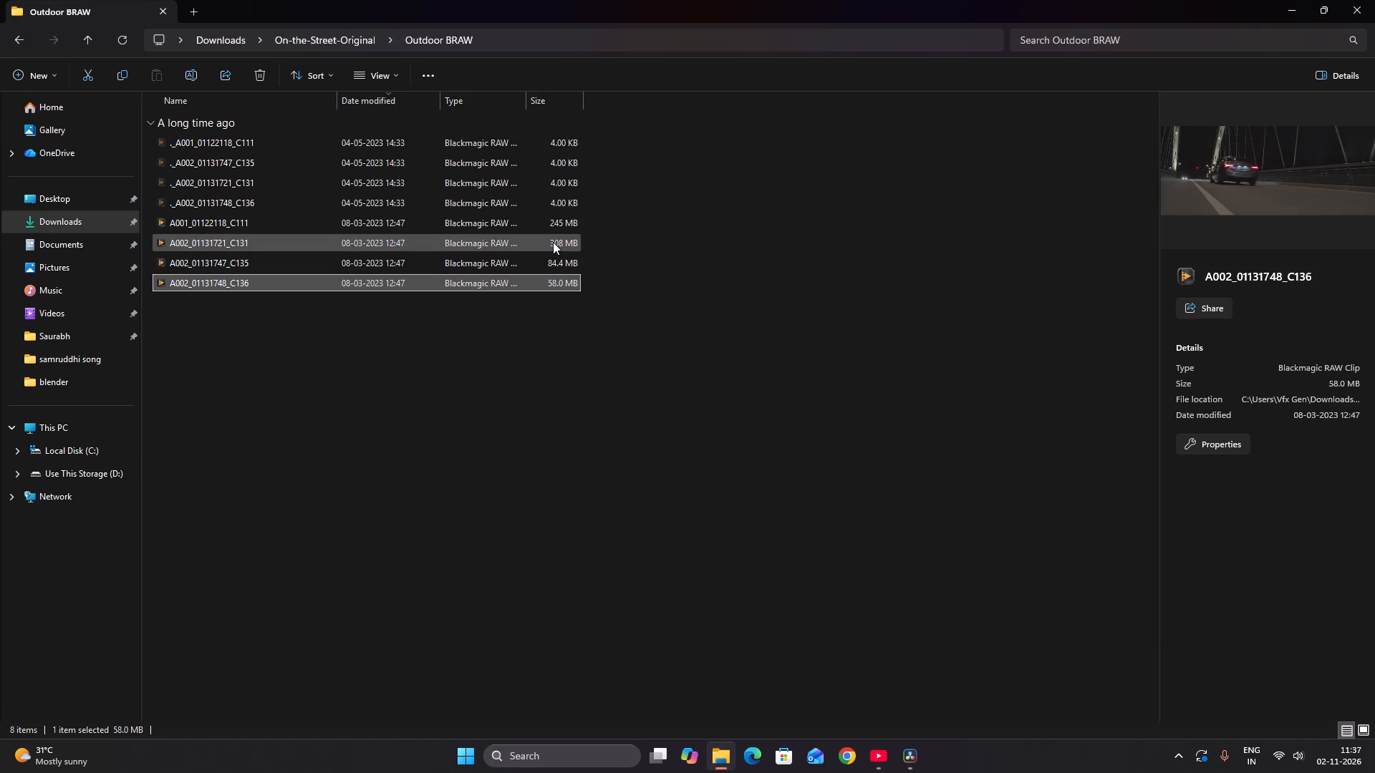
left_click(553, 242)
double_click(537, 240)
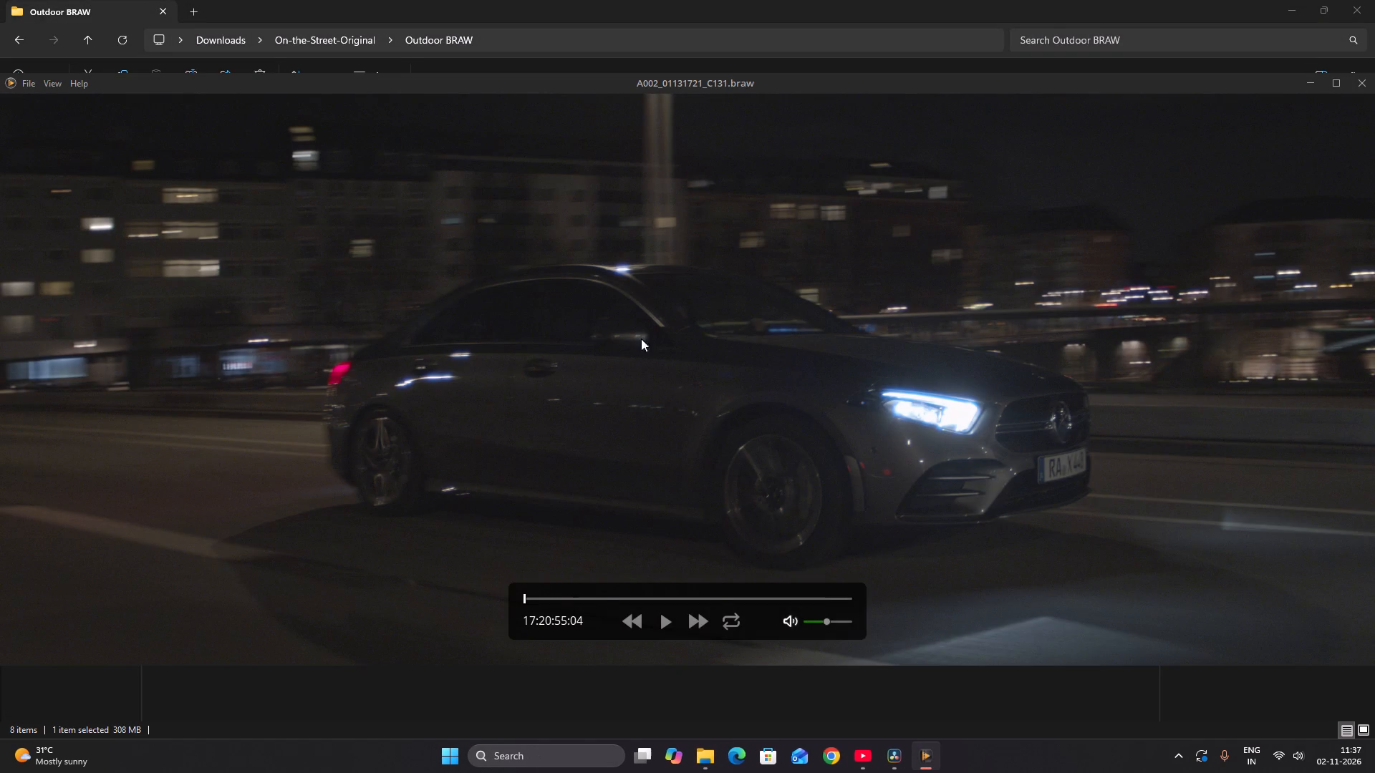
left_click(666, 619)
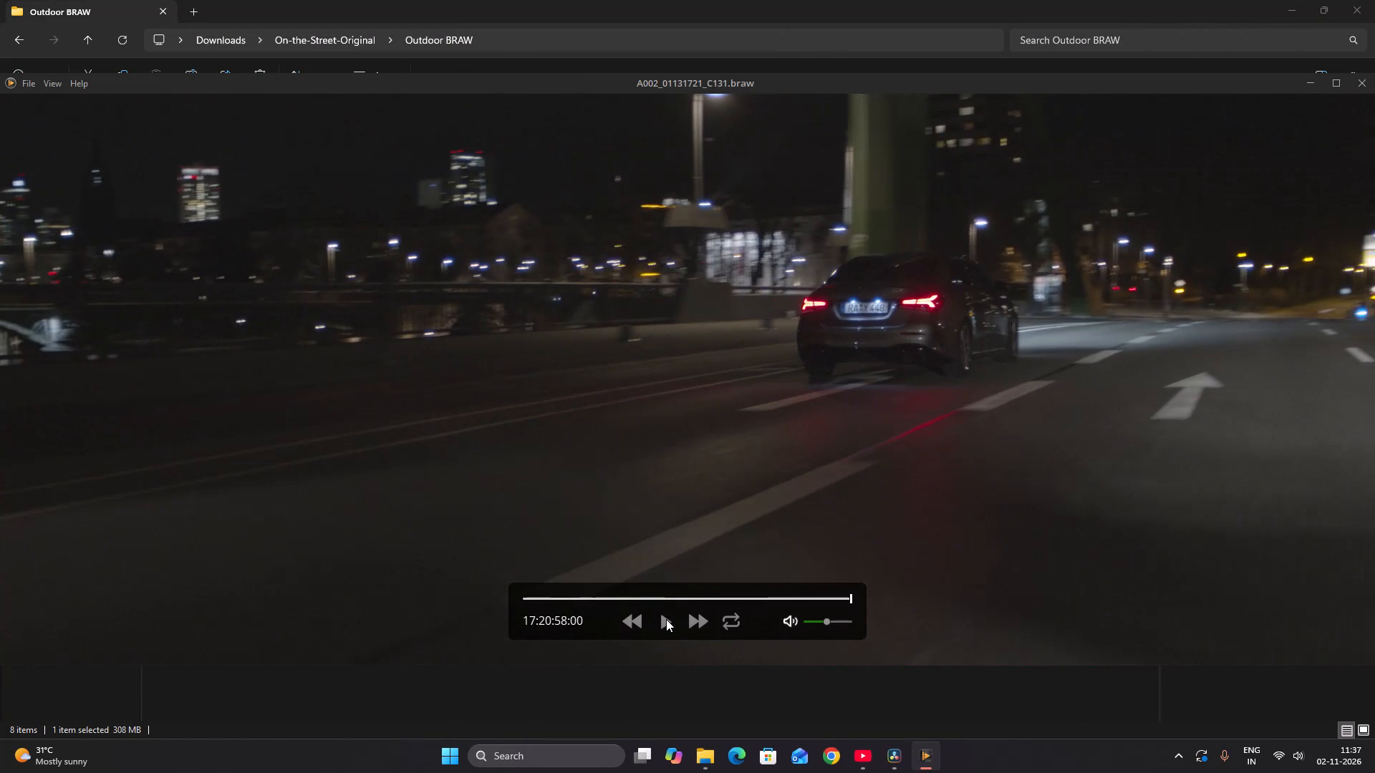
left_click(1361, 82)
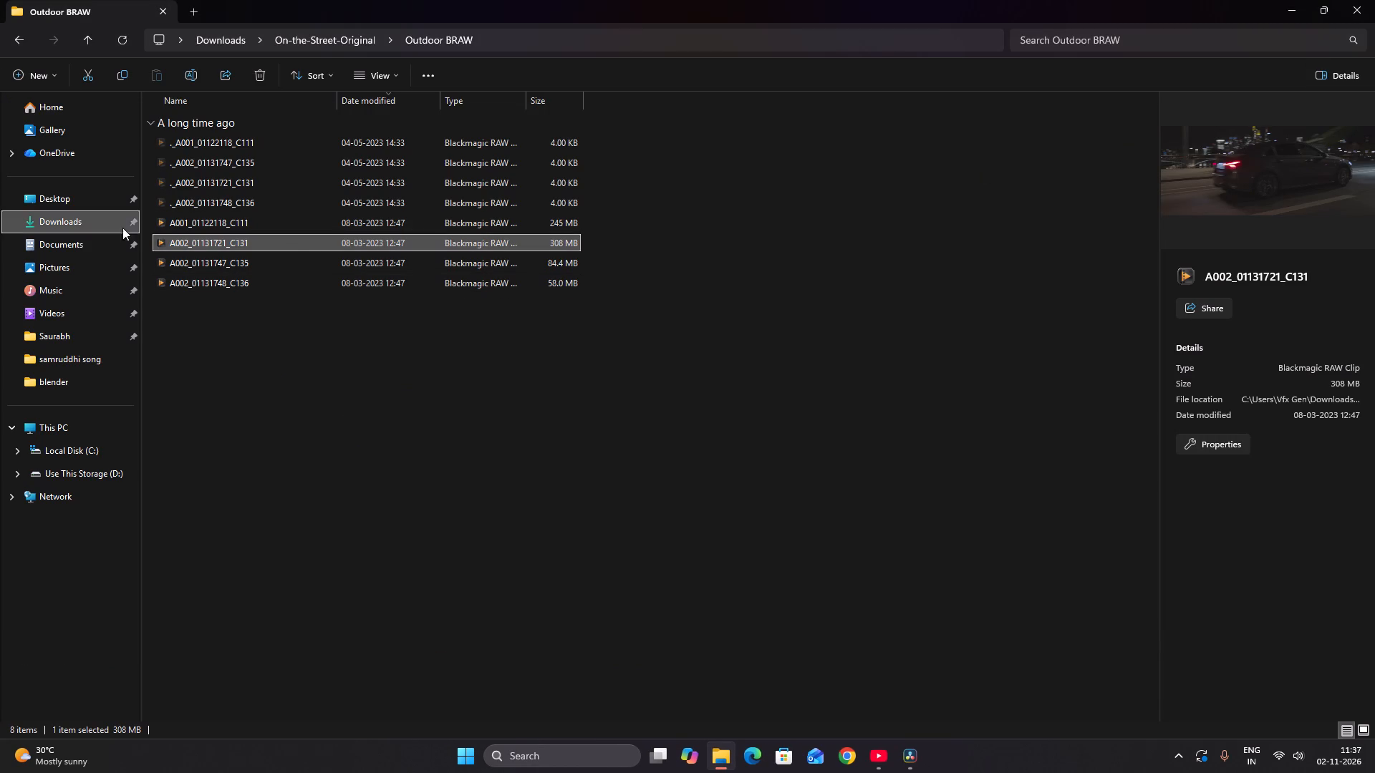
Import the clip A002_01131721_C131 into Resolve's media pool and change the project frame rate to 23.976 frames per second.
left_click_drag(183, 240, 910, 752)
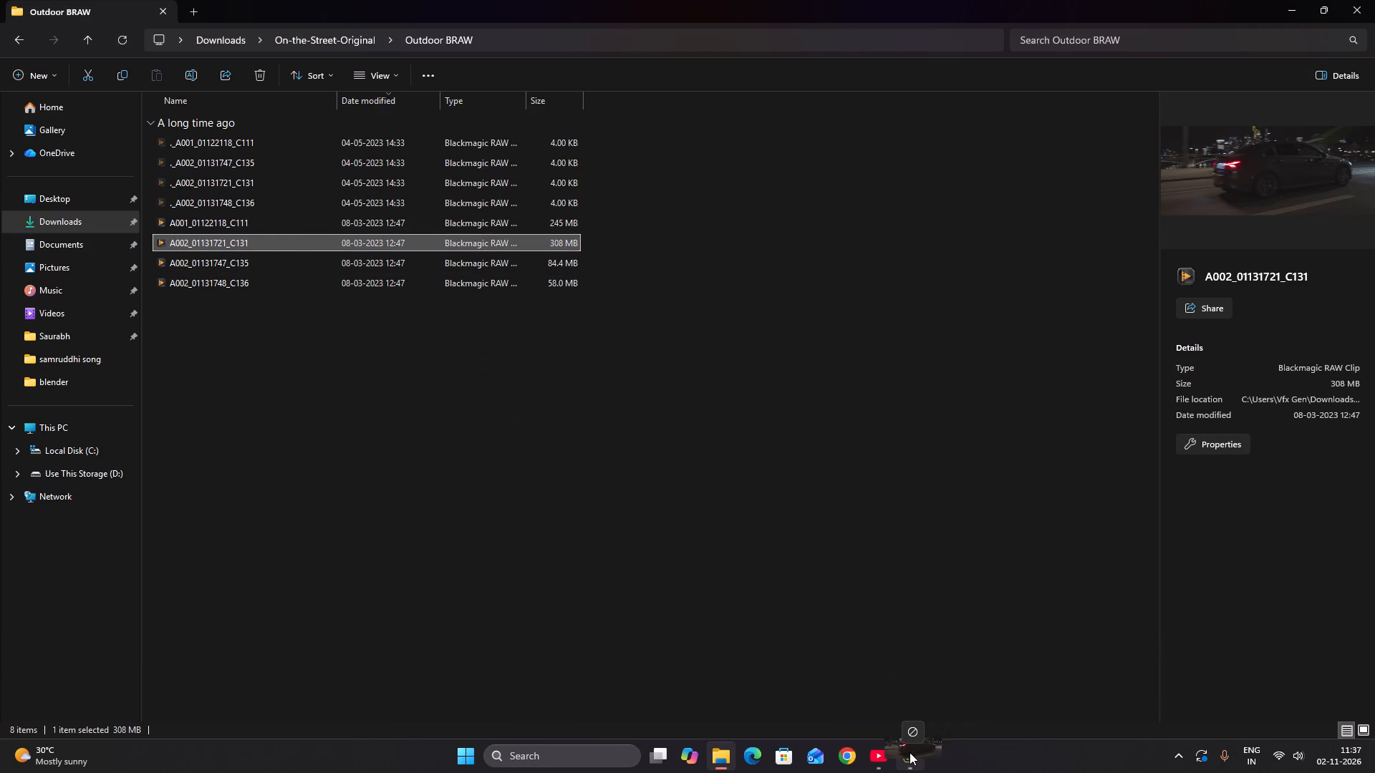
left_click_drag(910, 752, 310, 220)
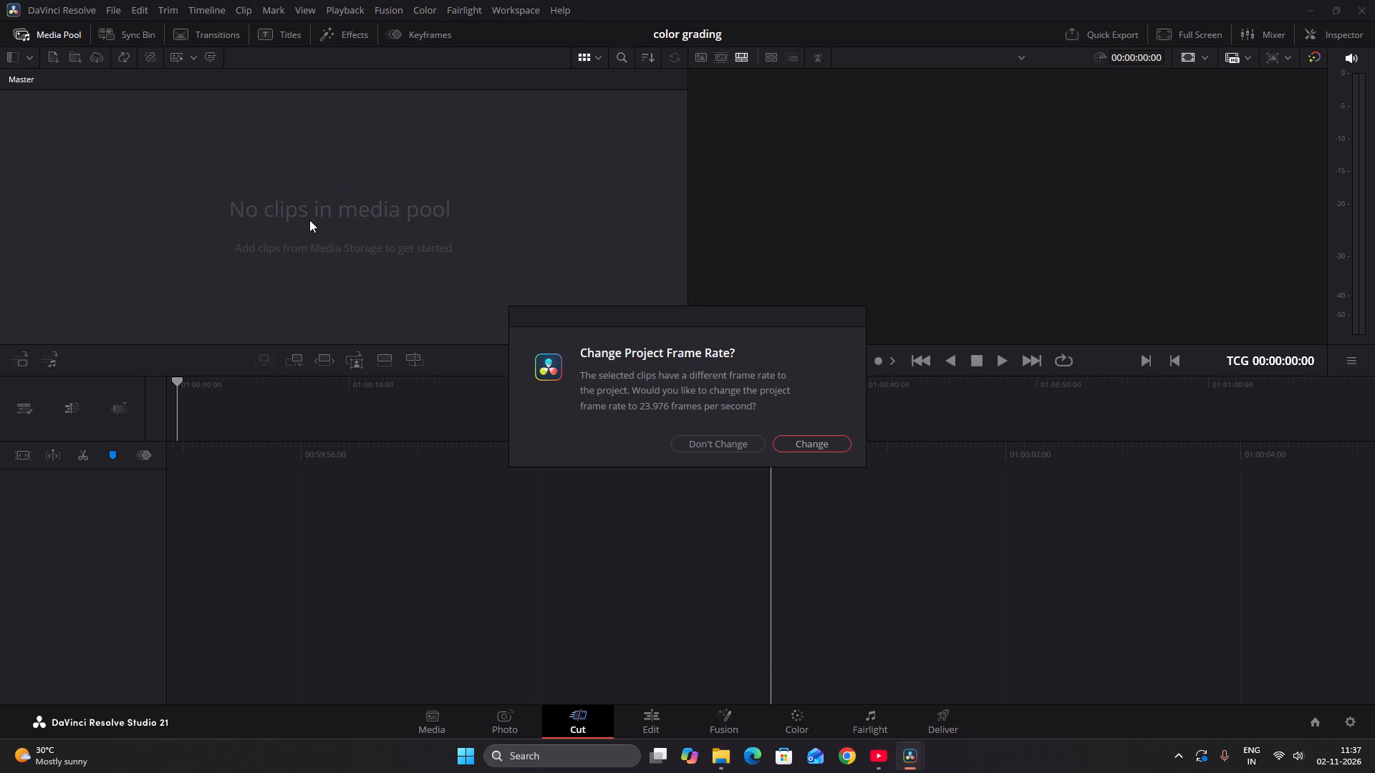
left_click(824, 444)
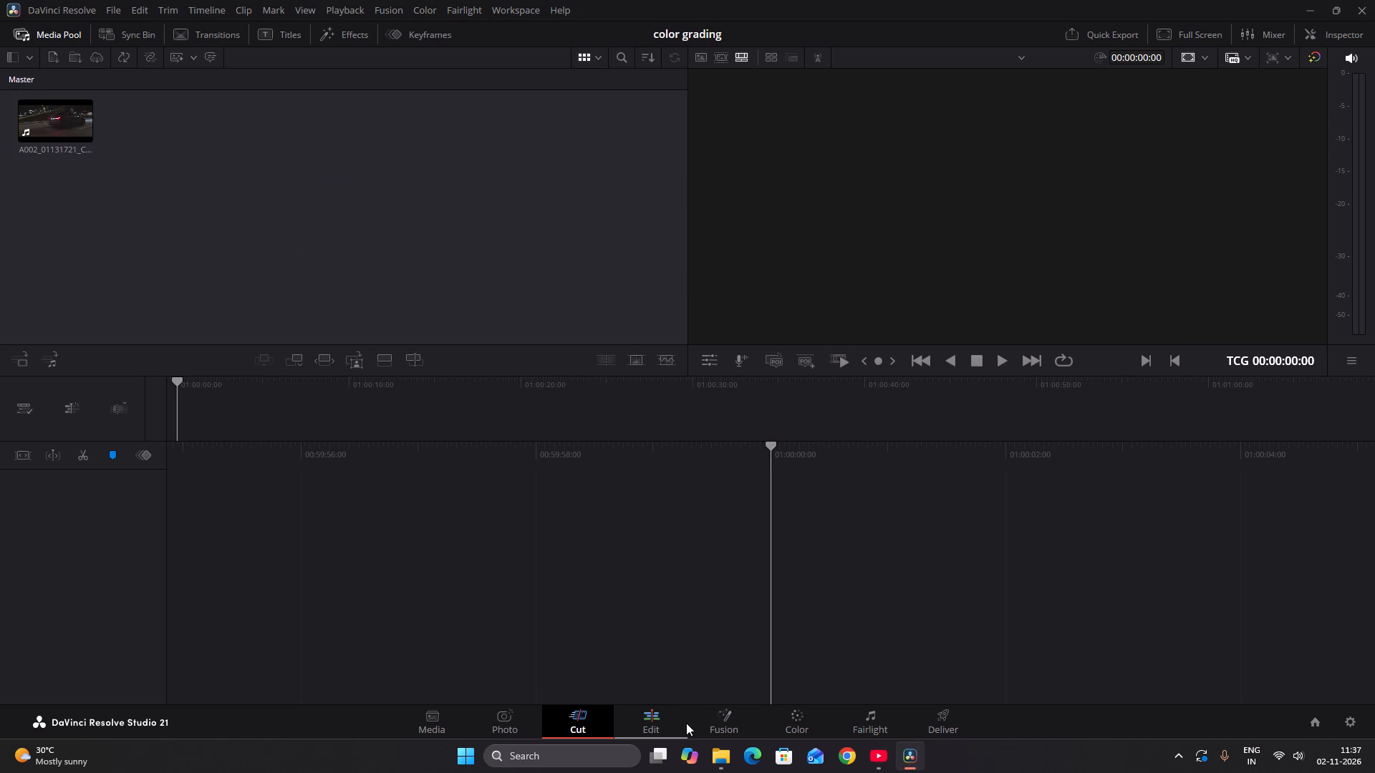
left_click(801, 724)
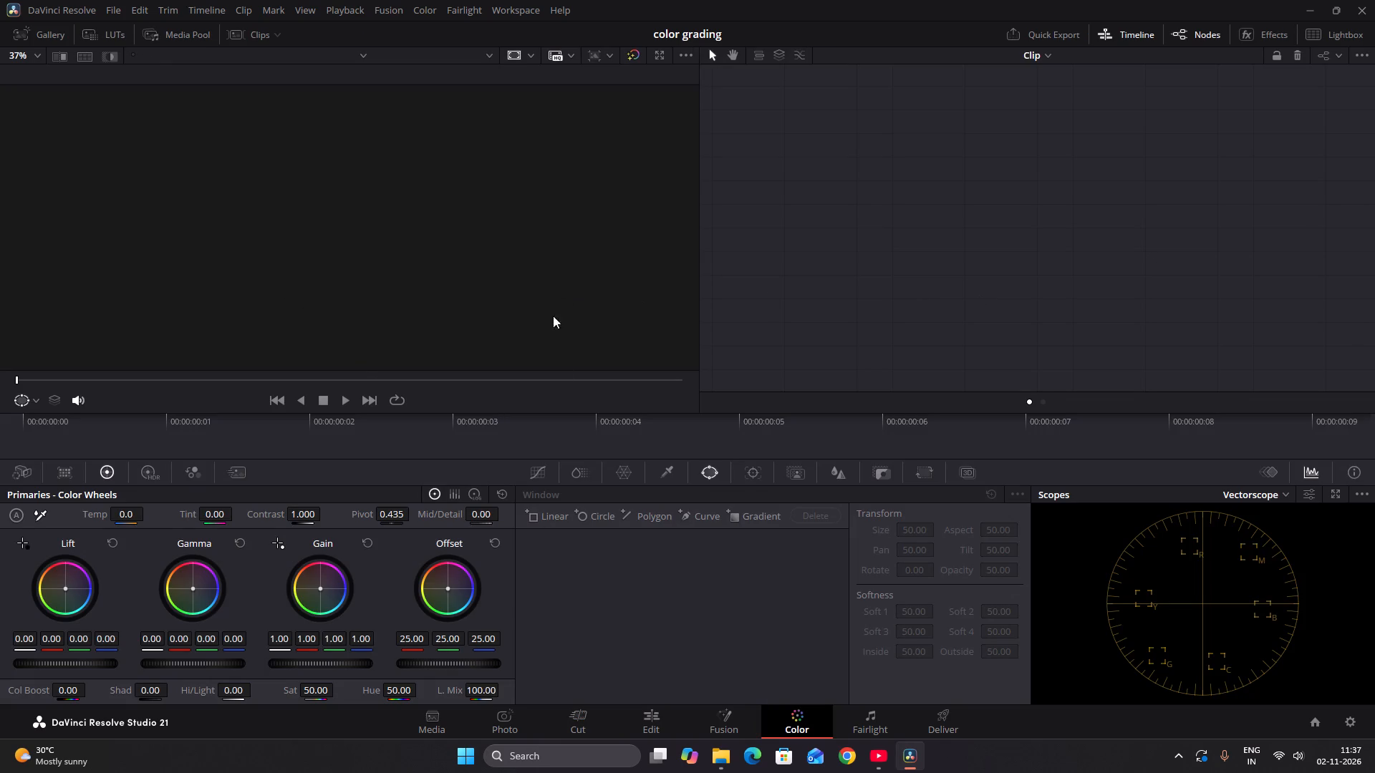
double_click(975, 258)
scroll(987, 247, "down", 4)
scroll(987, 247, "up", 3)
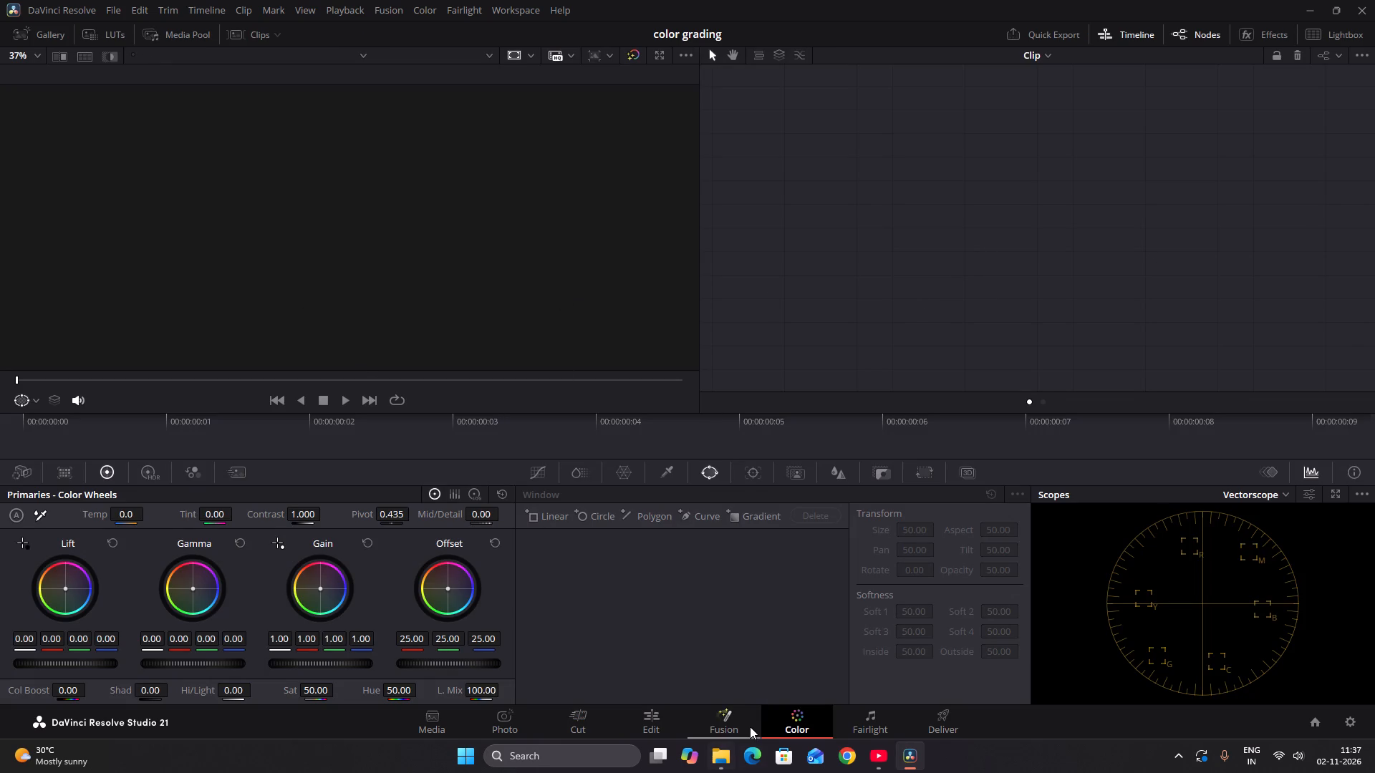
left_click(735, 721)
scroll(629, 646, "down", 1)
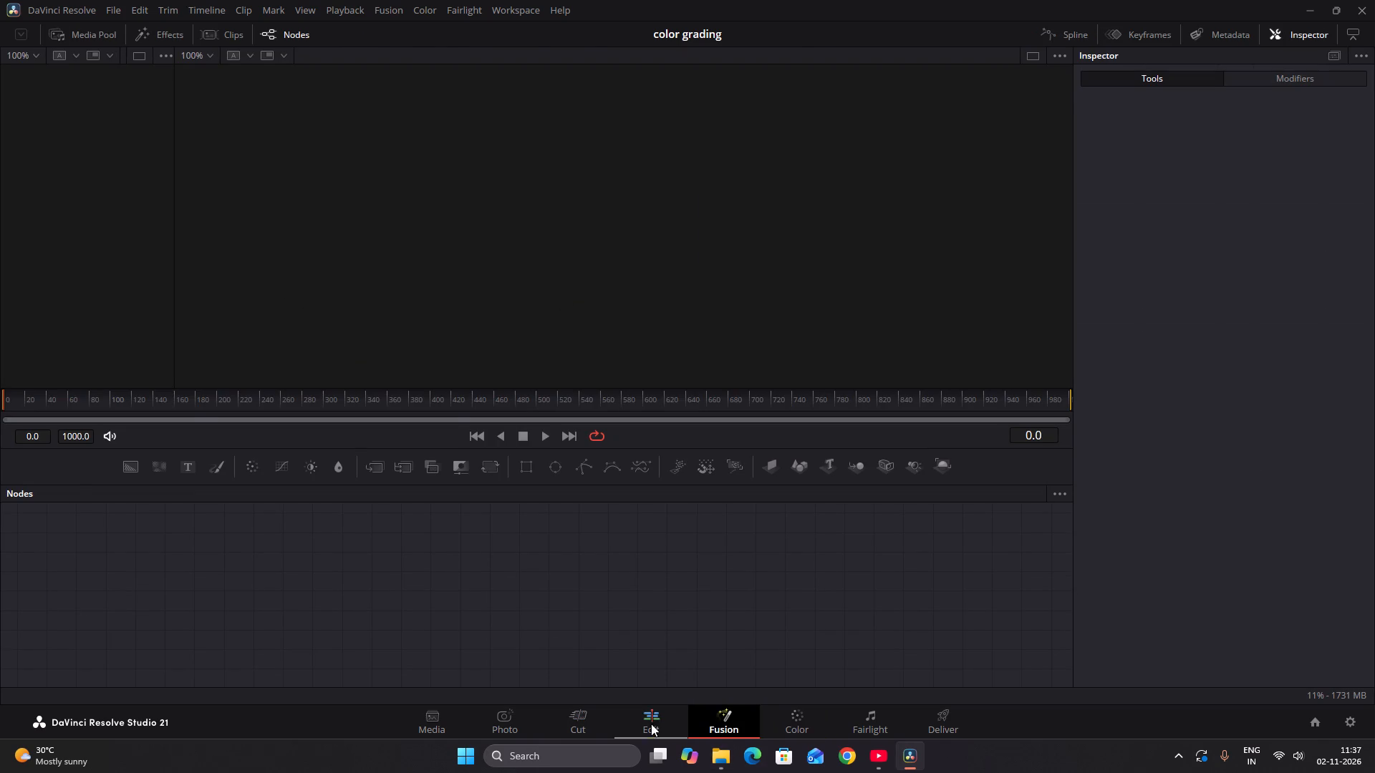
On the Edit page, place the A002_01131721_C131 clip on a new timeline, starting at 01:00:00:00.
left_click(651, 724)
left_click_drag(152, 117, 238, 536)
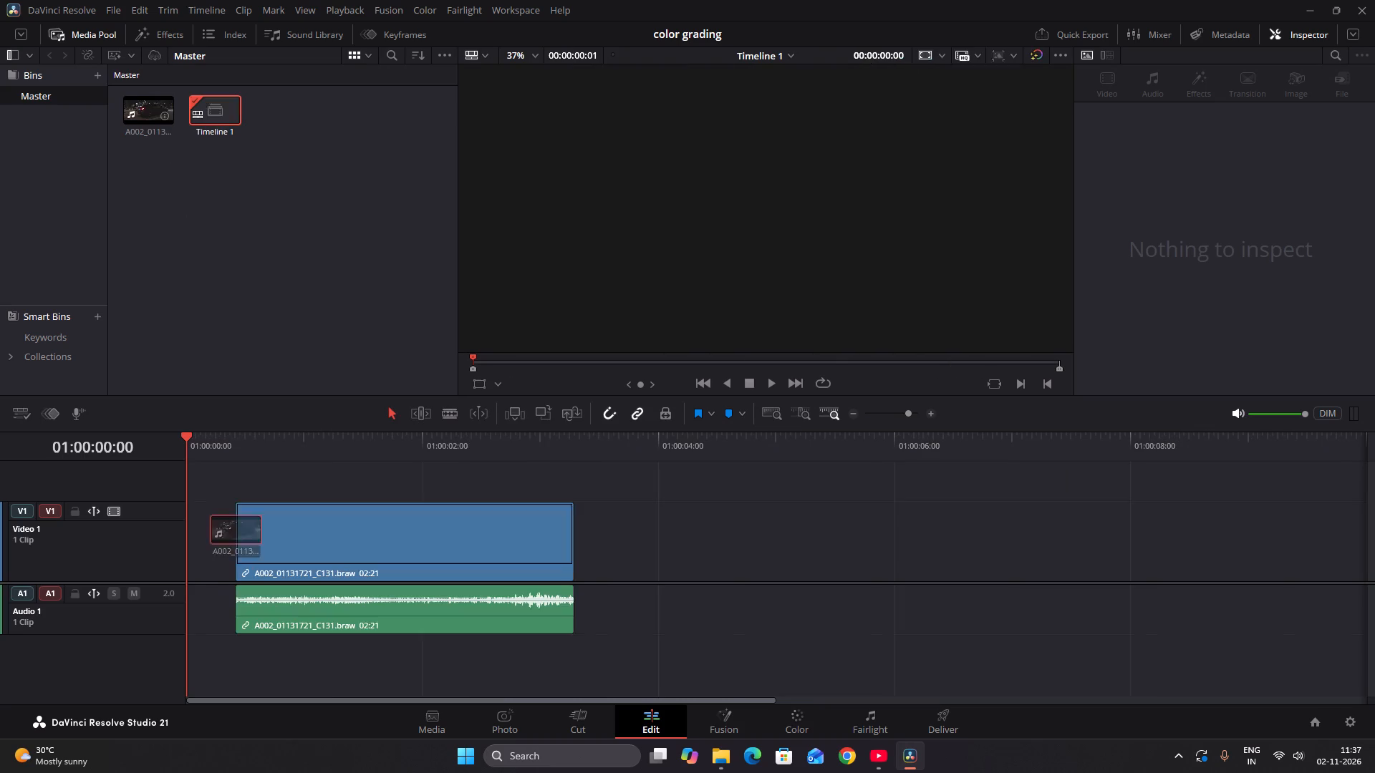
left_click_drag(238, 536, 186, 535)
Bring up the timeline clip on the Color page for grading.
left_click(733, 717)
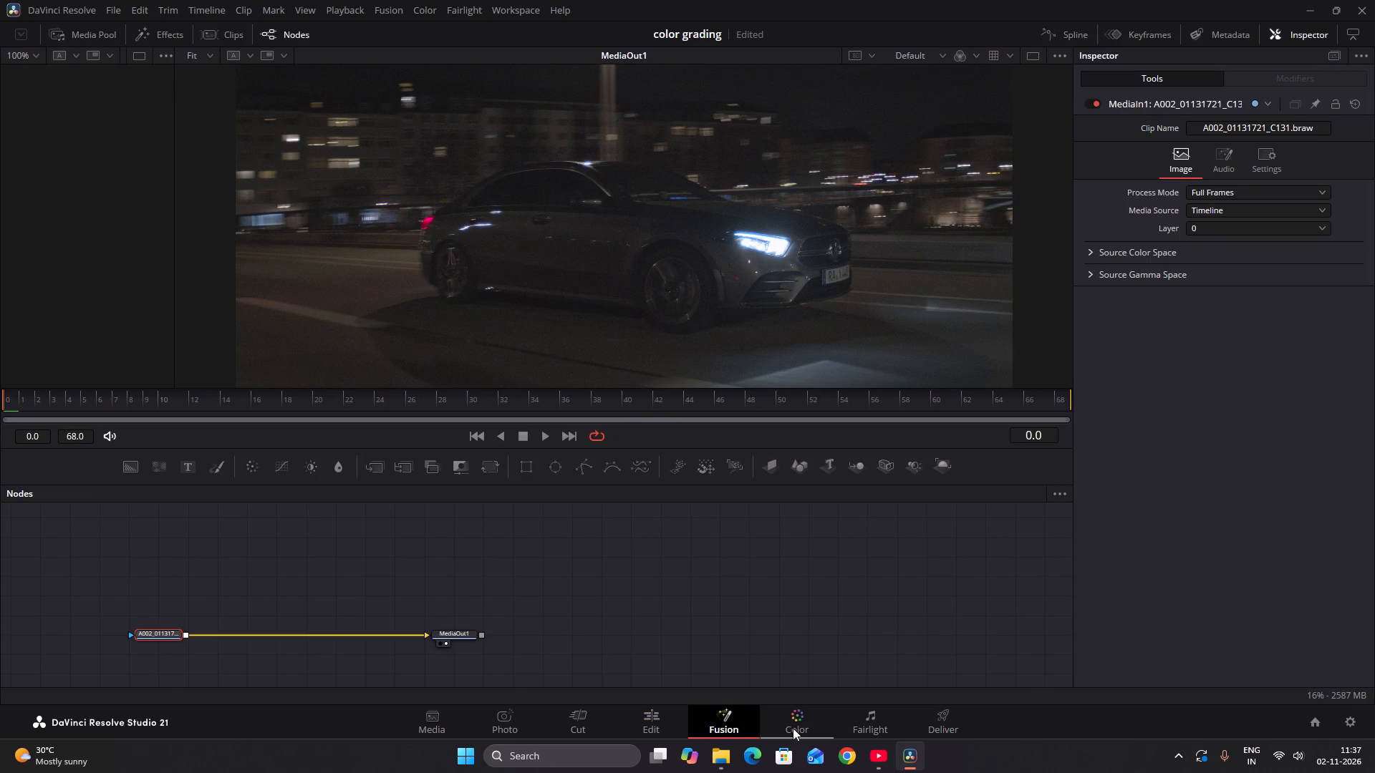
left_click(798, 726)
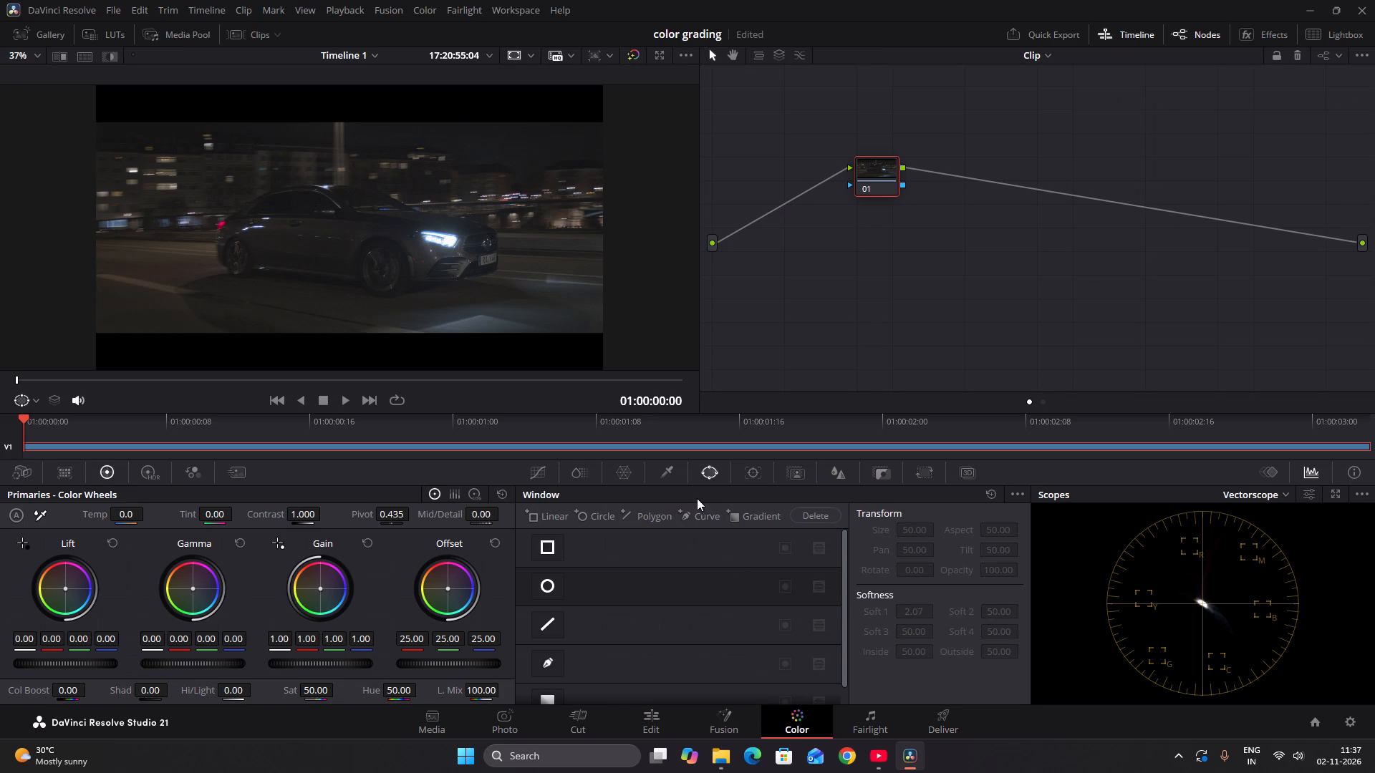
Turn off the Windows night light.
left_click(1295, 759)
scroll(1161, 575, "down", 1)
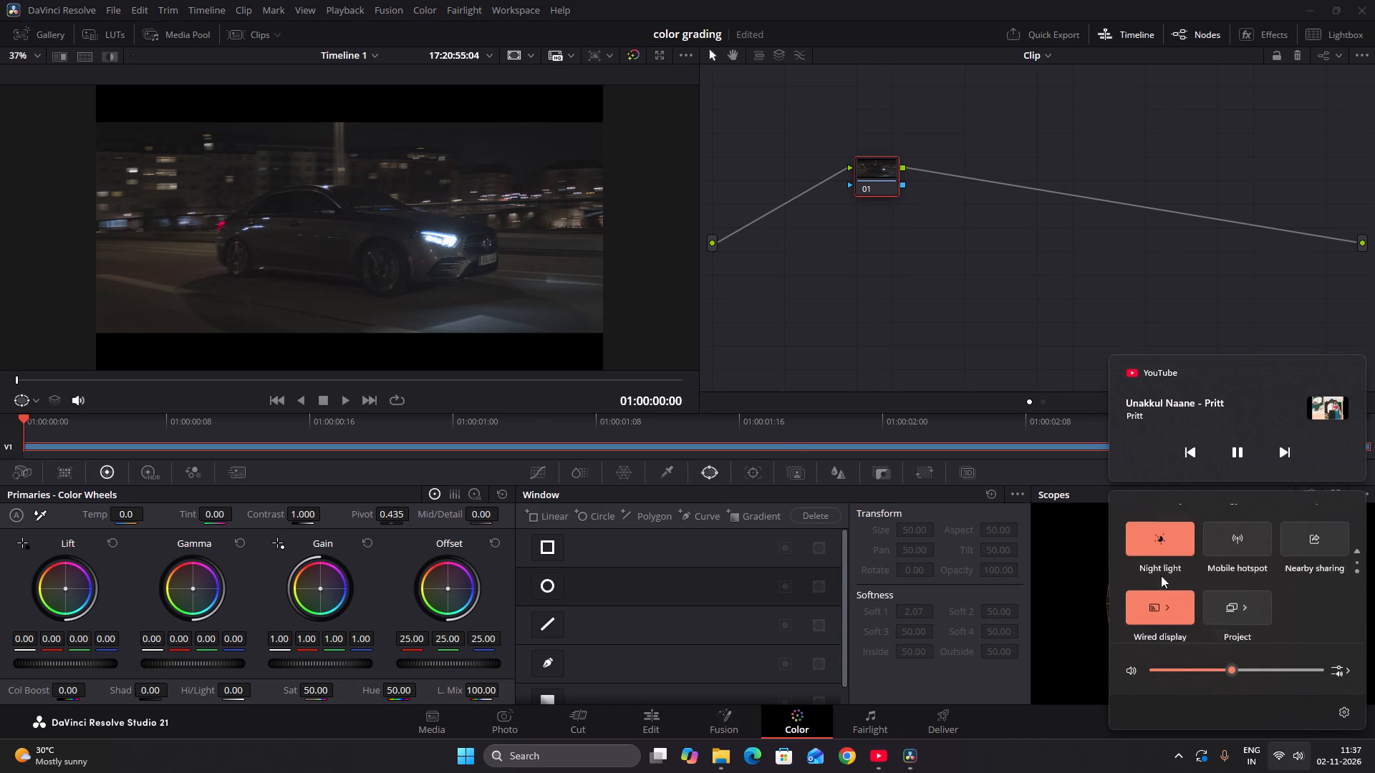
left_click(1172, 538)
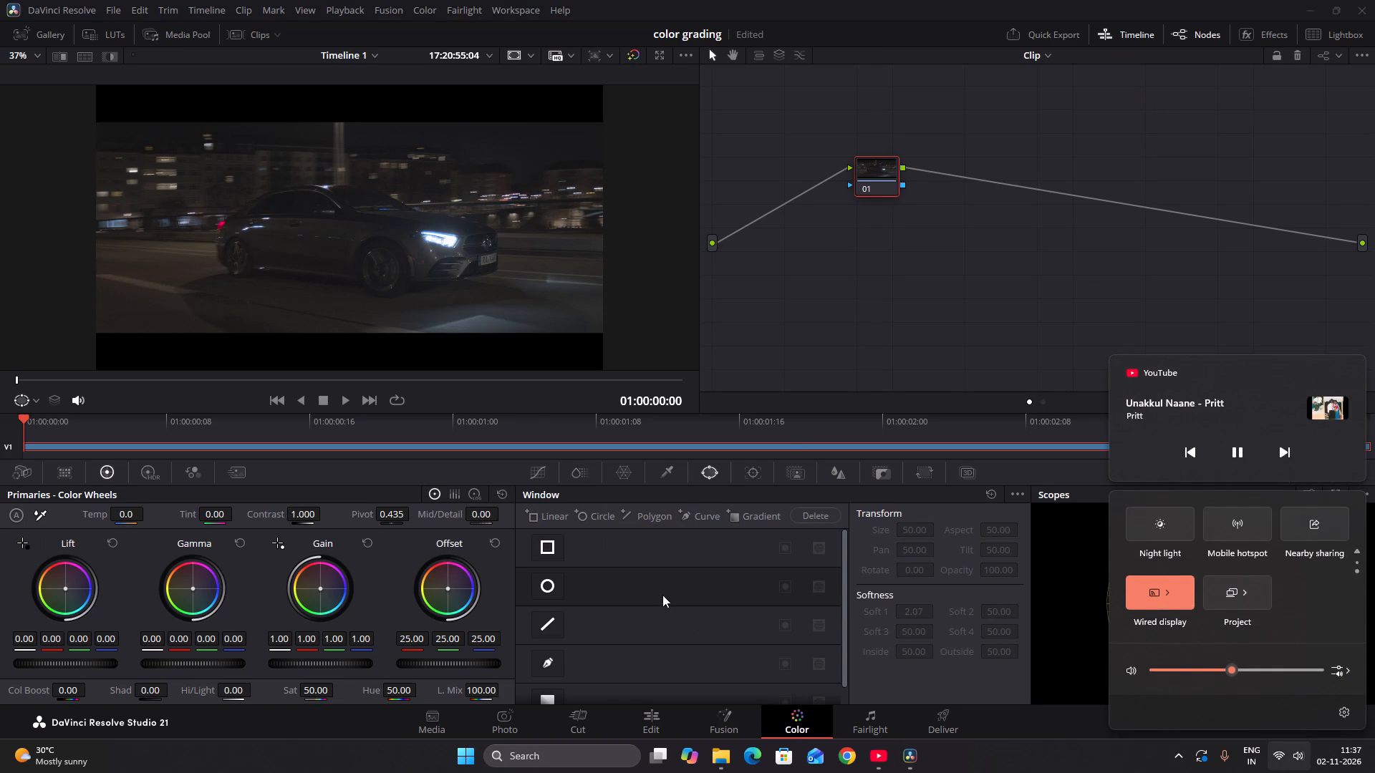
left_click(963, 349)
Add six serial nodes after node 01 to build a chain of seven nodes.
left_click(886, 185)
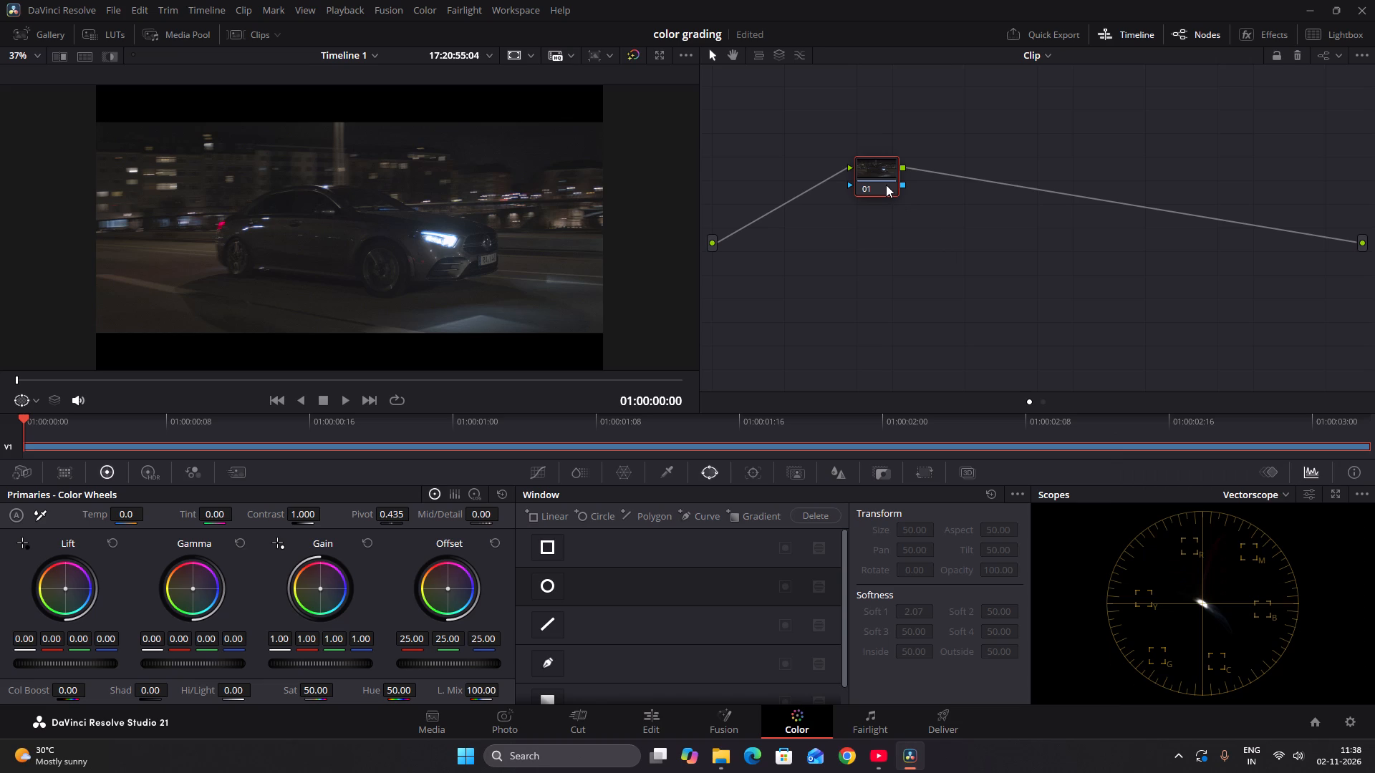
key("alt+d")
key("alt+d")
key("alt+s")
key("alt+s")
key("alt+s")
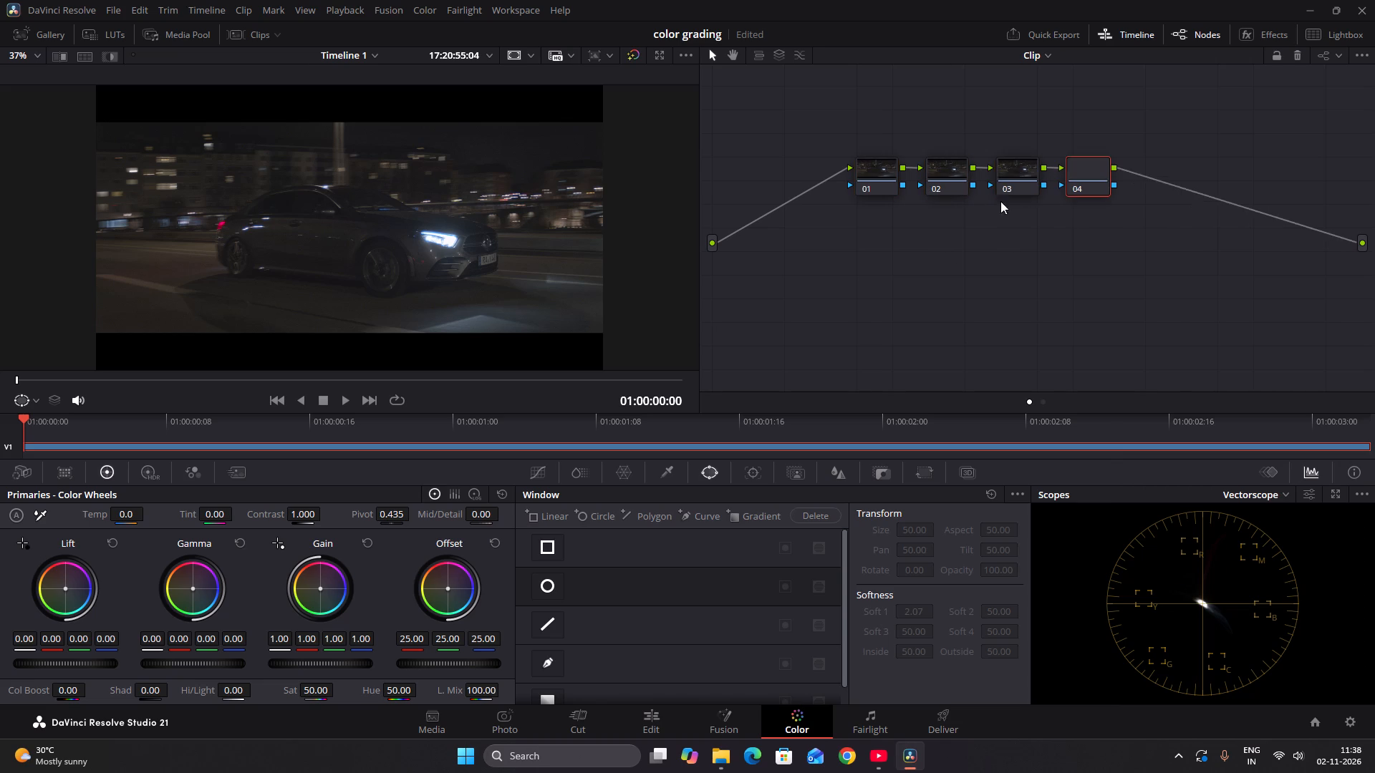
key("alt+s")
key("alt+s")
key("alt+s")
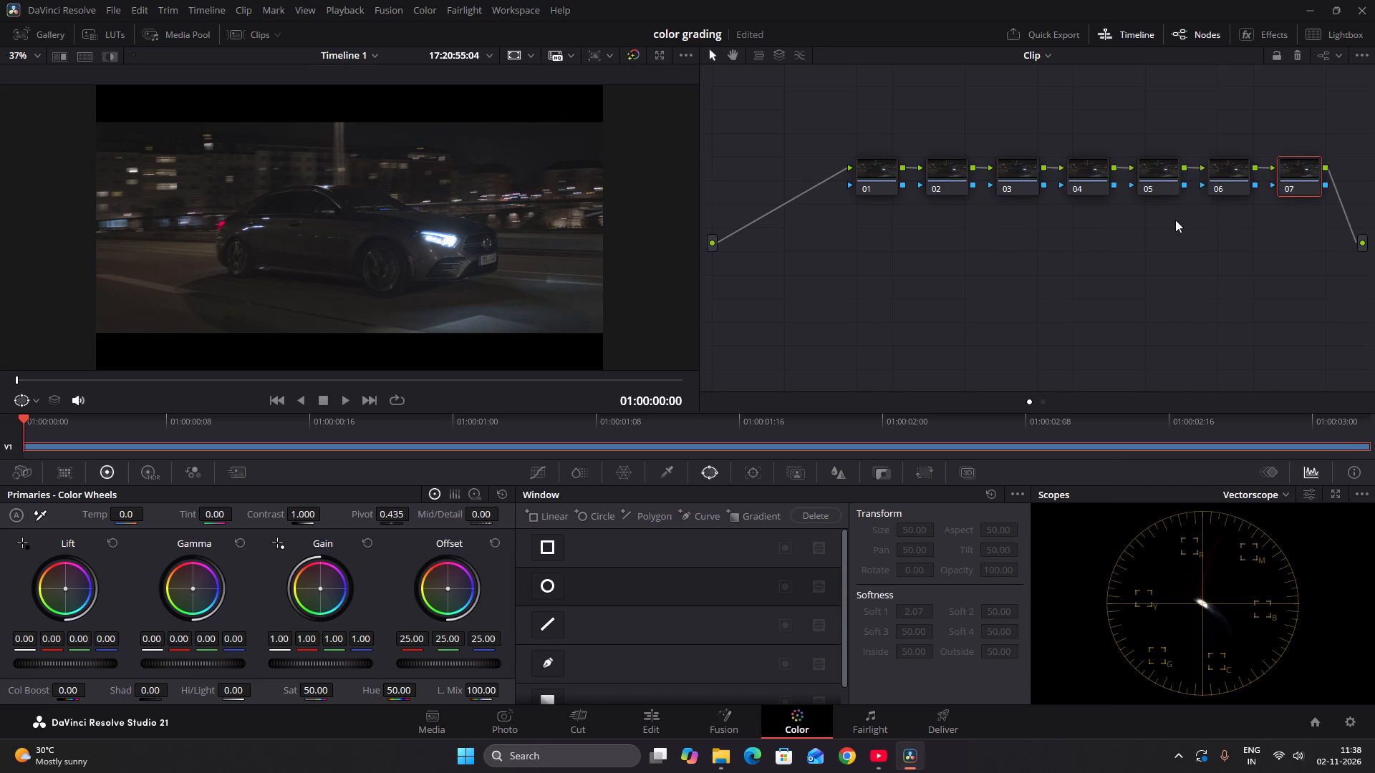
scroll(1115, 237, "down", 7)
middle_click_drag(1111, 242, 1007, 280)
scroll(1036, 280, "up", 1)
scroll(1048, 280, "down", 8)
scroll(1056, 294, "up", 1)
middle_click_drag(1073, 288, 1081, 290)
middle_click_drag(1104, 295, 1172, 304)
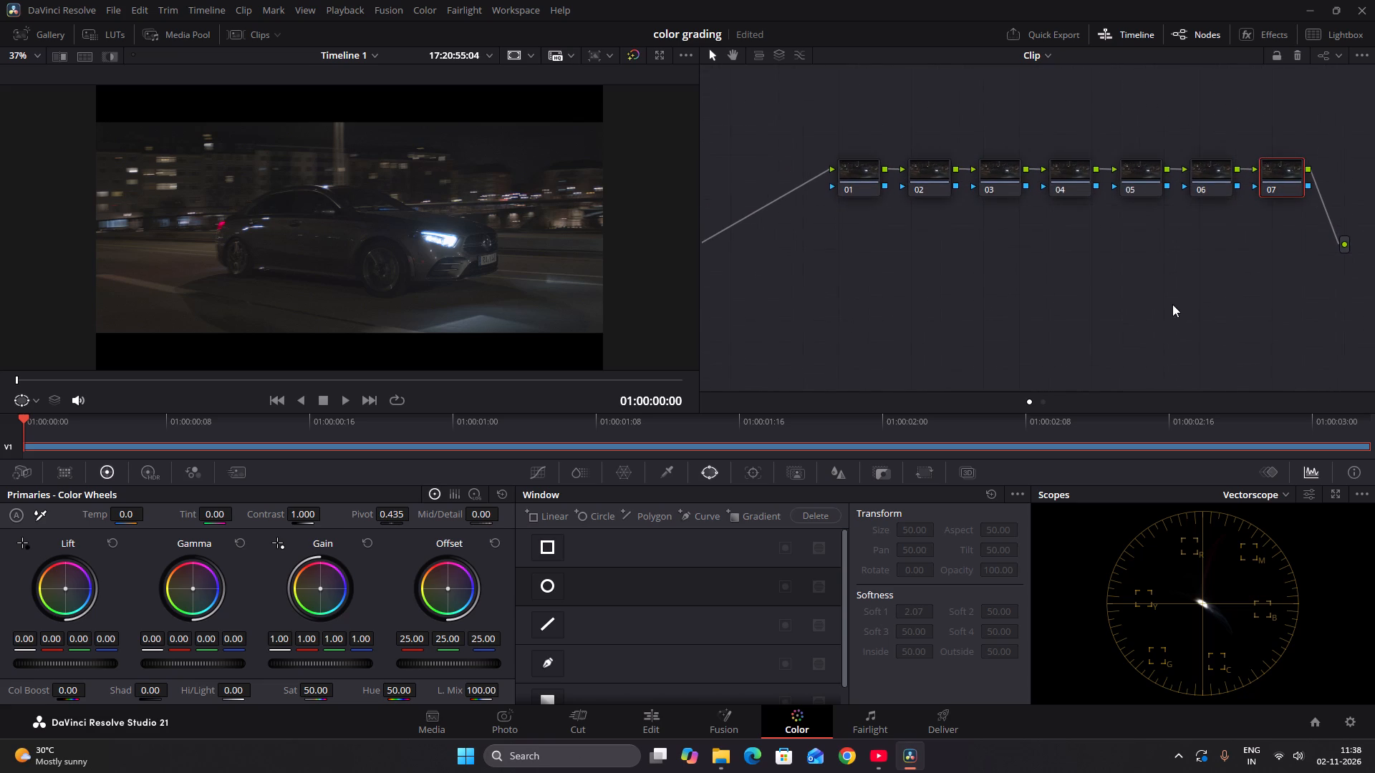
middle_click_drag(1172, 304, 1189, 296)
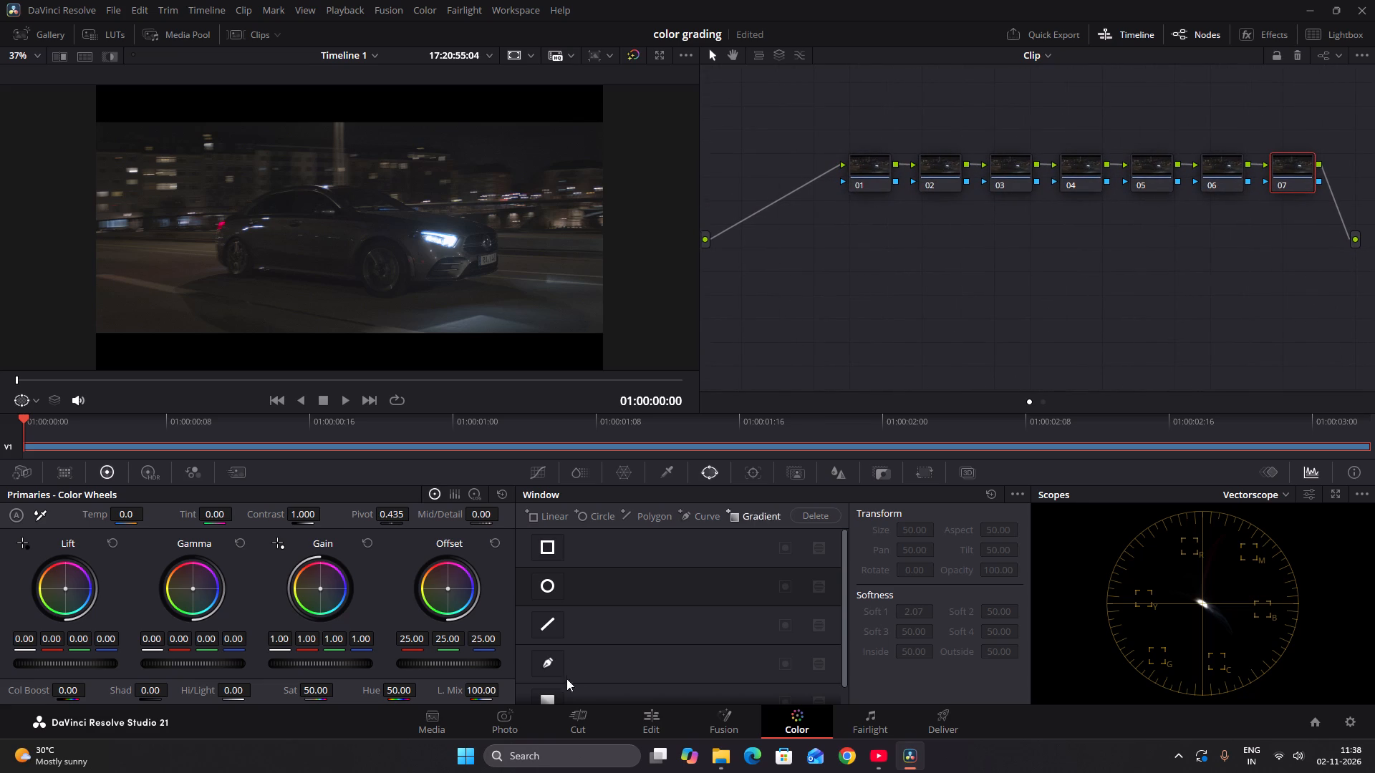
Switch to the YouTube window, search for "romen daddy yankee" and start playing one of the result videos.
left_click(894, 768)
left_click(880, 765)
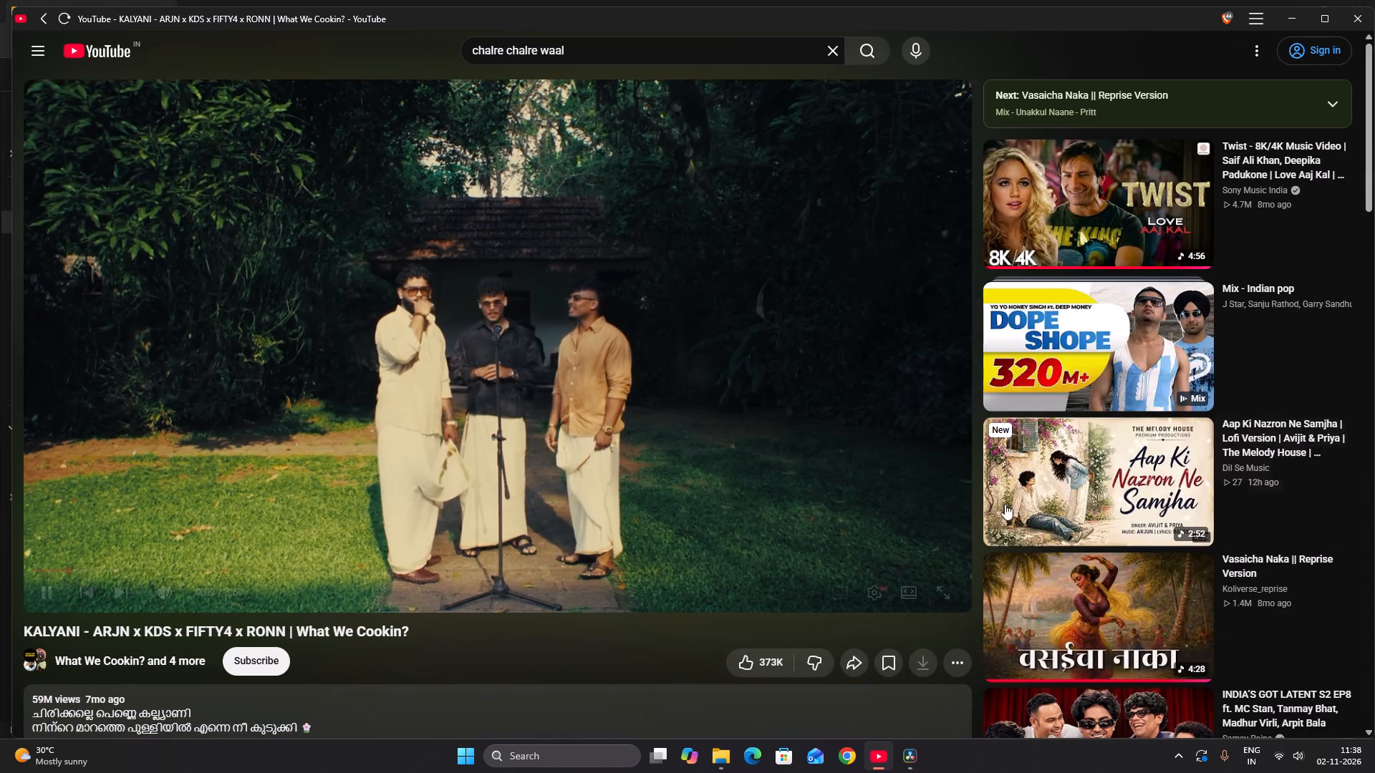
scroll(1062, 410, "down", 3)
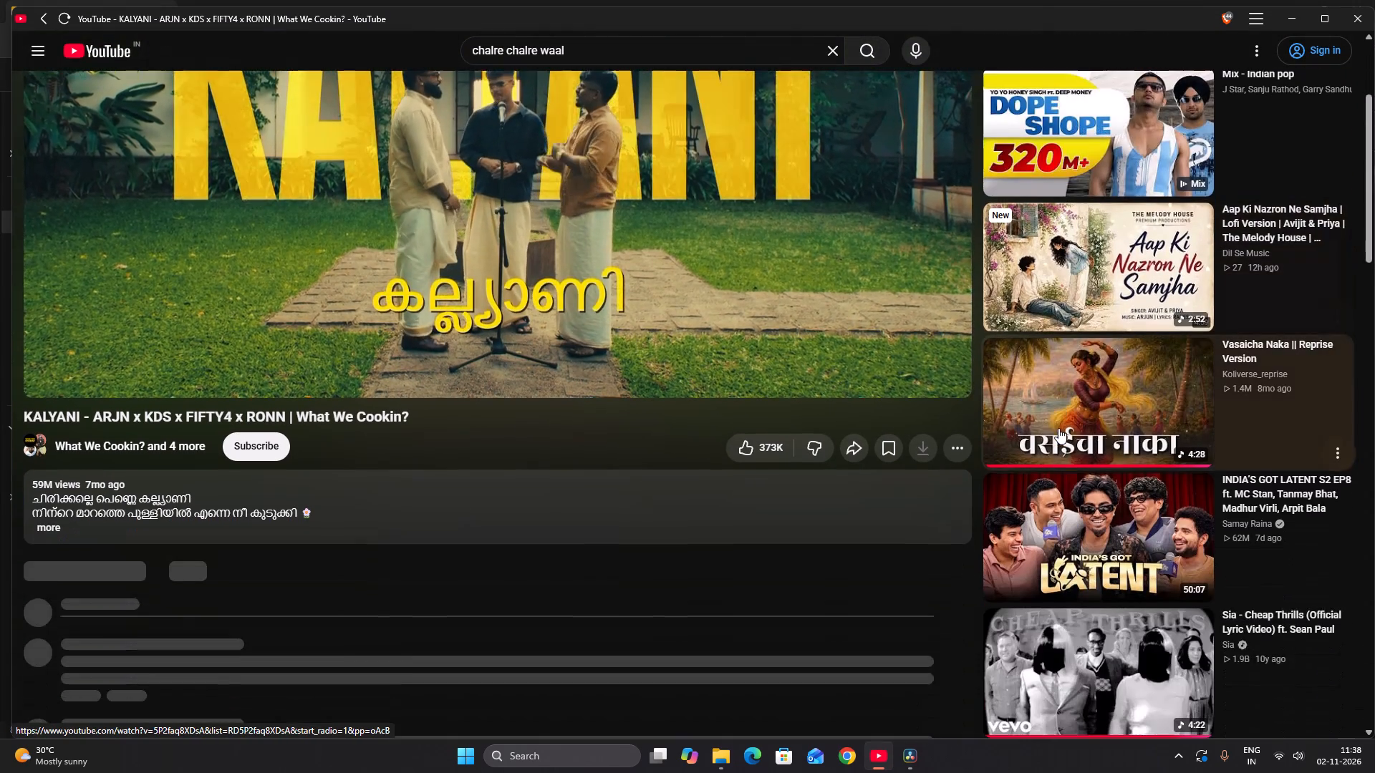
scroll(1061, 549, "down", 5)
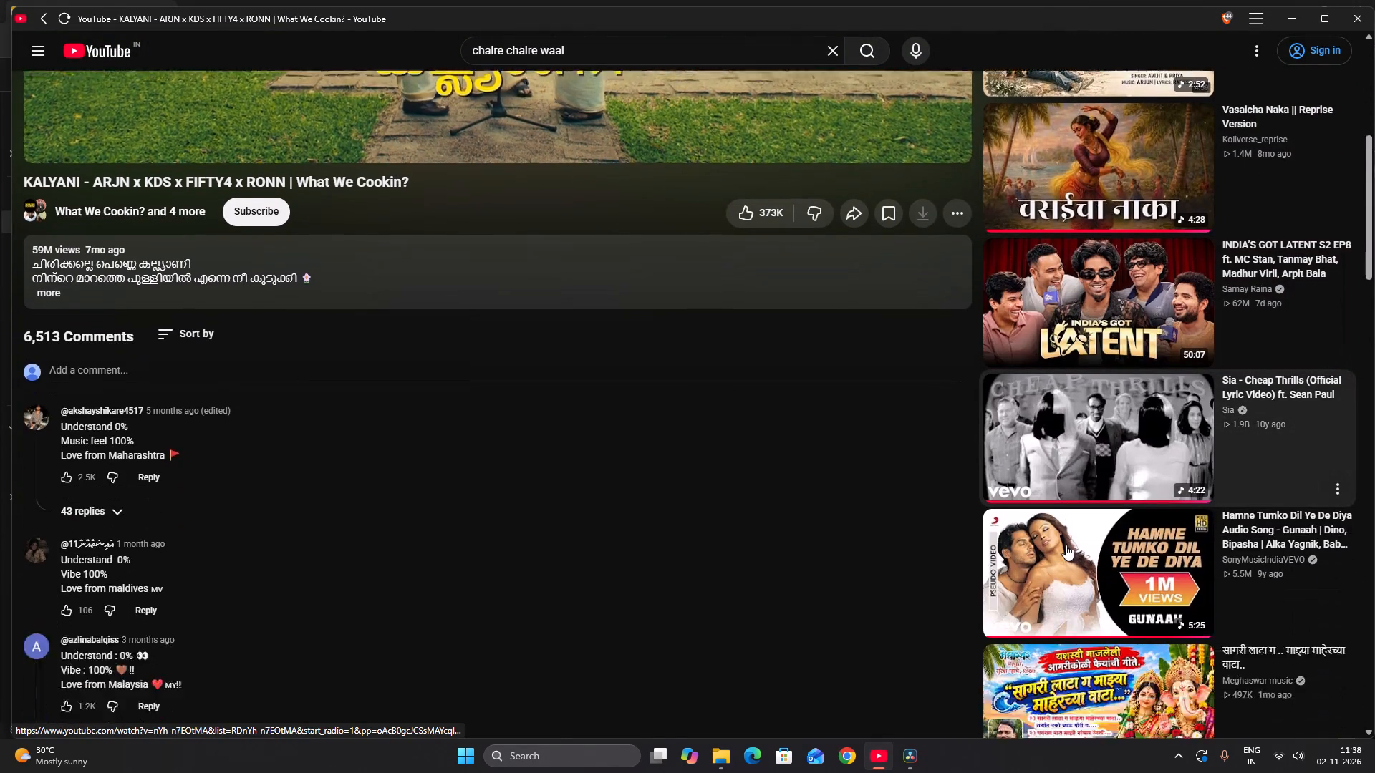
scroll(1066, 545, "down", 2)
left_click_drag(661, 55, 647, 59)
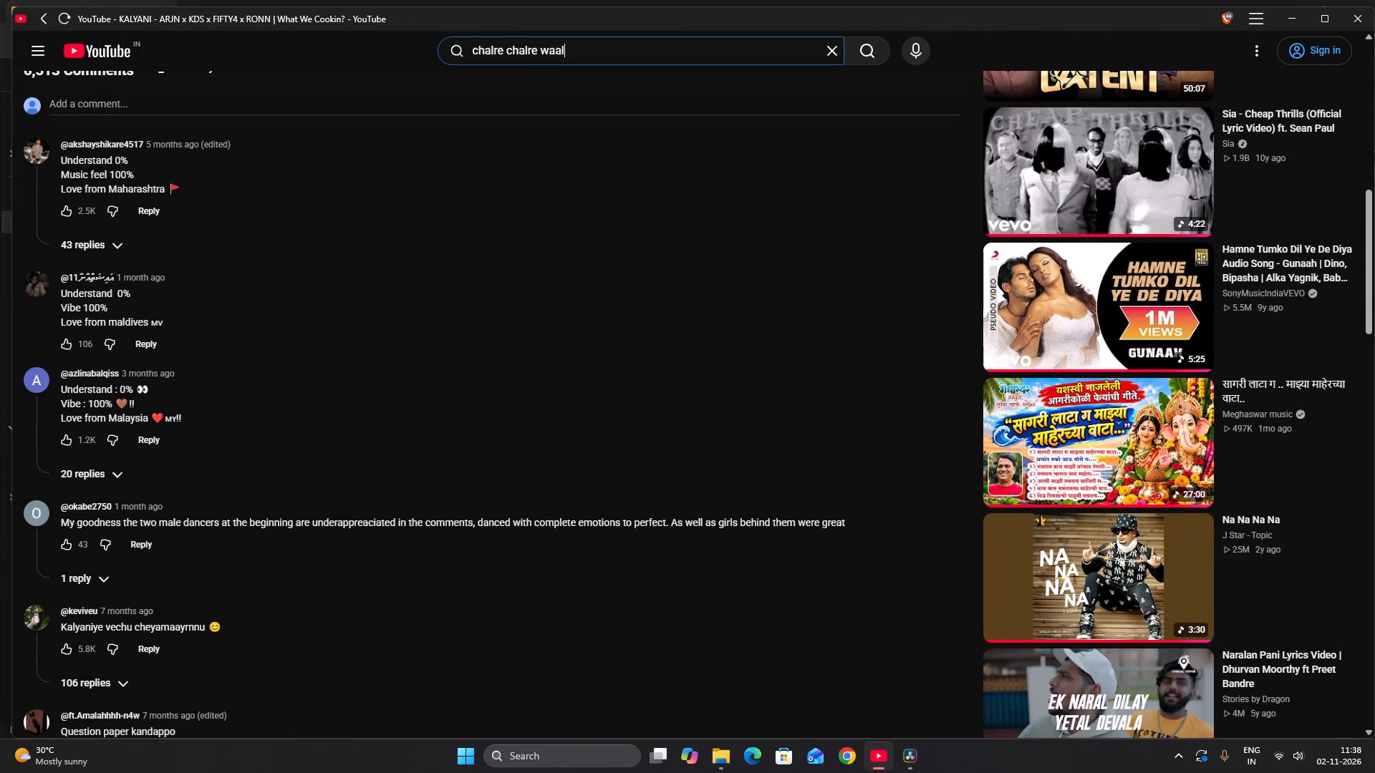
left_click_drag(647, 59, 410, 62)
type("romen da")
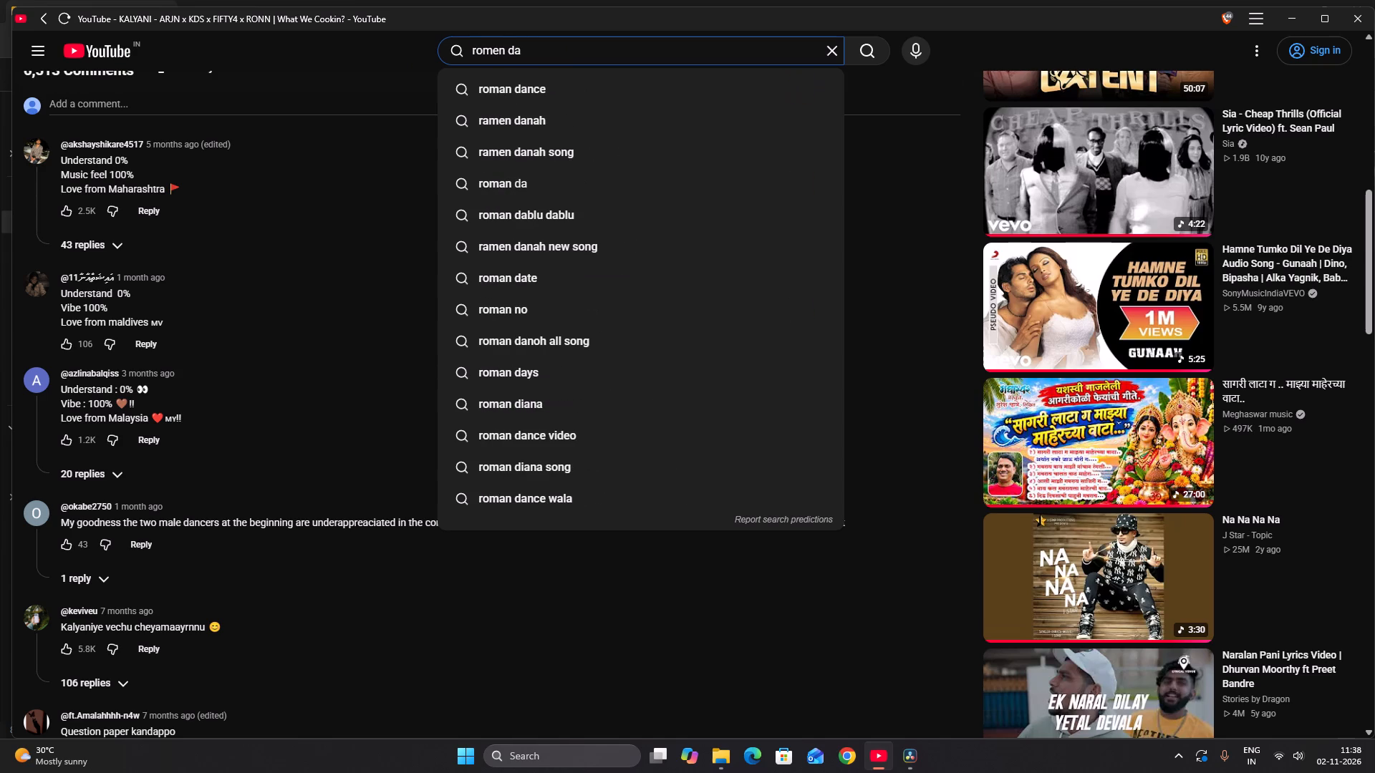
type("dd")
type("y yankee")
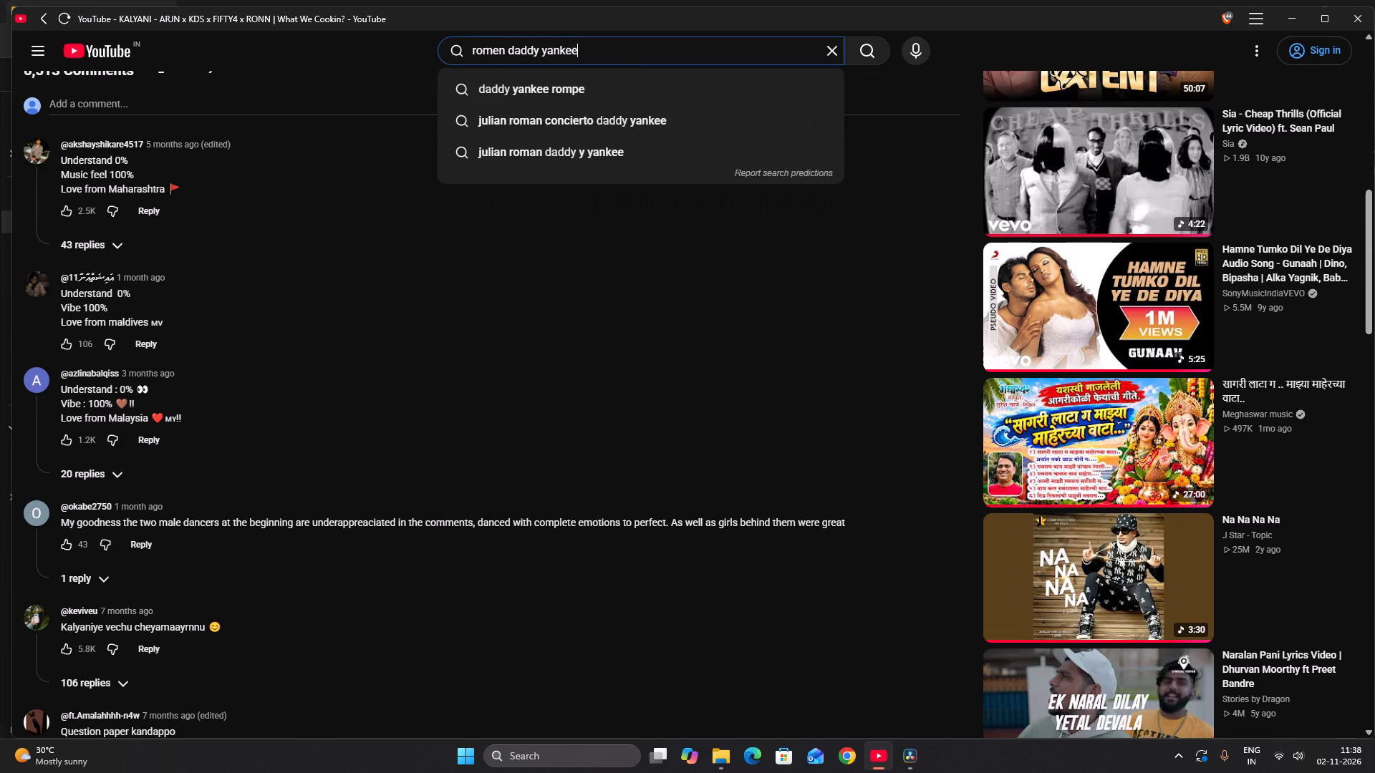
key("Return")
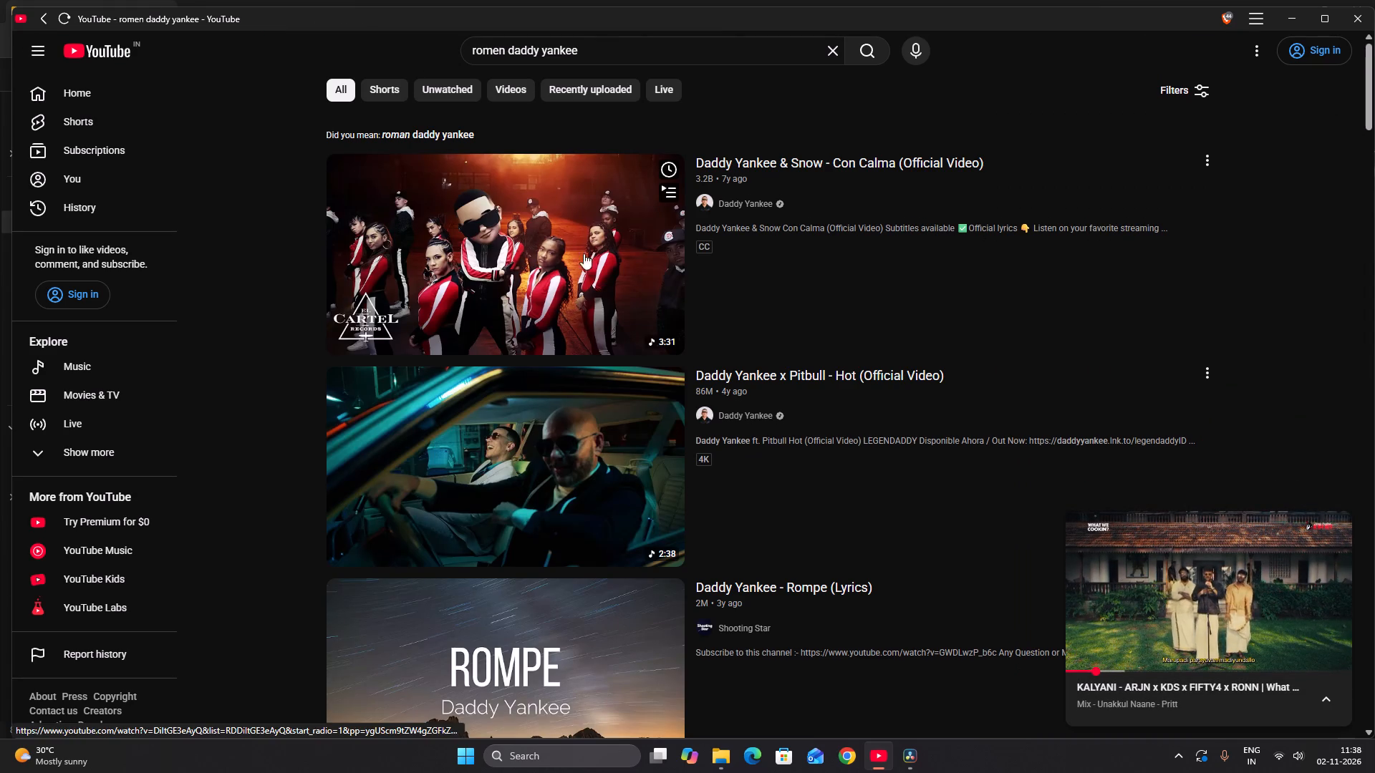
scroll(947, 351, "down", 2)
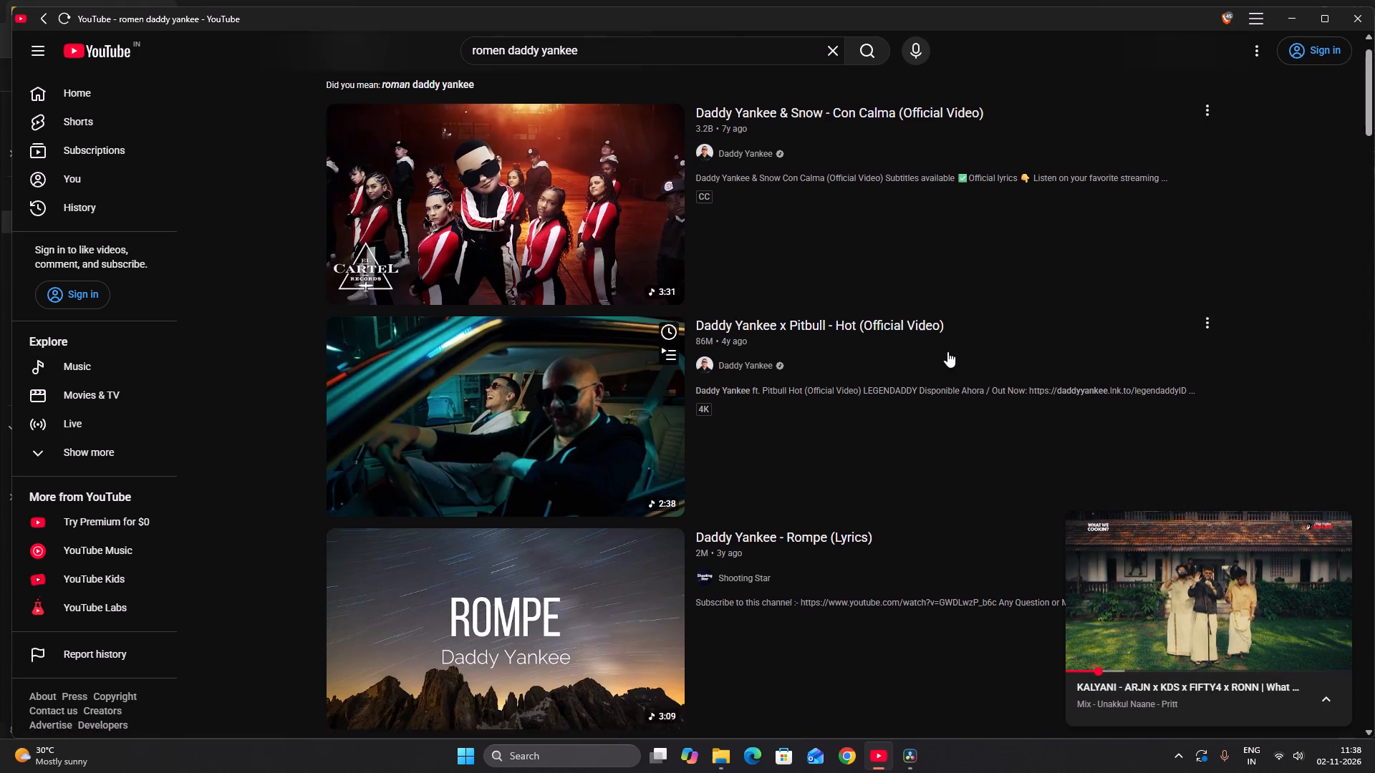
scroll(947, 351, "down", 1)
left_click(587, 419)
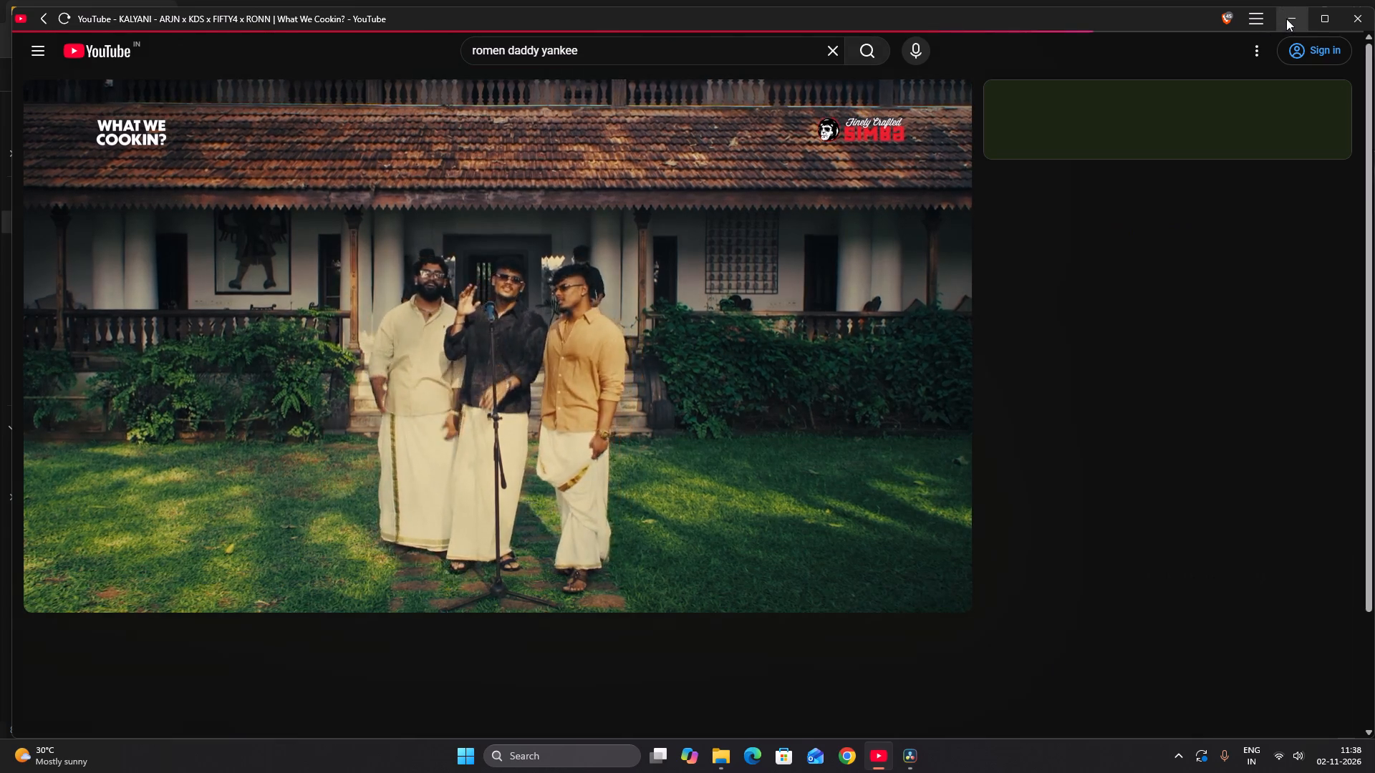
left_click(1286, 19)
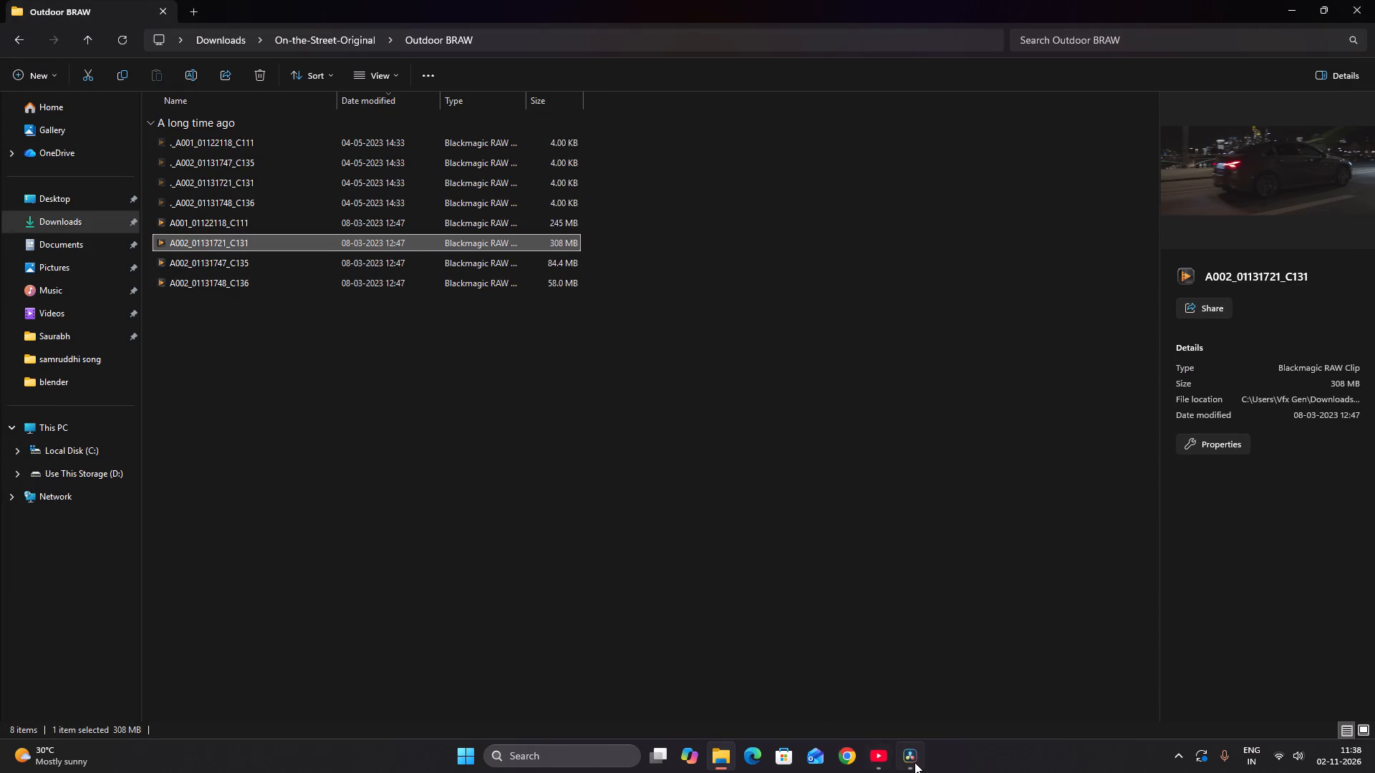
Return to DaVinci Resolve and select node 01 of the seven-node chain.
left_click(915, 709)
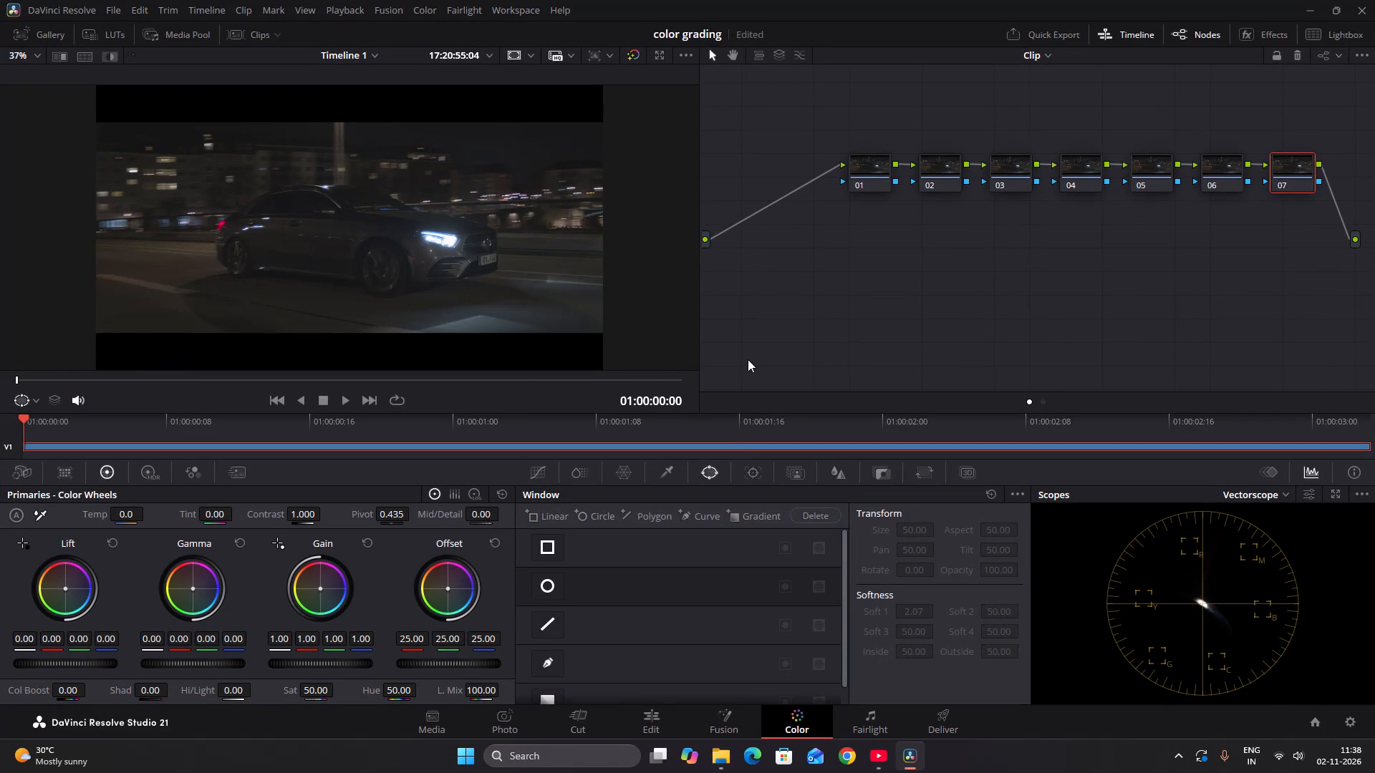
left_click(860, 170)
left_click(862, 168)
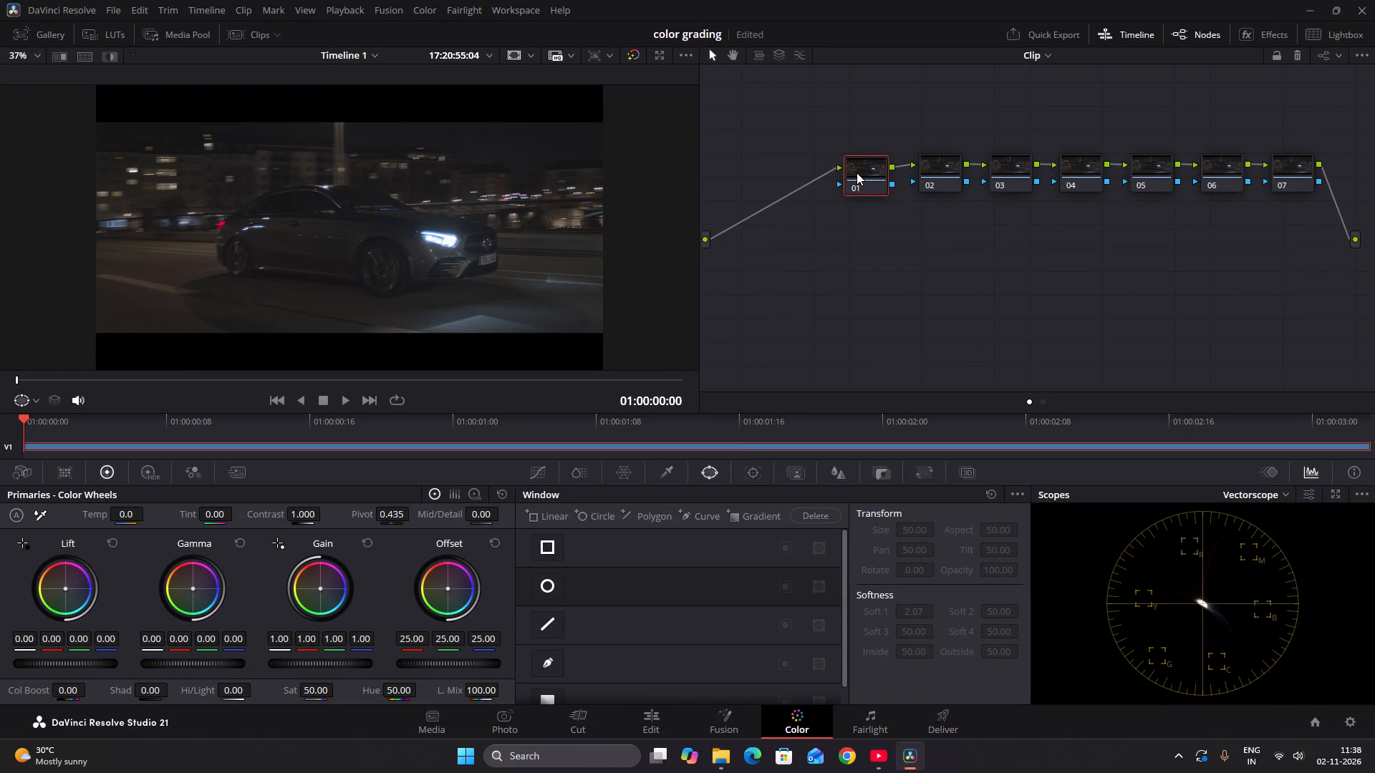
left_click(857, 172)
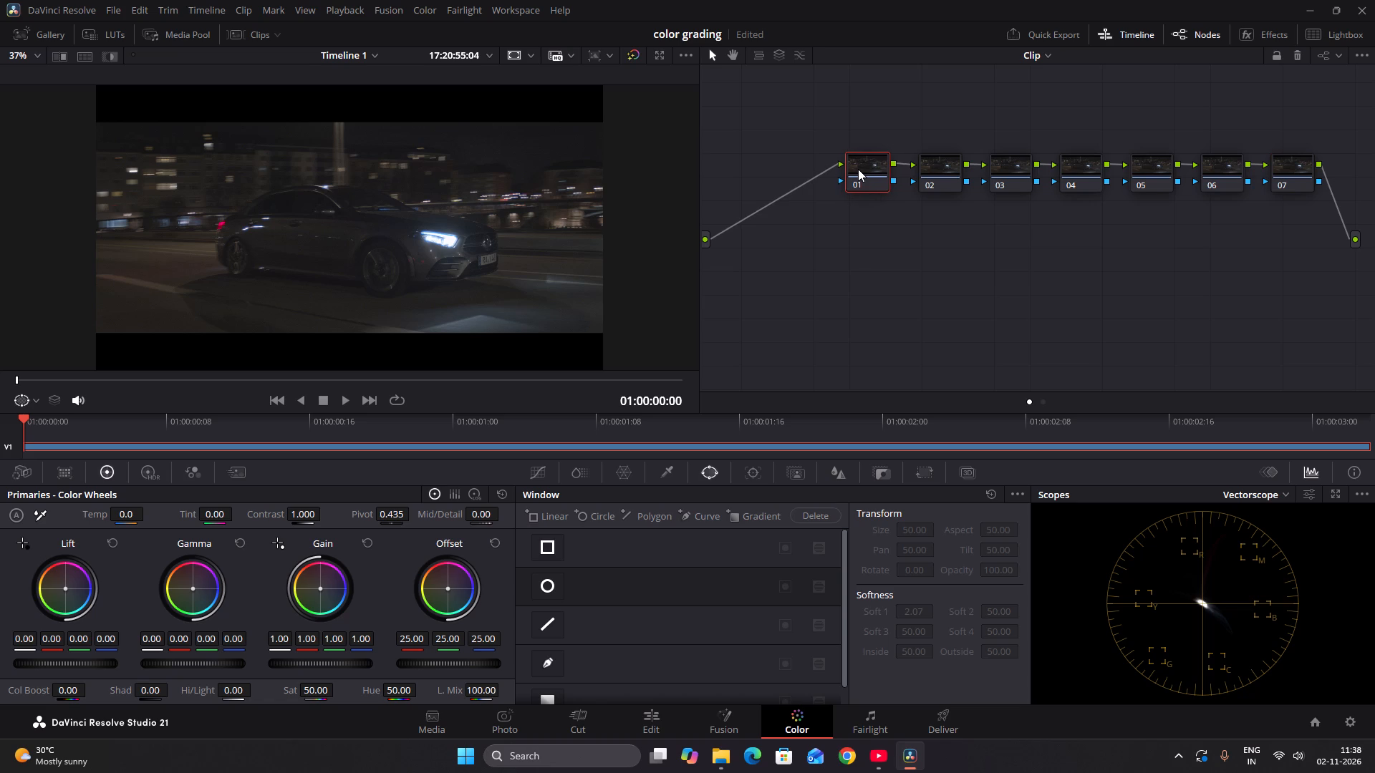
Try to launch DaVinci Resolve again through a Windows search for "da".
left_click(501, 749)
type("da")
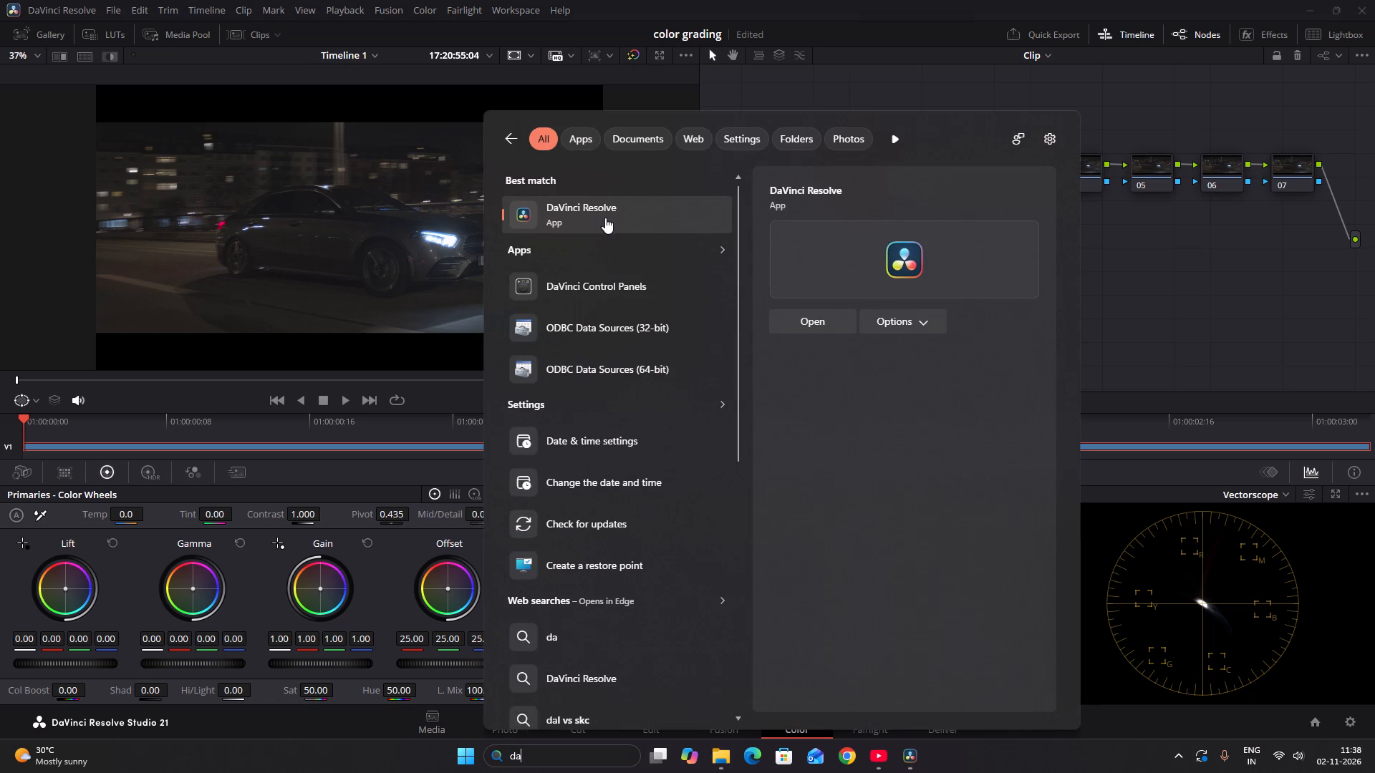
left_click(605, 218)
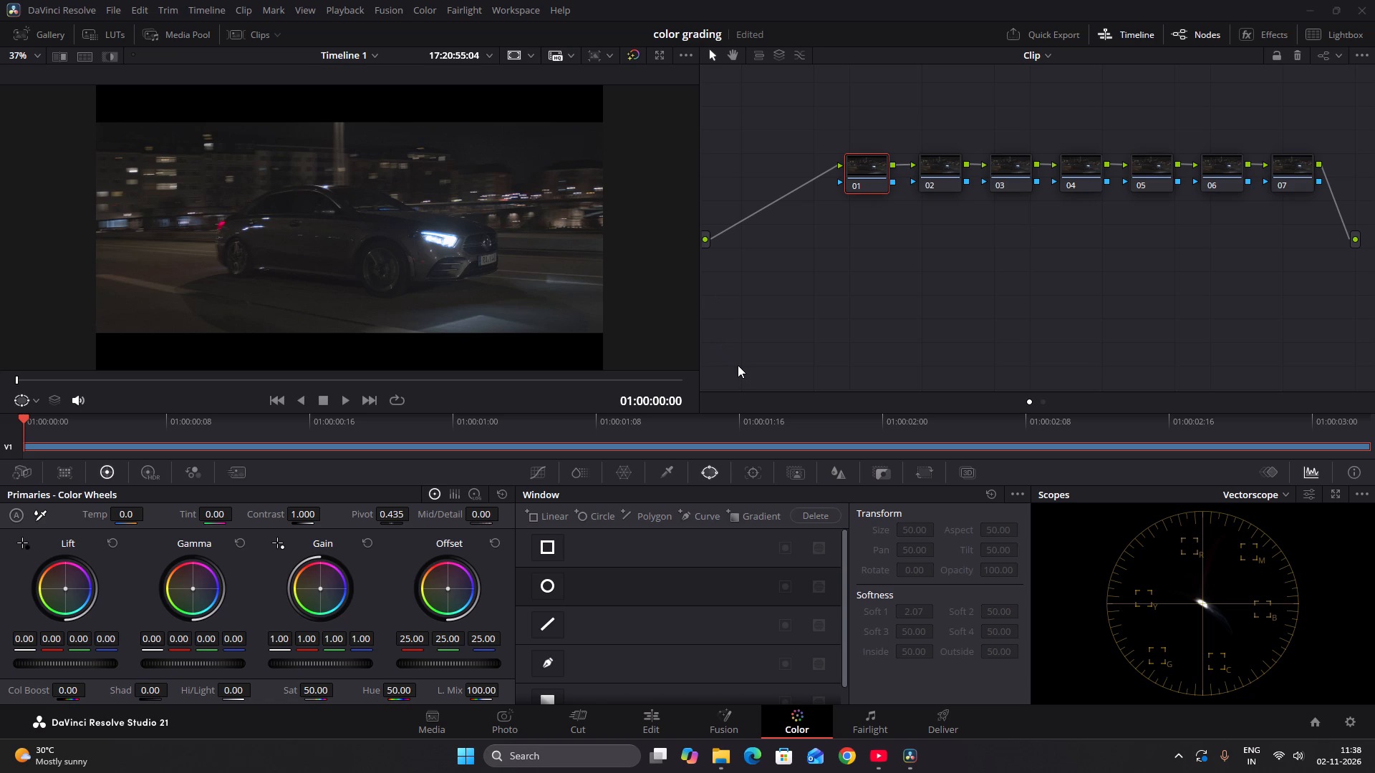
Open the recent project COLOR GRADE copy copy copy and examine the labelled nodes at the start of its graph.
left_click(112, 7)
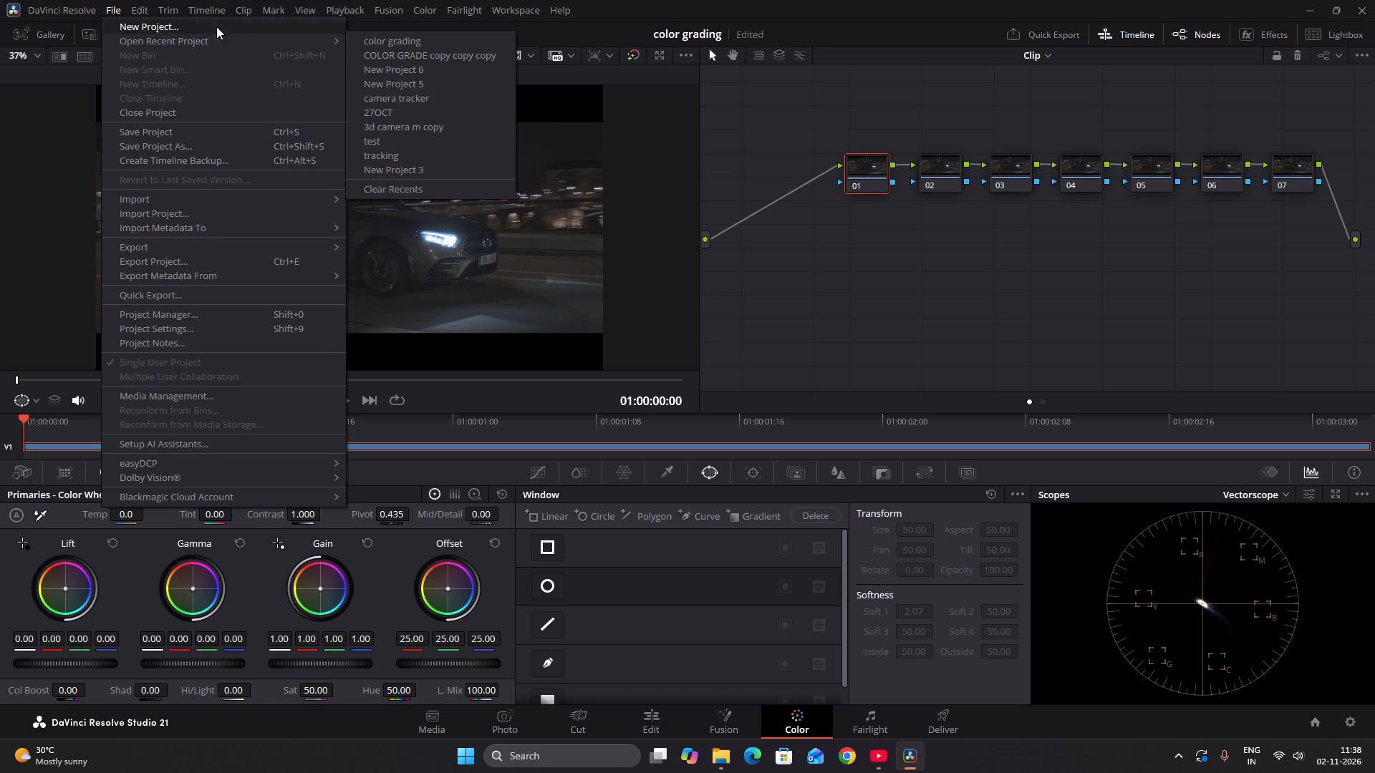
left_click(459, 57)
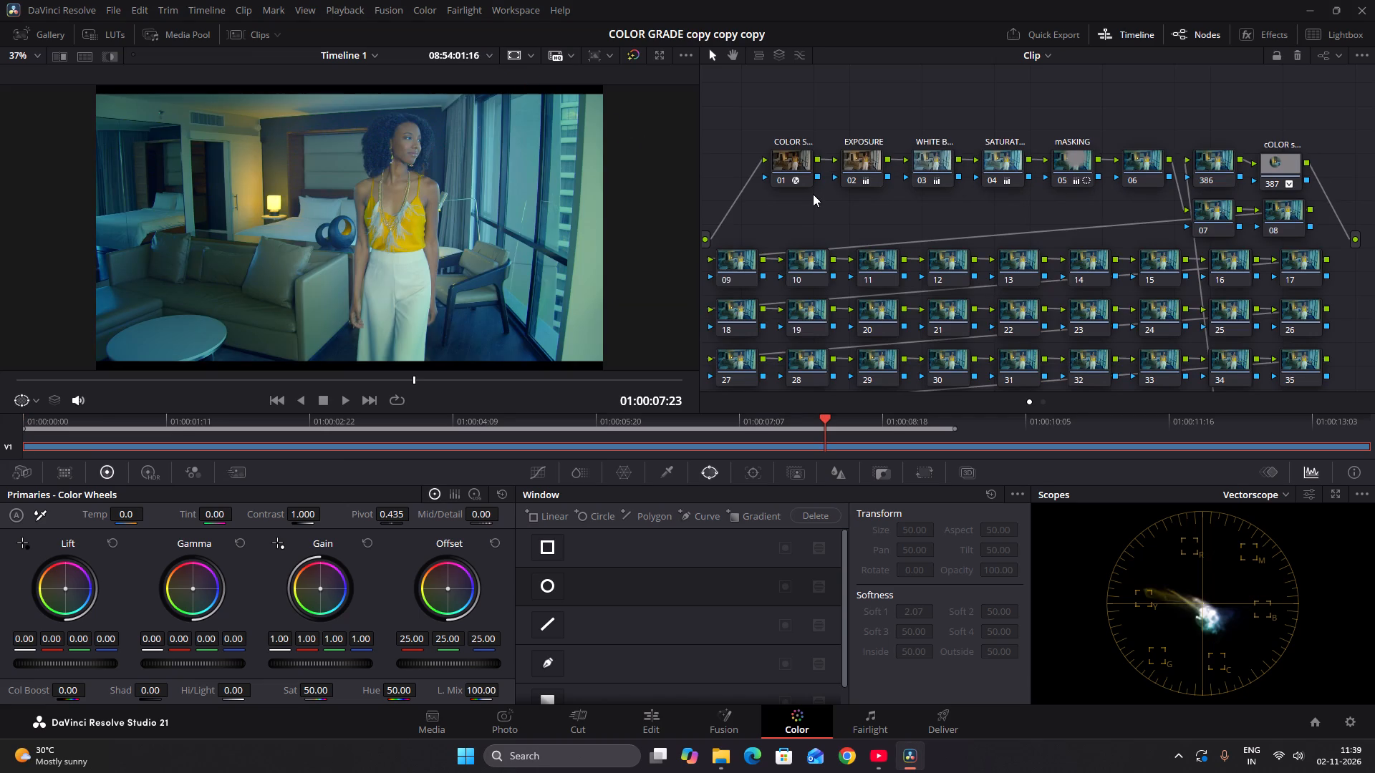
middle_click_drag(868, 195, 844, 228)
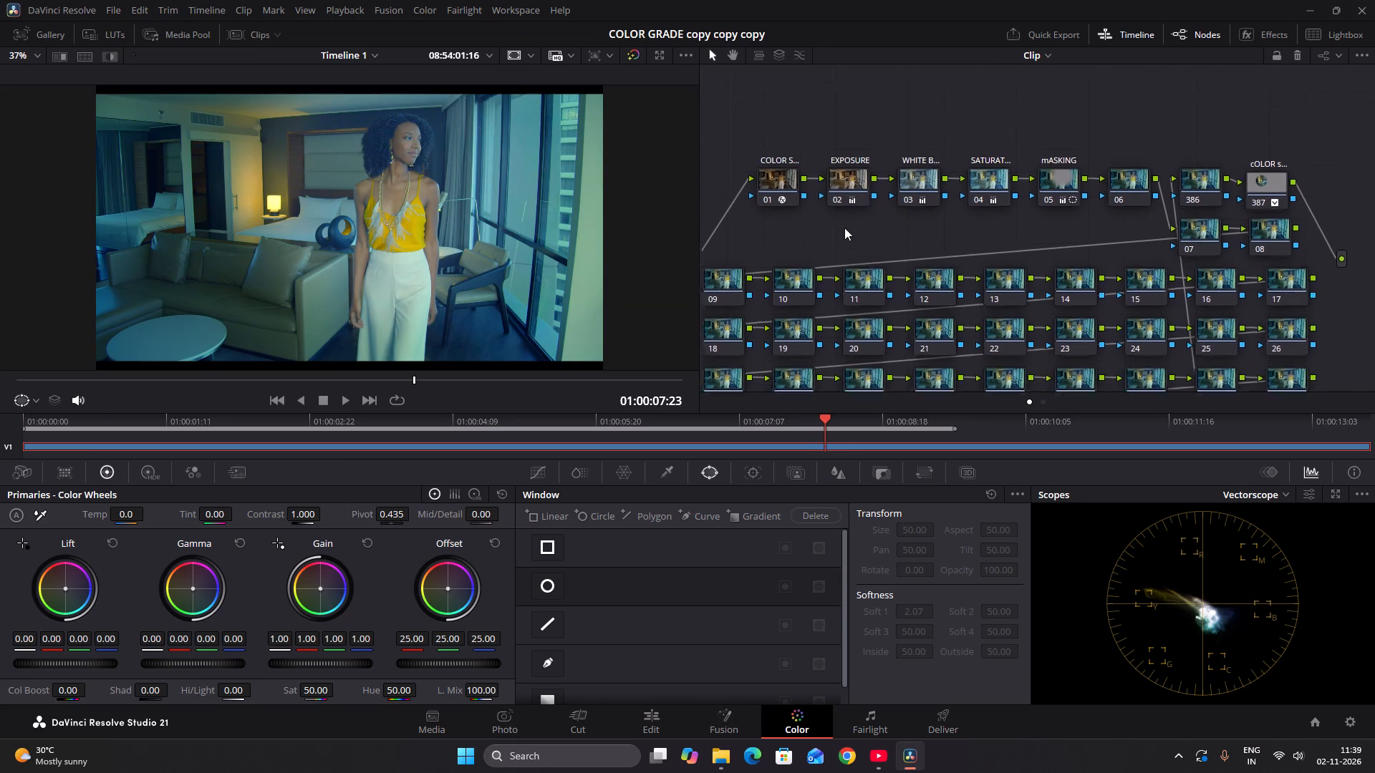
middle_click_drag(844, 228, 851, 271)
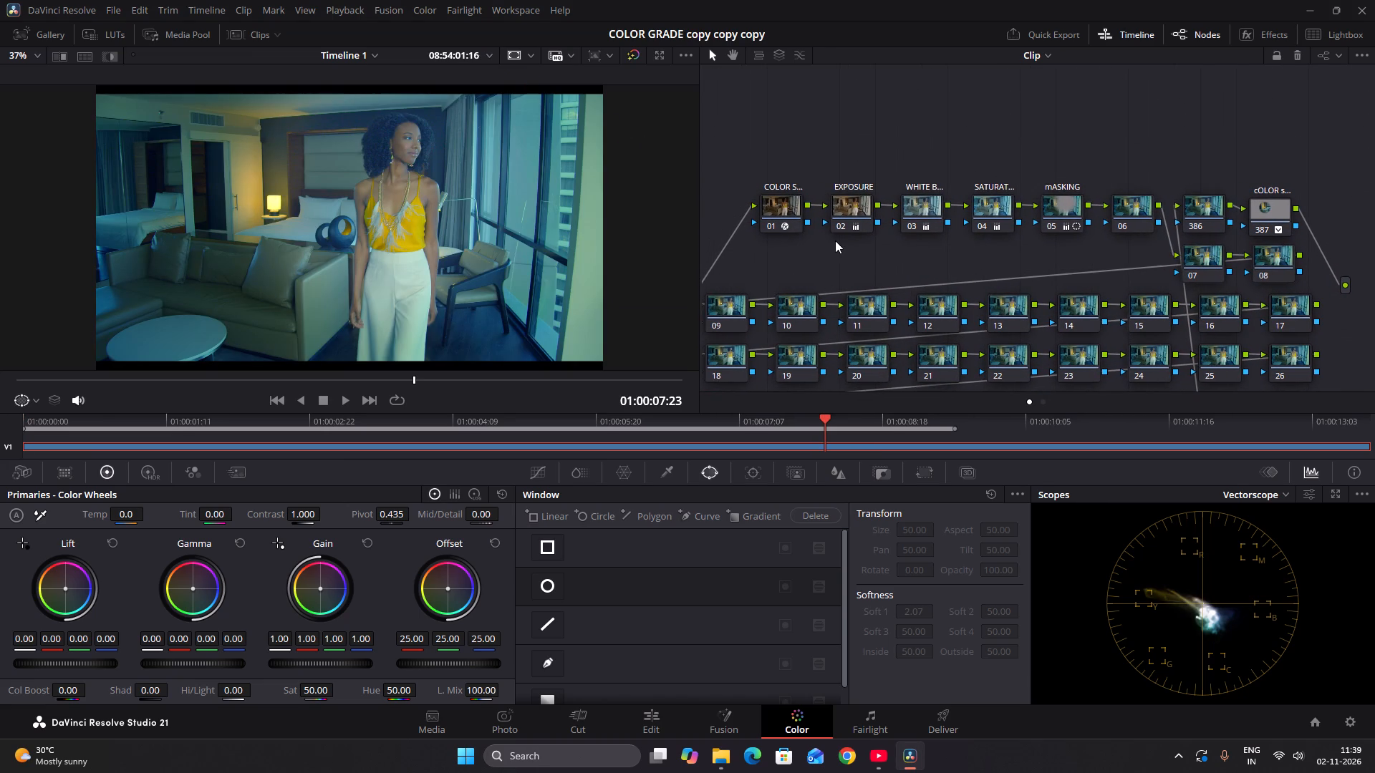
left_click(791, 185)
left_click(791, 185)
Reopen the recent project color grading.
left_click(105, 0)
triple_click(112, 17)
left_click(449, 37)
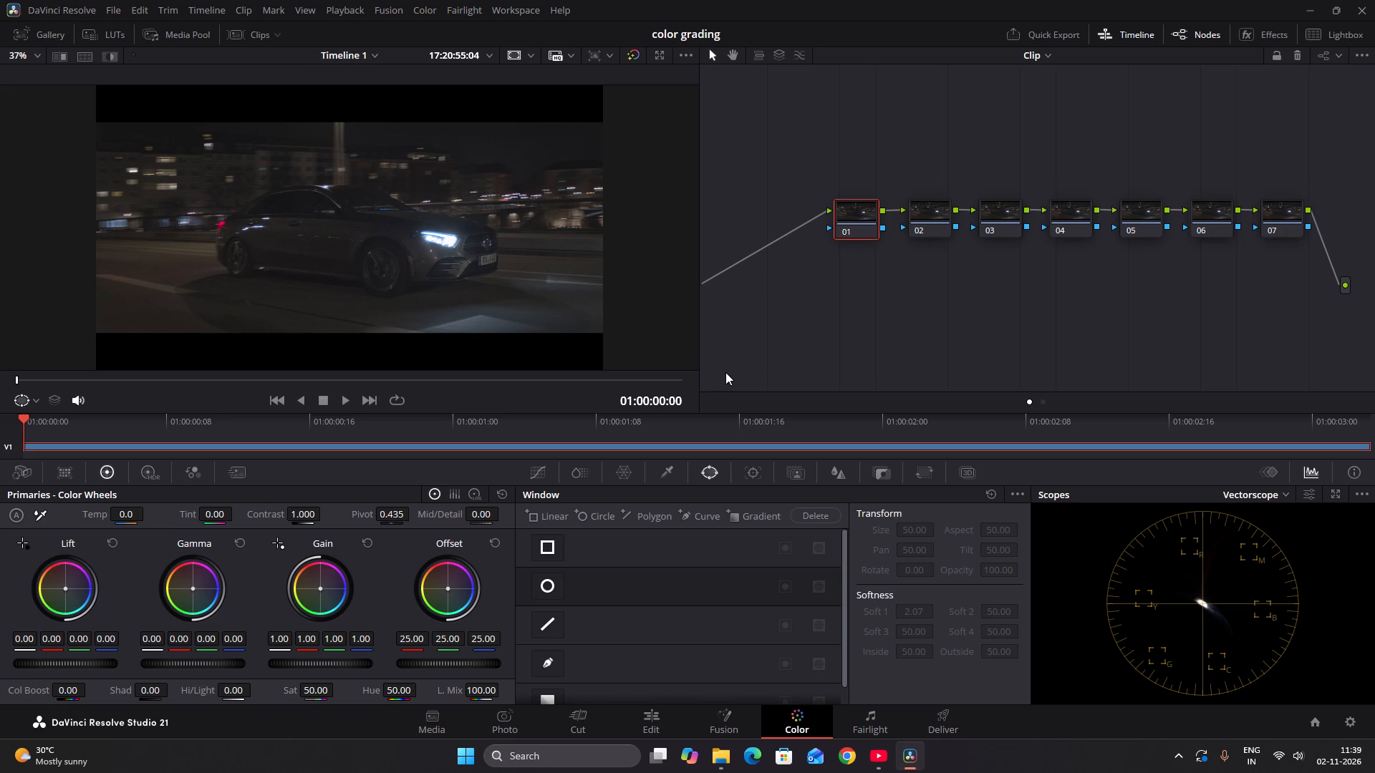
With node 01 selected, look through the Resolve FX effects library from Blur to Light, try to view effect settings, and close the library.
double_click(851, 235)
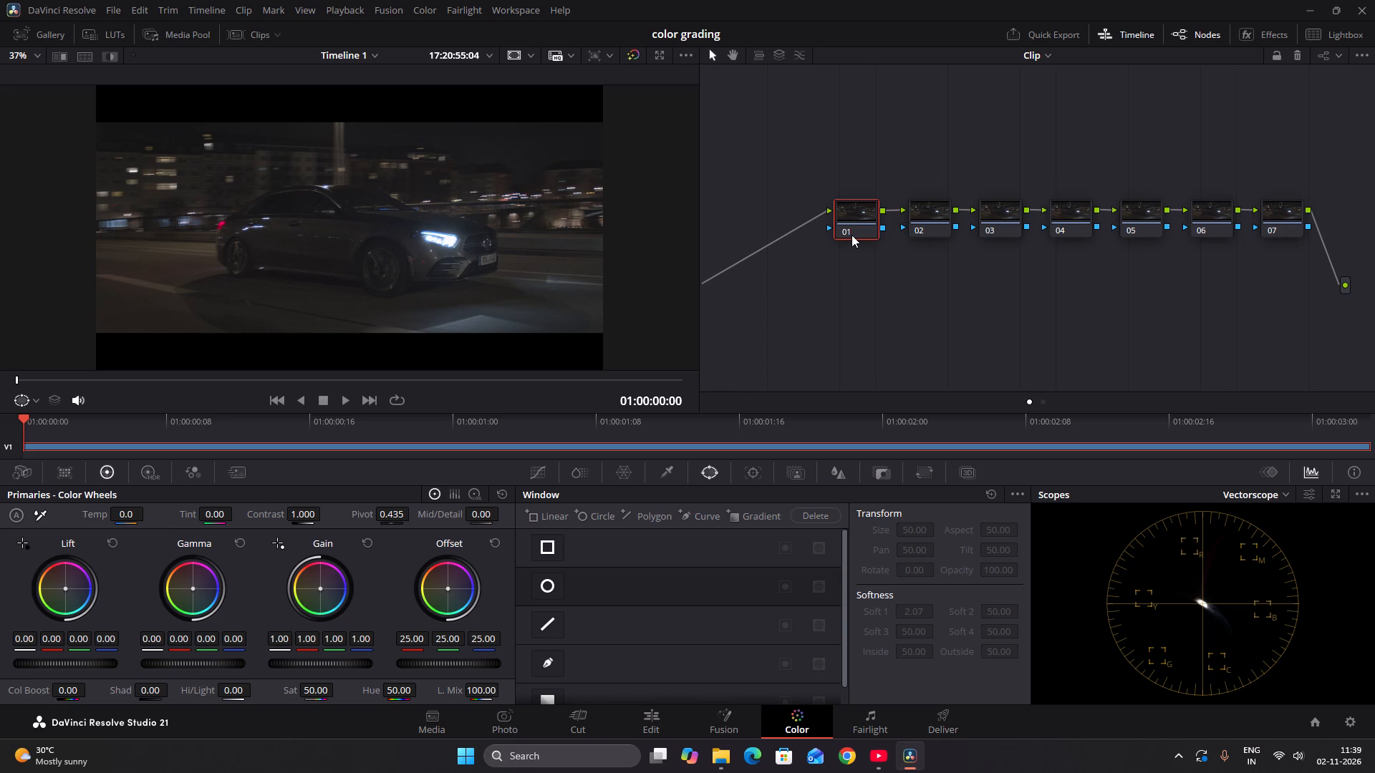
left_click(851, 235)
left_click(851, 234)
left_click(1283, 31)
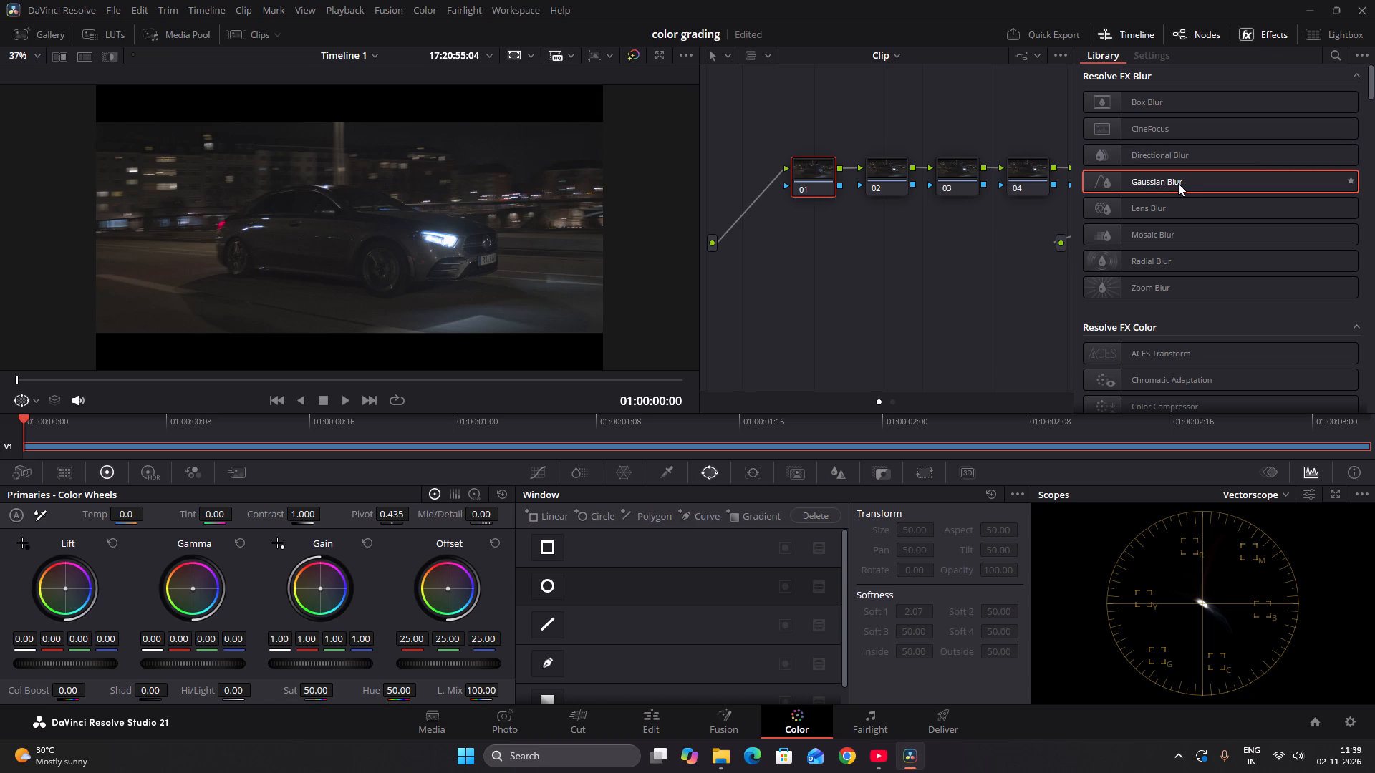
scroll(1150, 192, "down", 10)
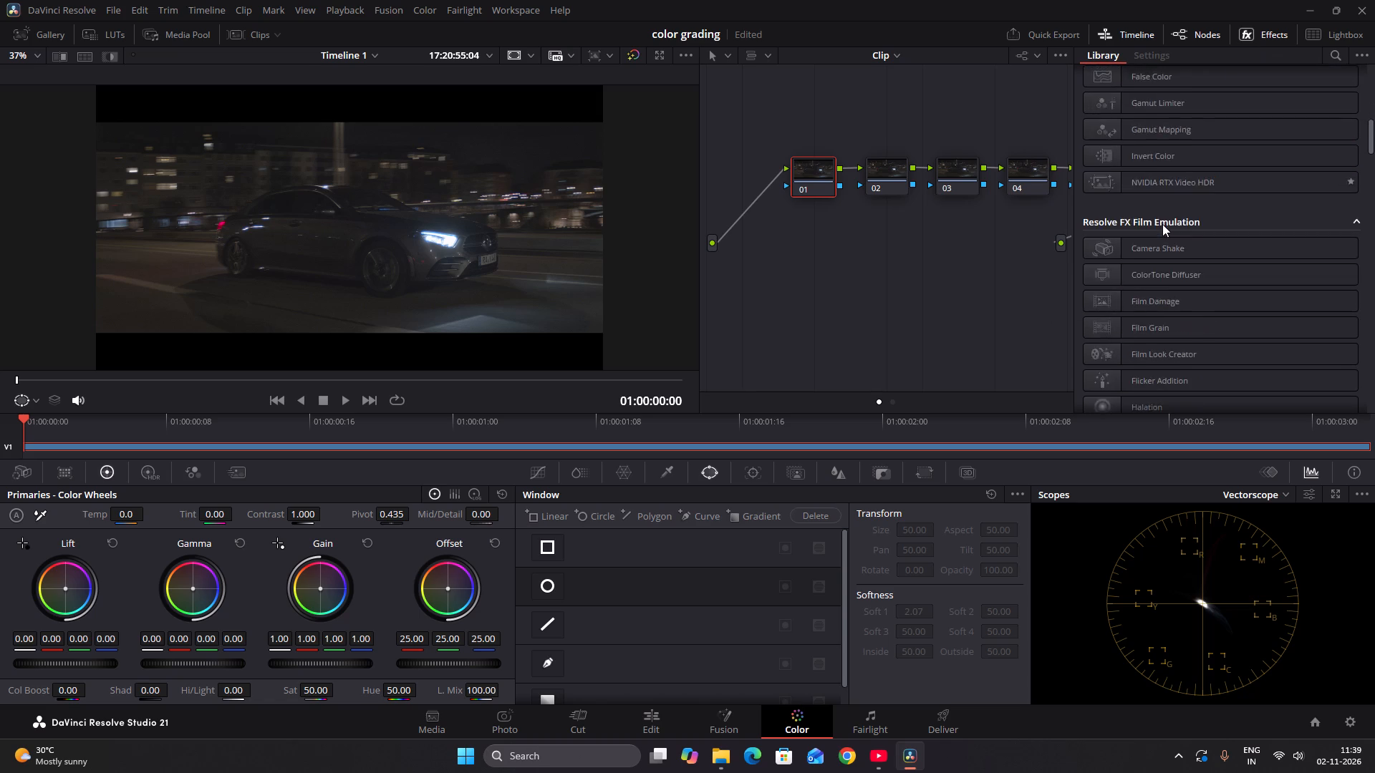
scroll(1162, 224, "down", 11)
left_click(934, 308)
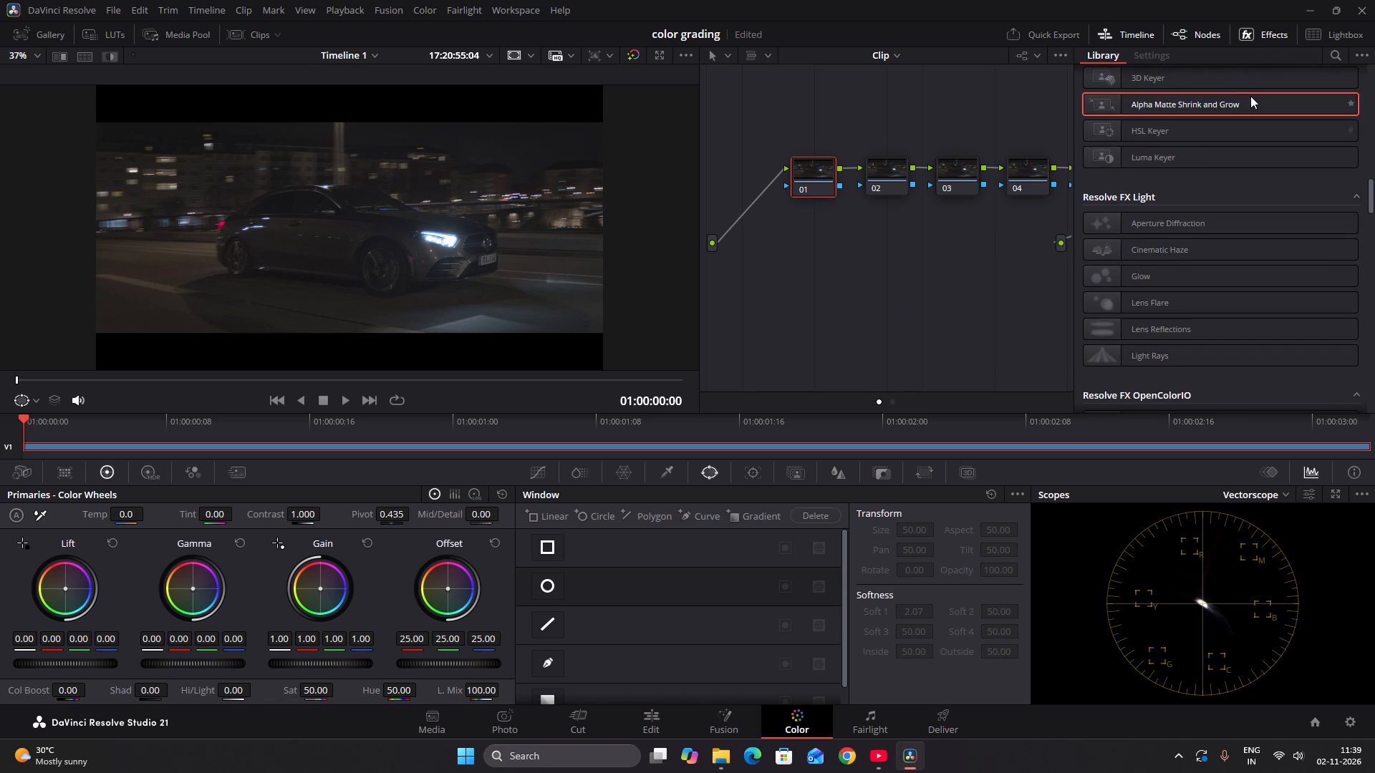
left_click(1019, 110)
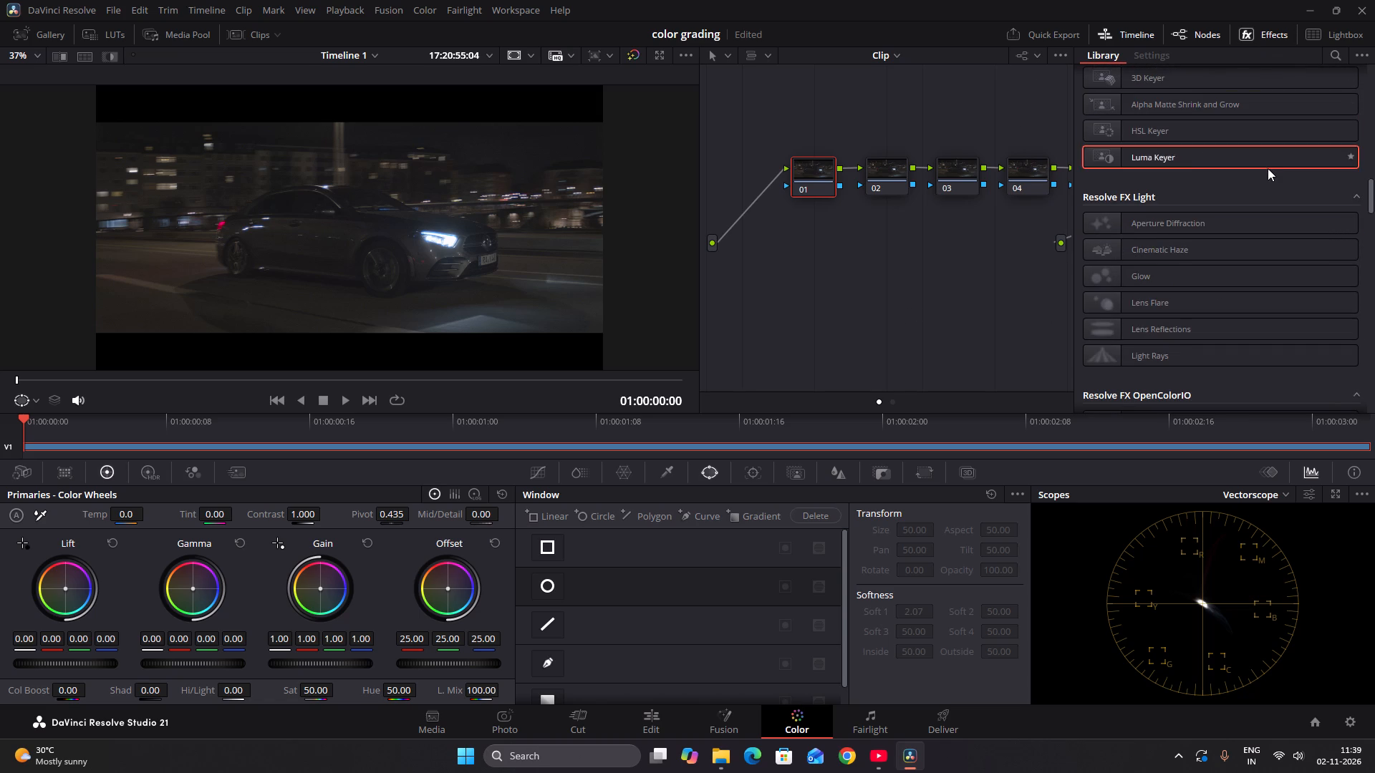
scroll(1268, 168, "up", 5)
scroll(1268, 168, "down", 1)
scroll(1268, 168, "up", 10)
left_click(1158, 56)
left_click(1158, 54)
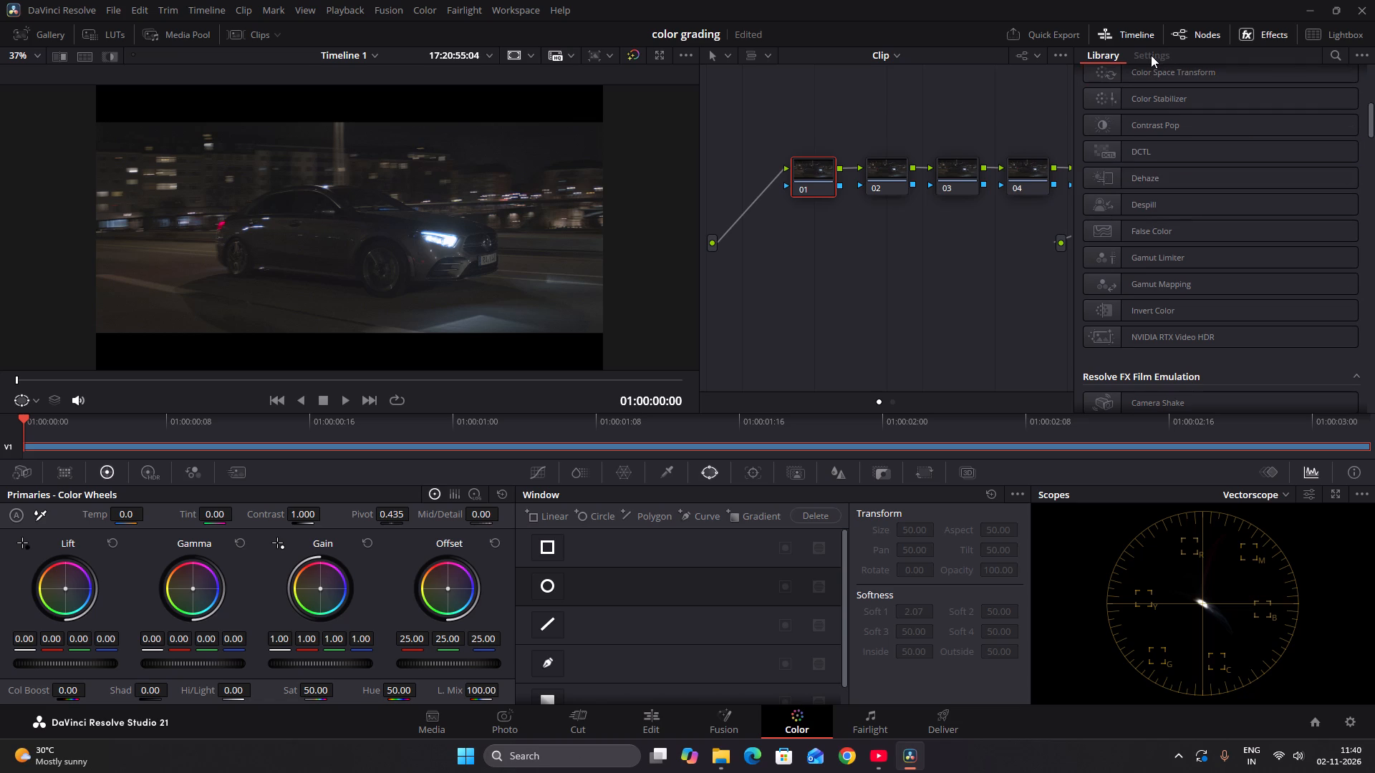
double_click(1159, 52)
scroll(1156, 146, "up", 11)
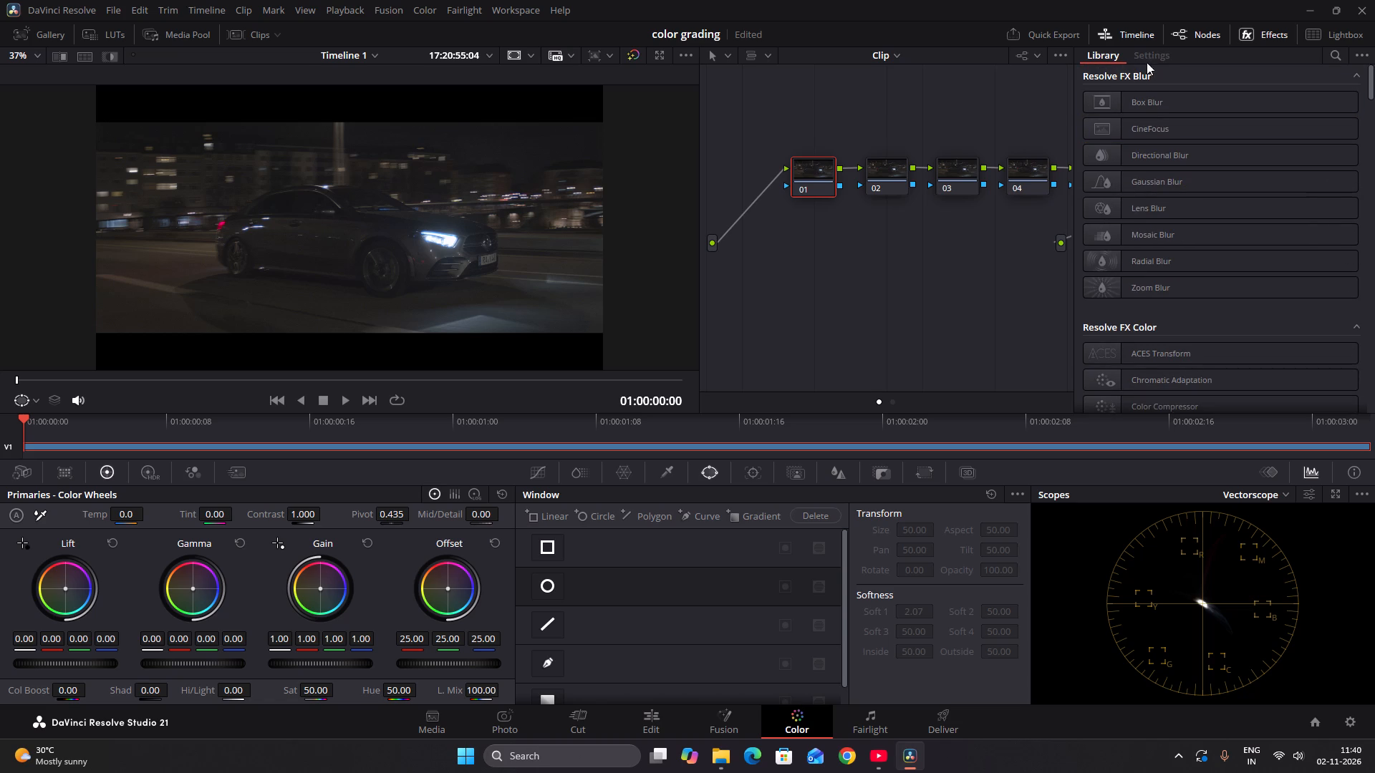
triple_click(1154, 57)
left_click(990, 116)
left_click(1265, 37)
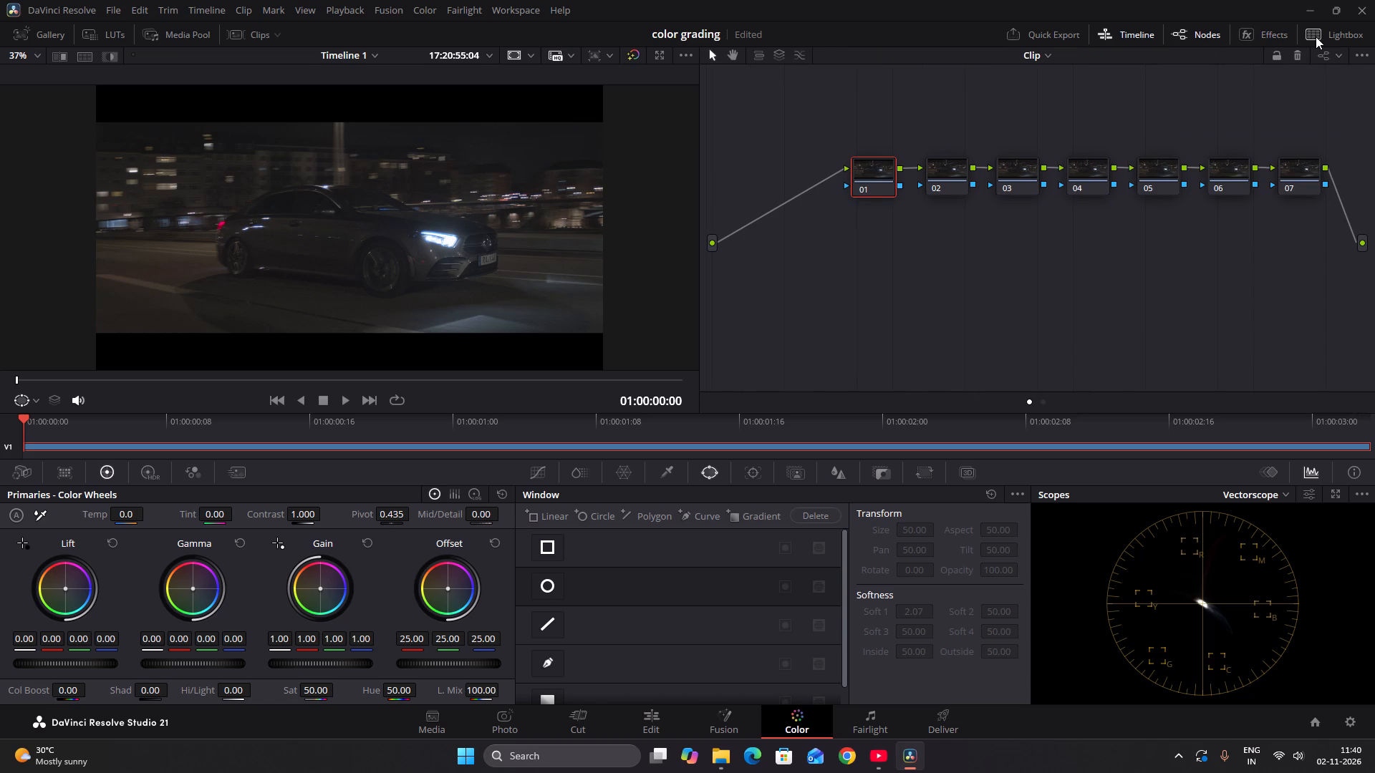
left_click(1364, 58)
Look through the entire effects library from Resolve FX Blur to Boris FX Silhouette, try to view effect settings, and close the library.
left_click(1276, 35)
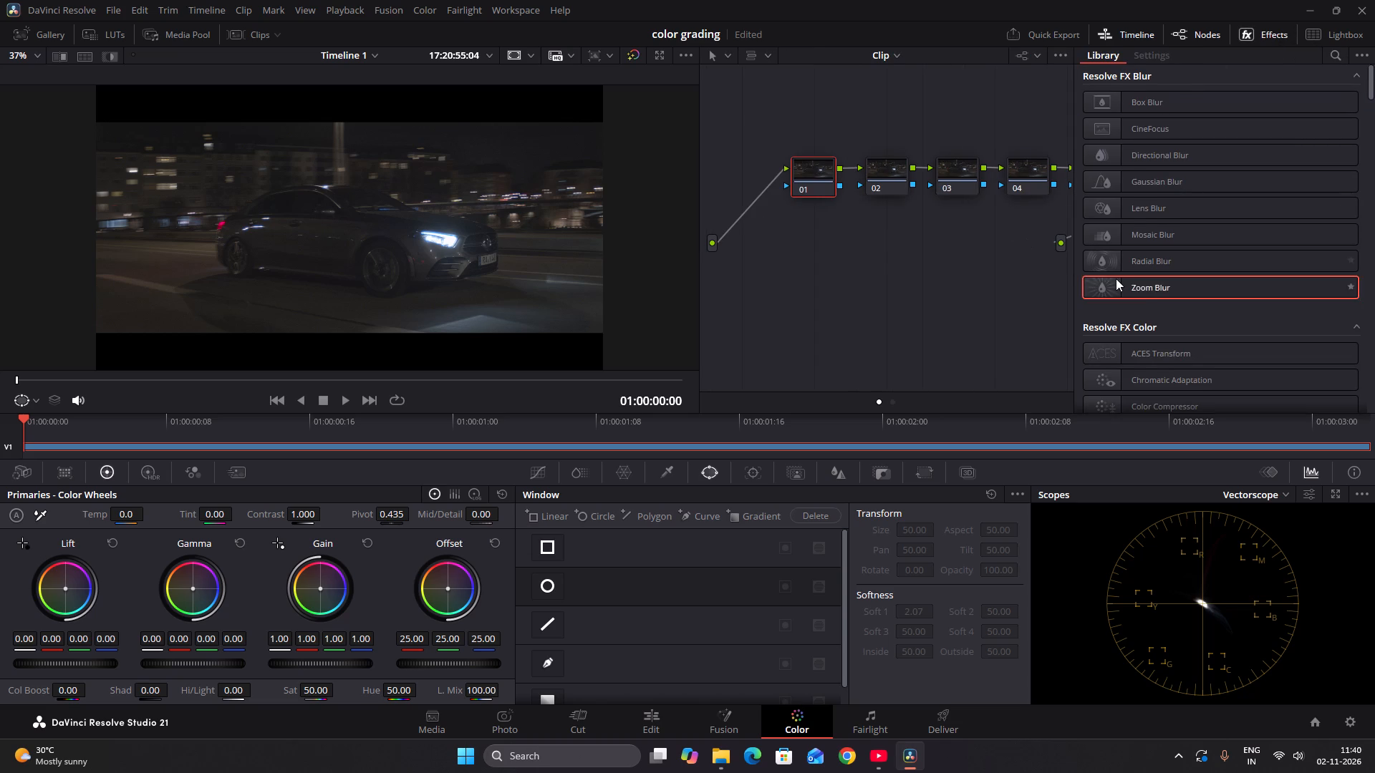
scroll(1116, 278, "down", 3)
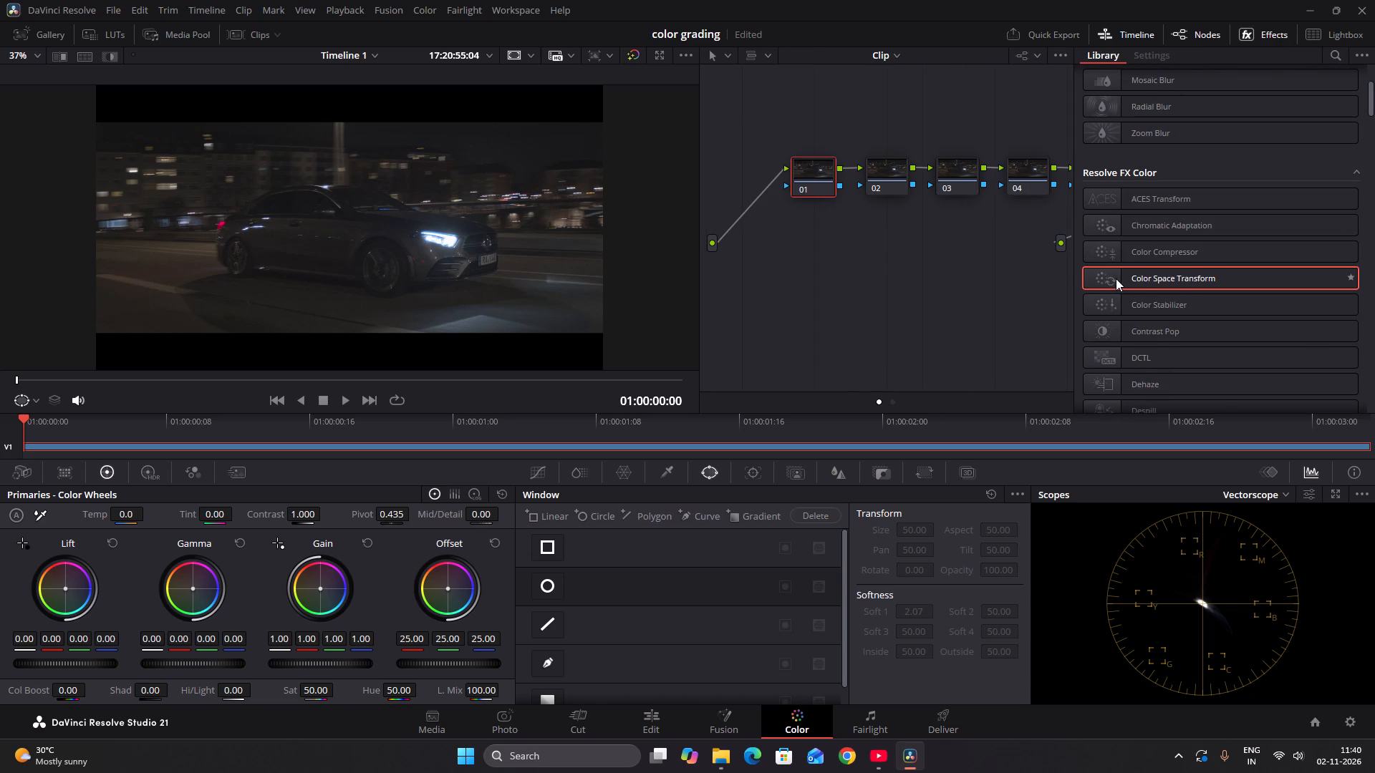
scroll(1116, 278, "up", 4)
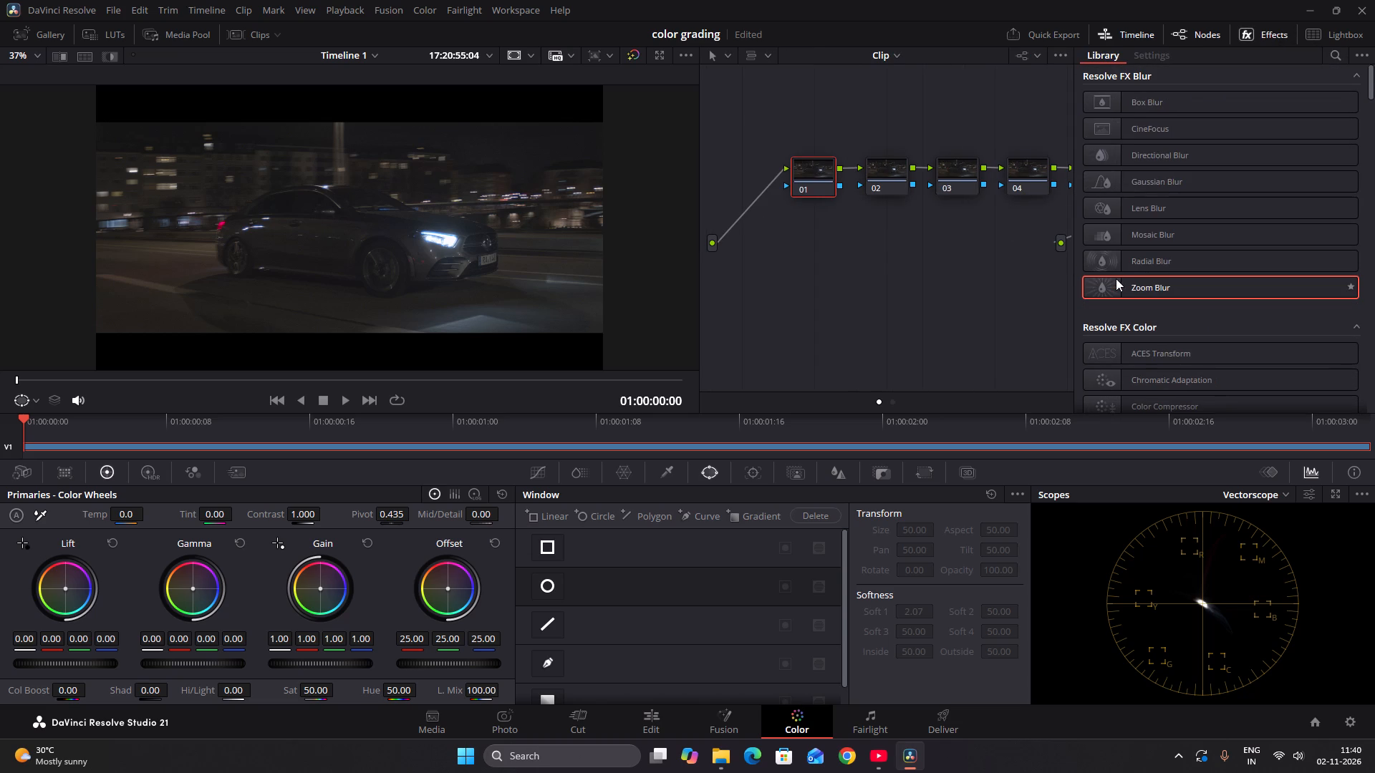
scroll(1148, 237, "down", 1)
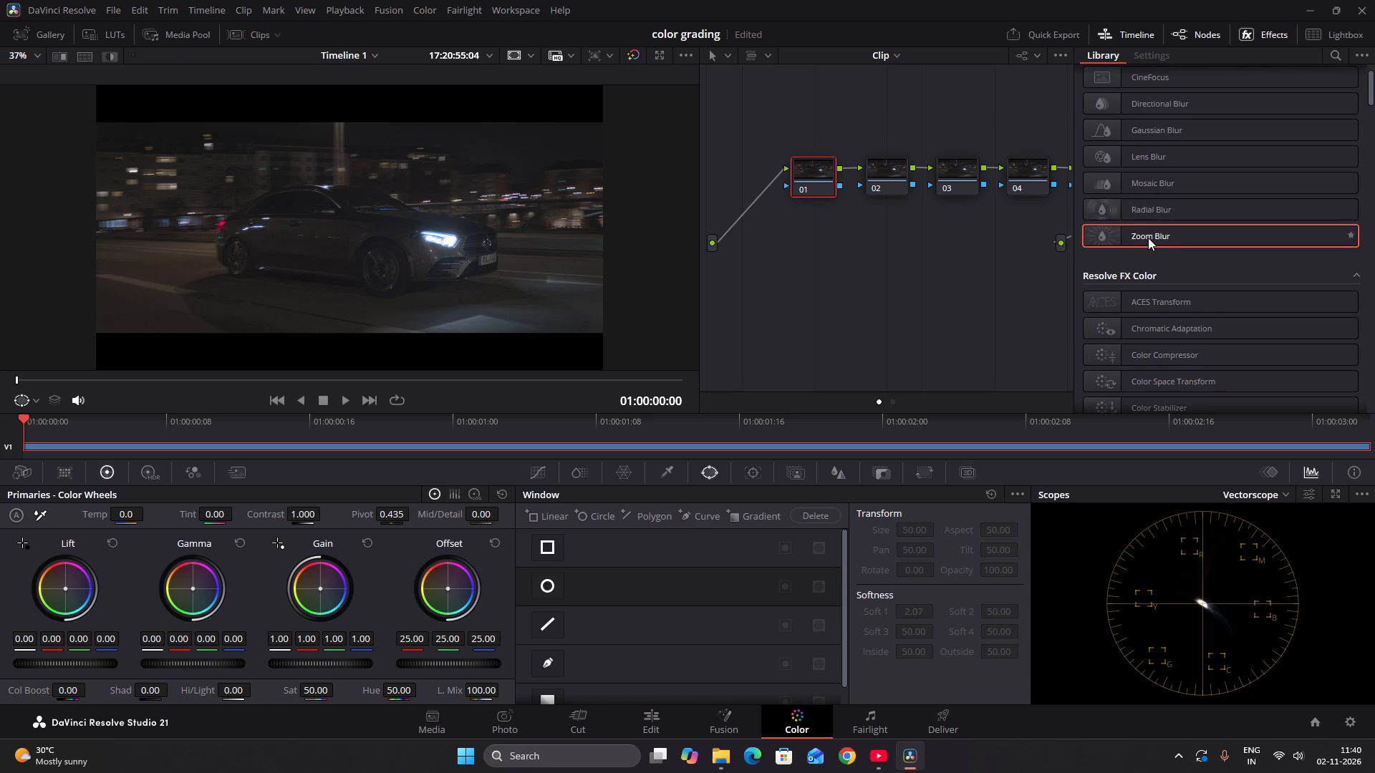
scroll(1148, 238, "down", 7)
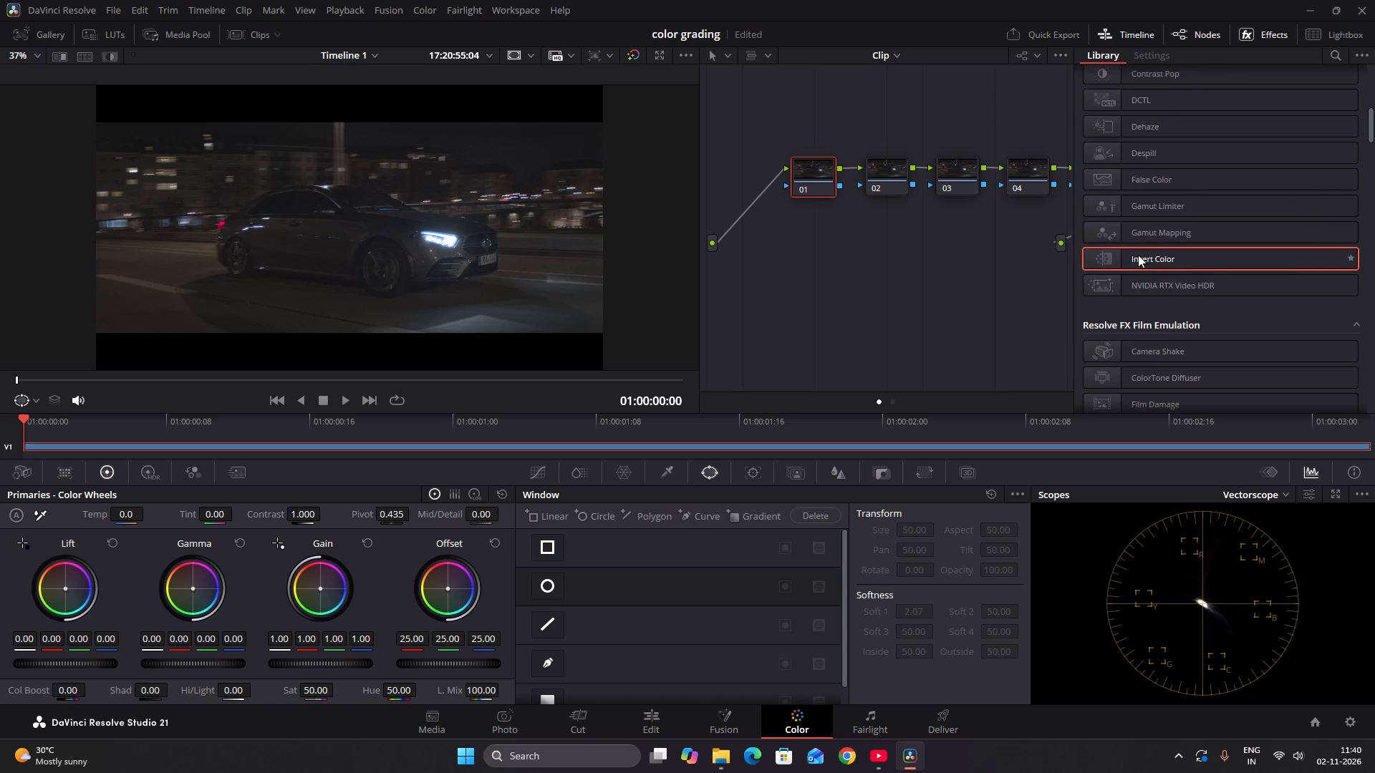
scroll(1139, 256, "down", 3)
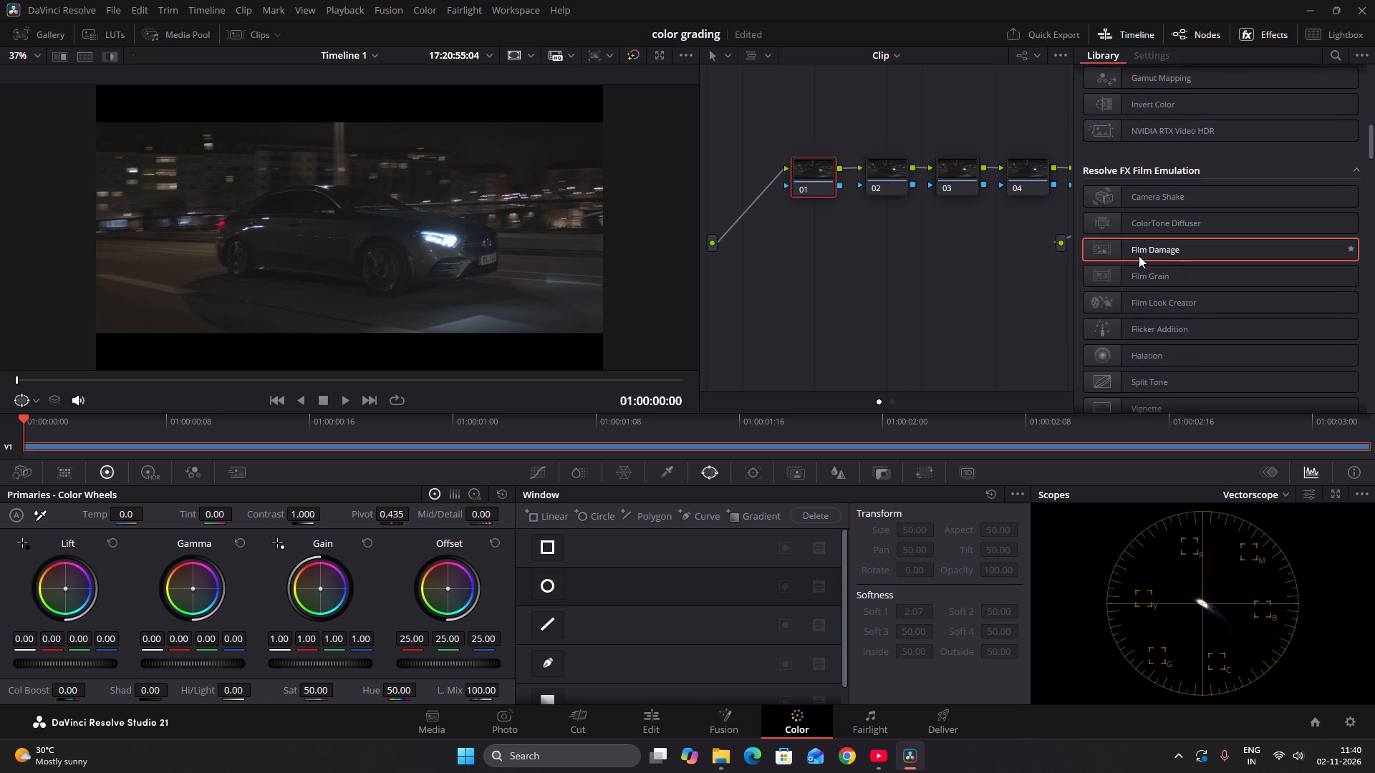
scroll(1139, 256, "down", 3)
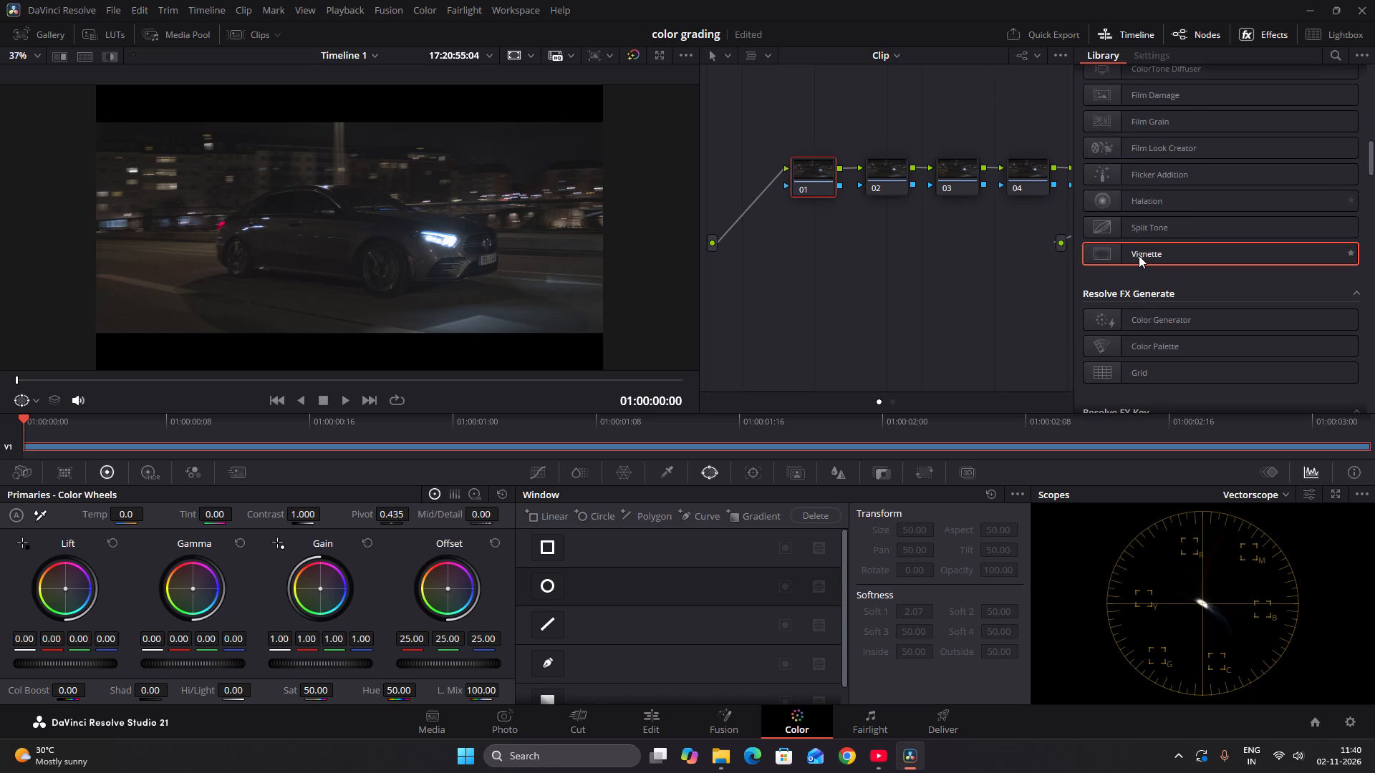
scroll(1137, 298, "down", 3)
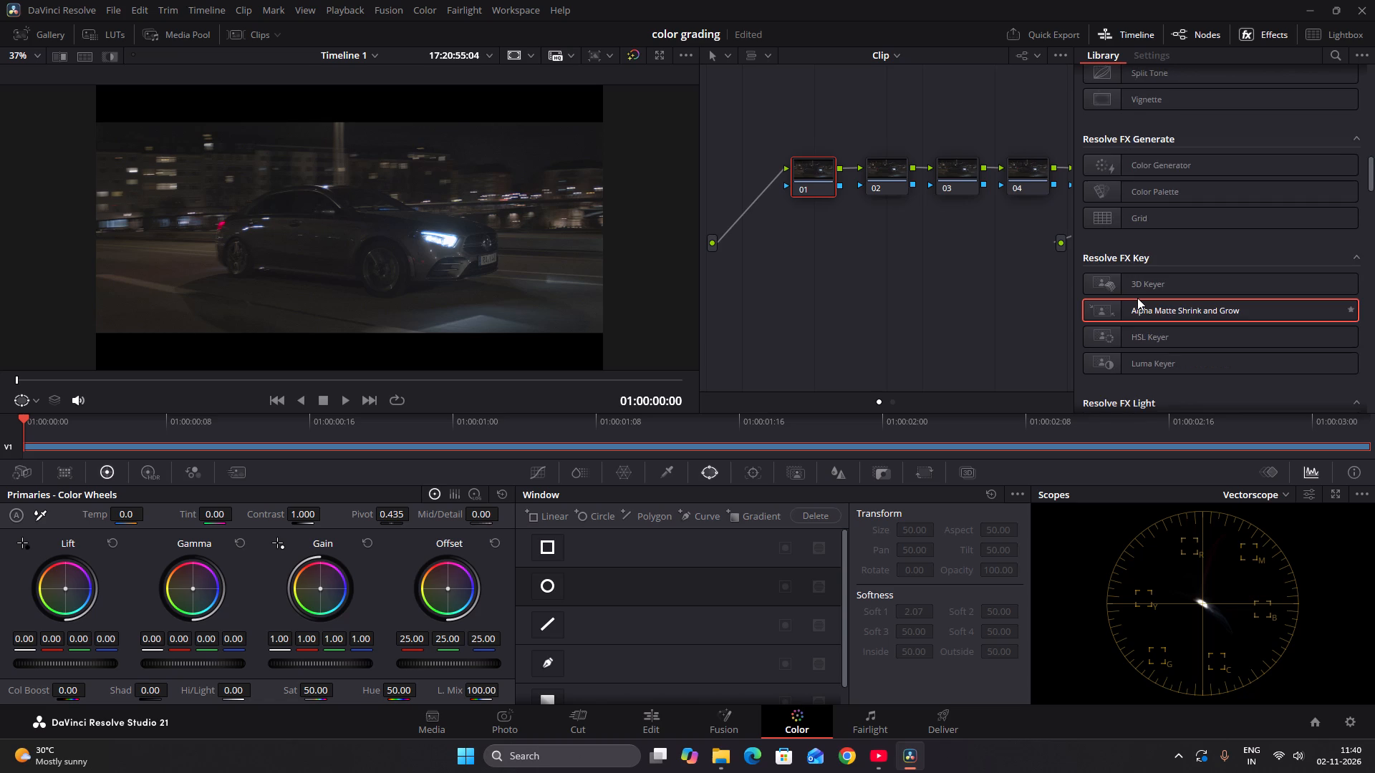
scroll(1137, 298, "down", 6)
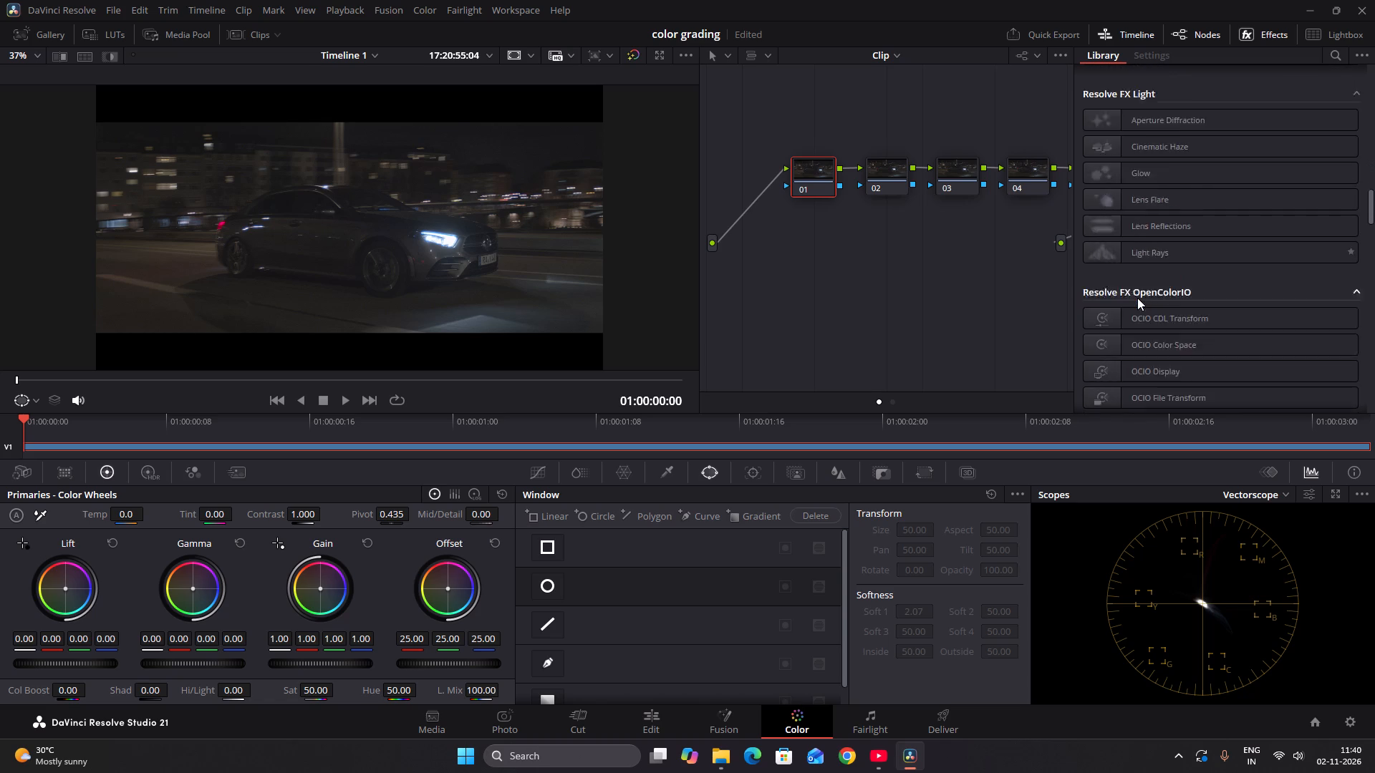
scroll(1137, 298, "down", 20)
scroll(1137, 293, "down", 12)
scroll(1137, 293, "up", 1)
scroll(1137, 293, "down", 7)
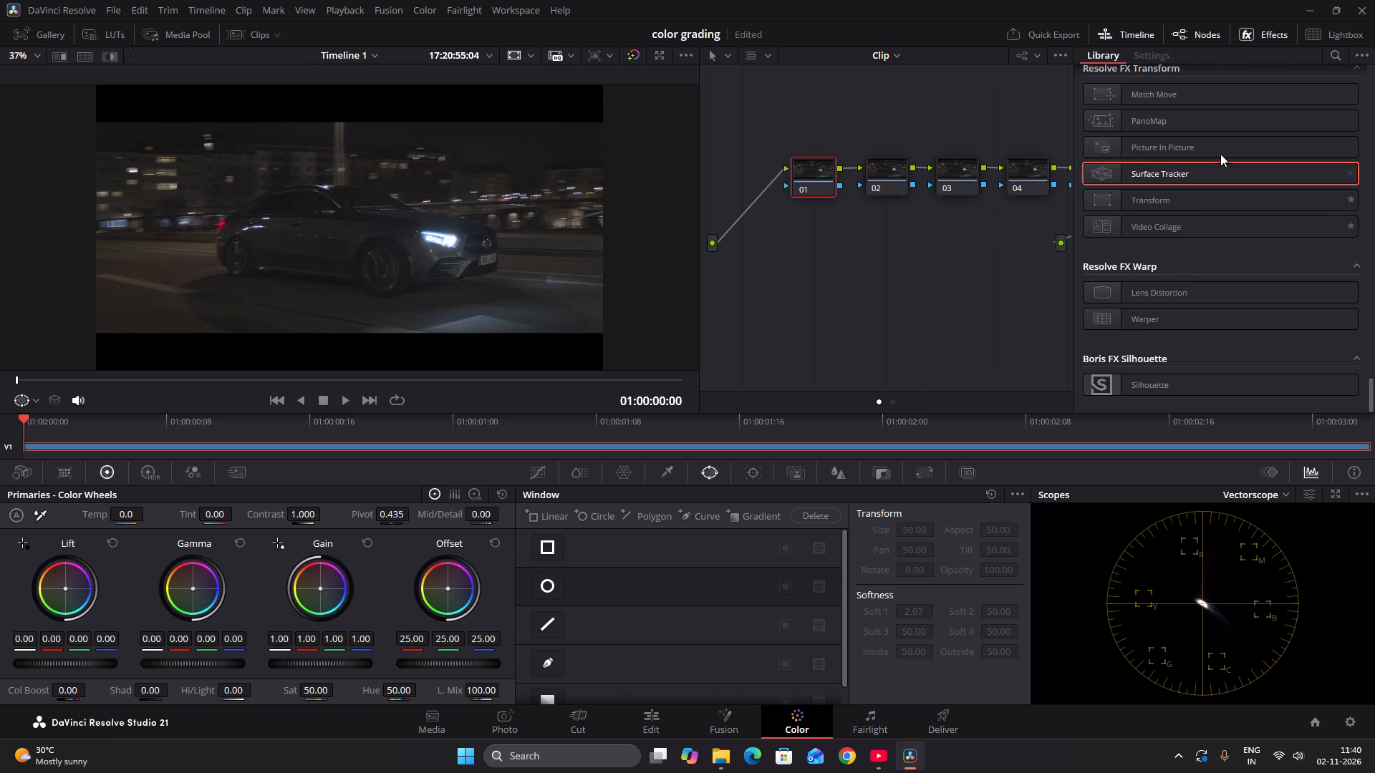
left_click(1089, 47)
left_click(1059, 57)
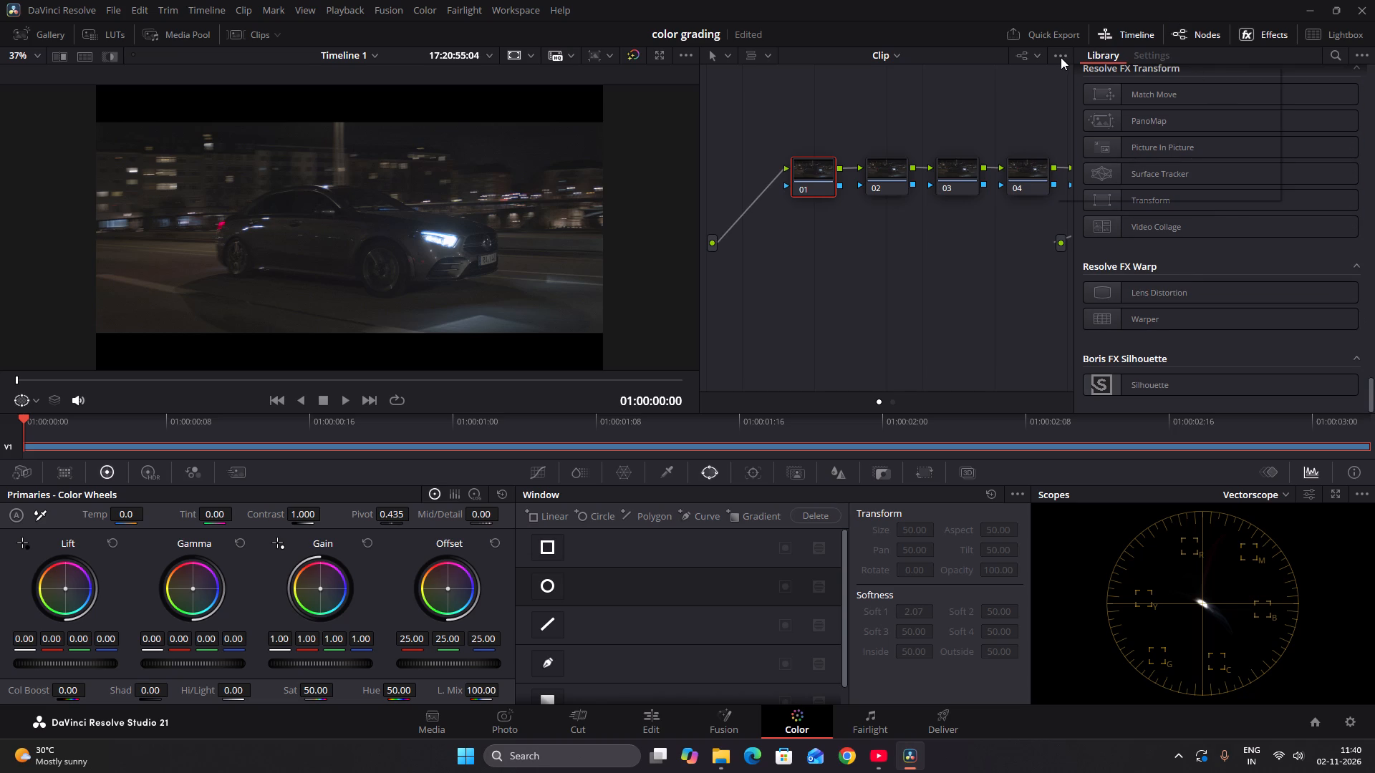
left_click(1148, 62)
double_click(1156, 59)
triple_click(1373, 52)
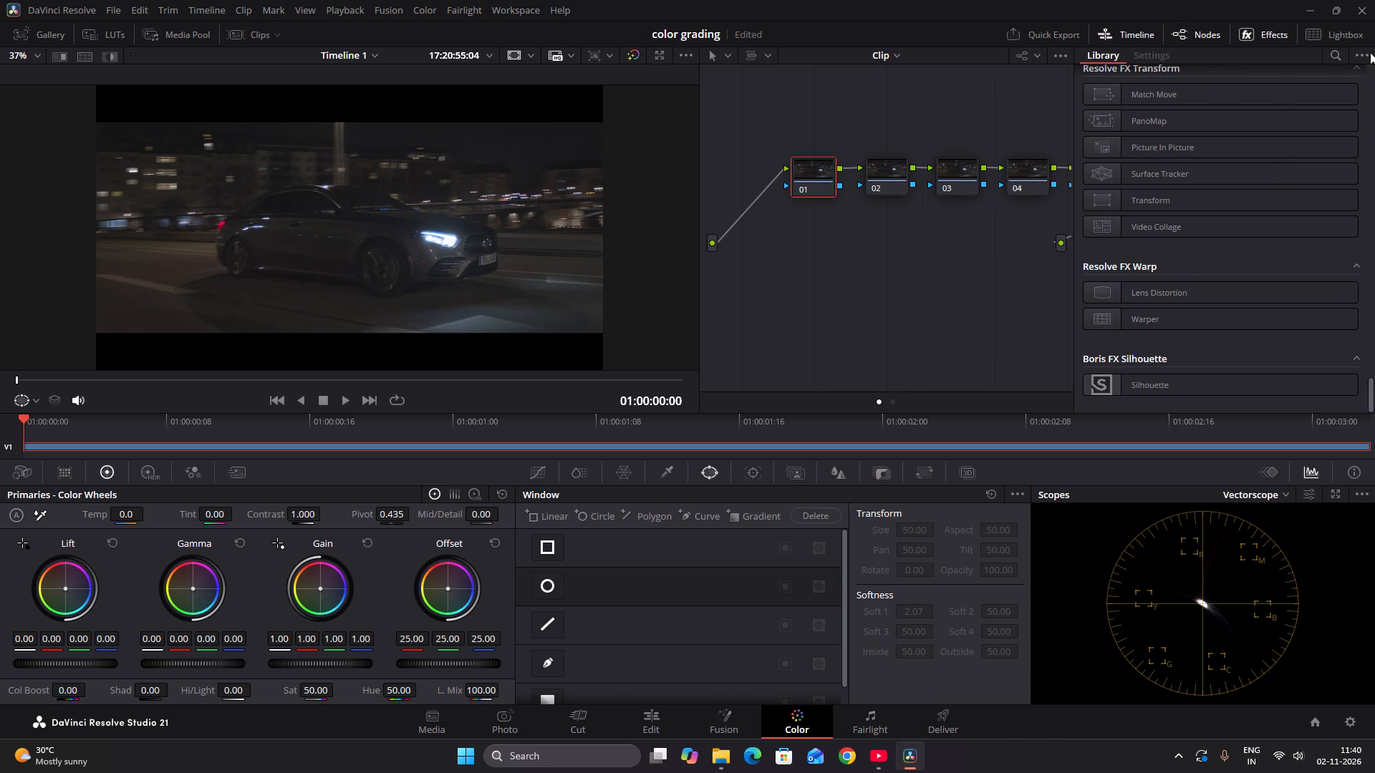
left_click(1369, 52)
left_click(1369, 52)
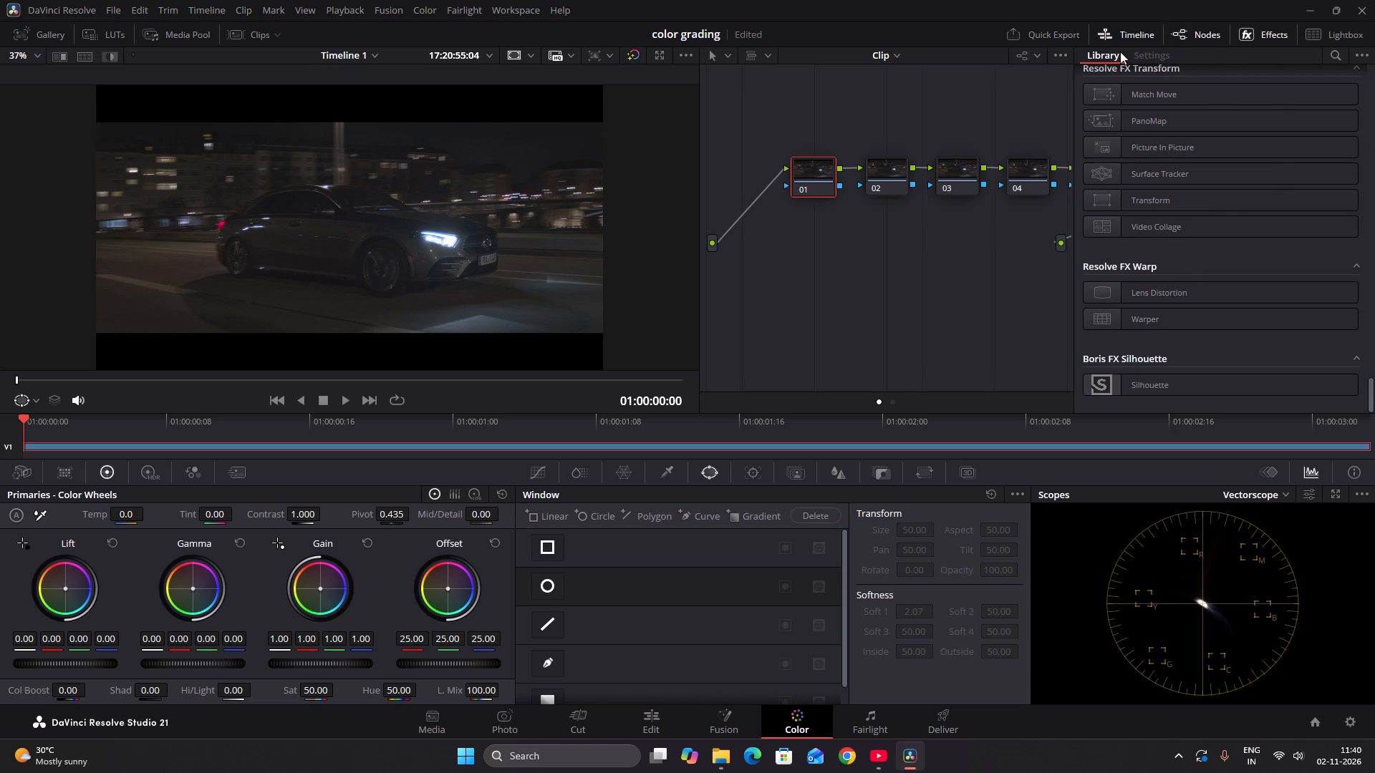
left_click(1116, 52)
left_click(1256, 34)
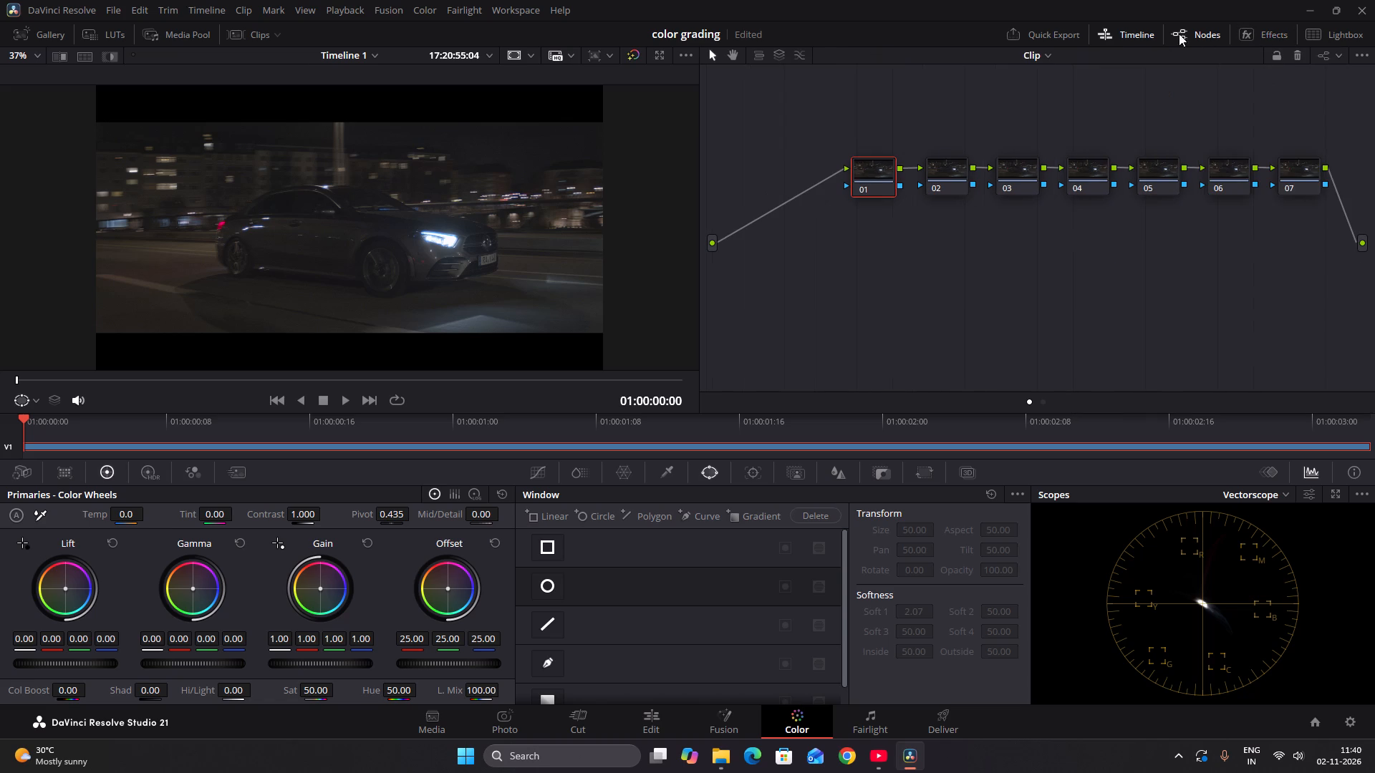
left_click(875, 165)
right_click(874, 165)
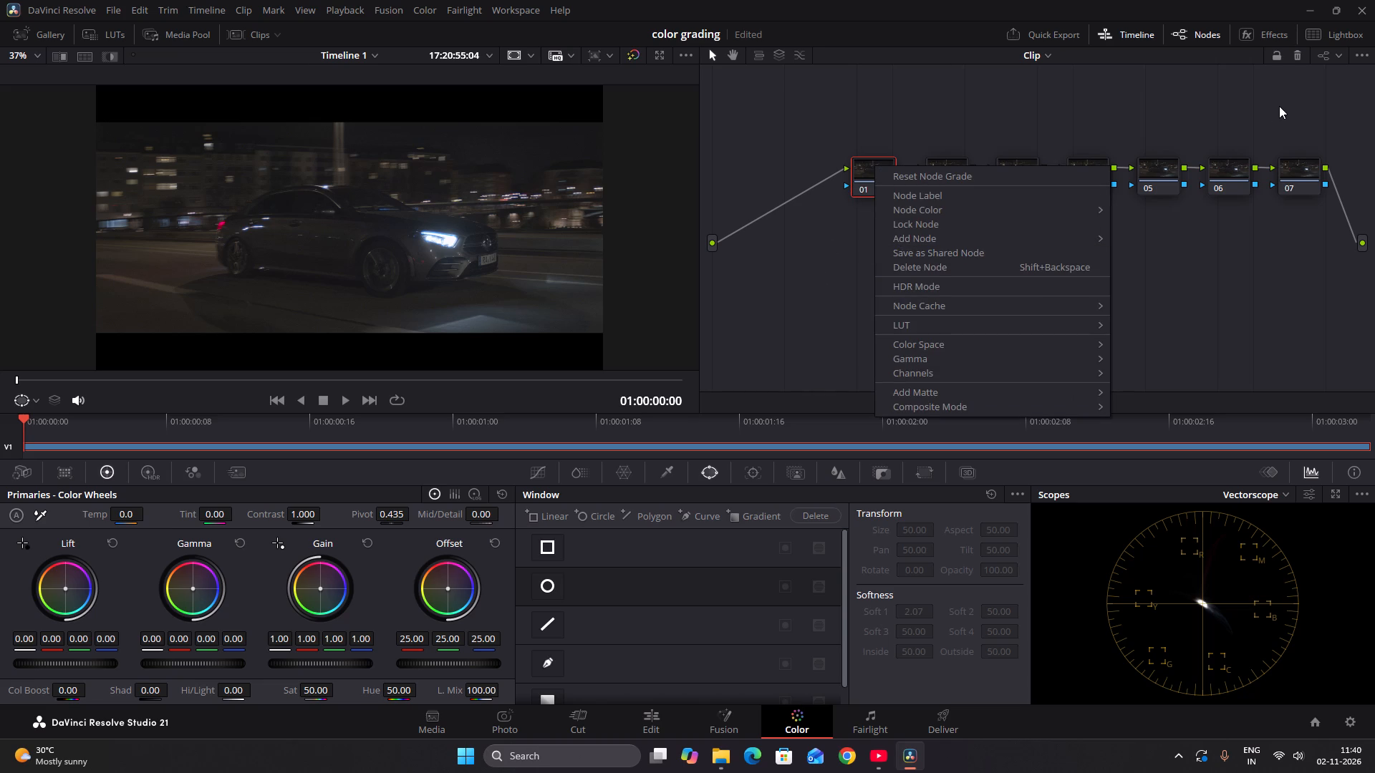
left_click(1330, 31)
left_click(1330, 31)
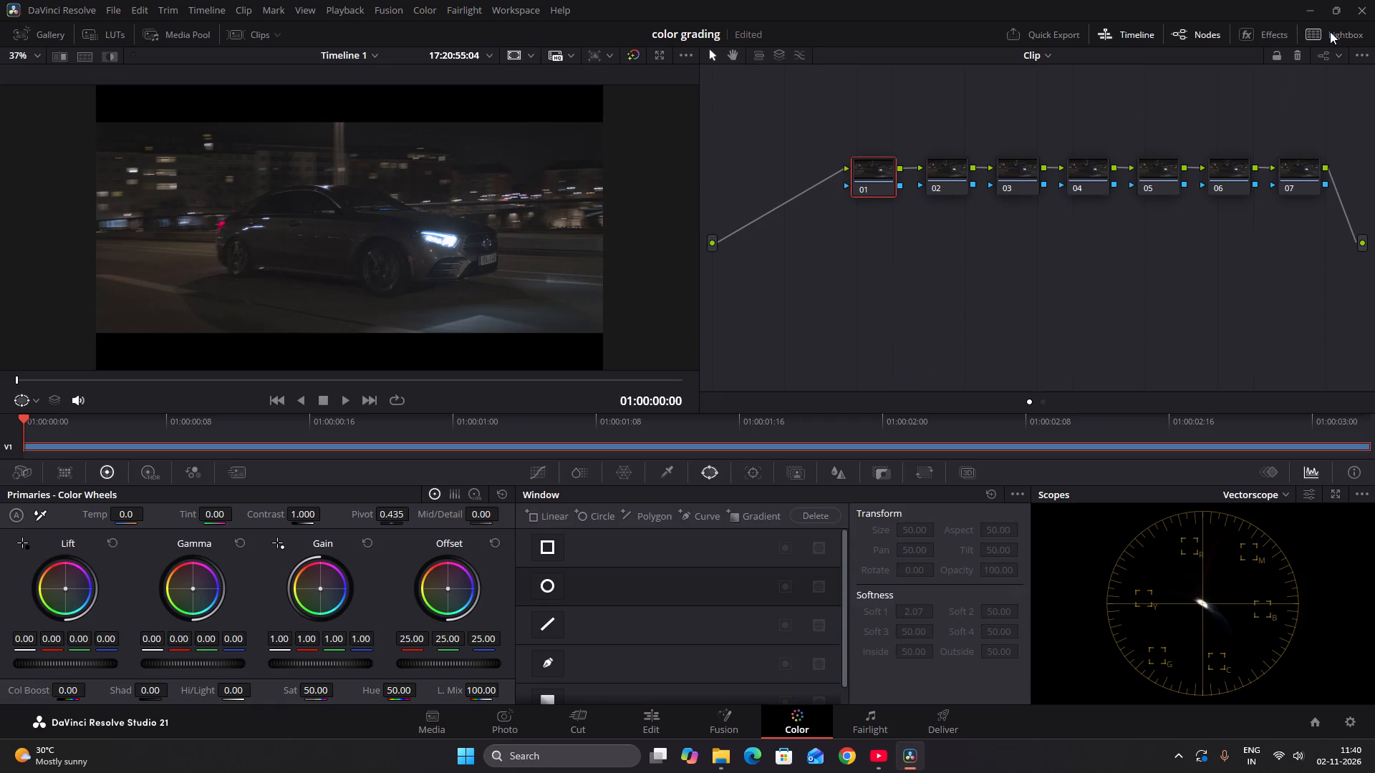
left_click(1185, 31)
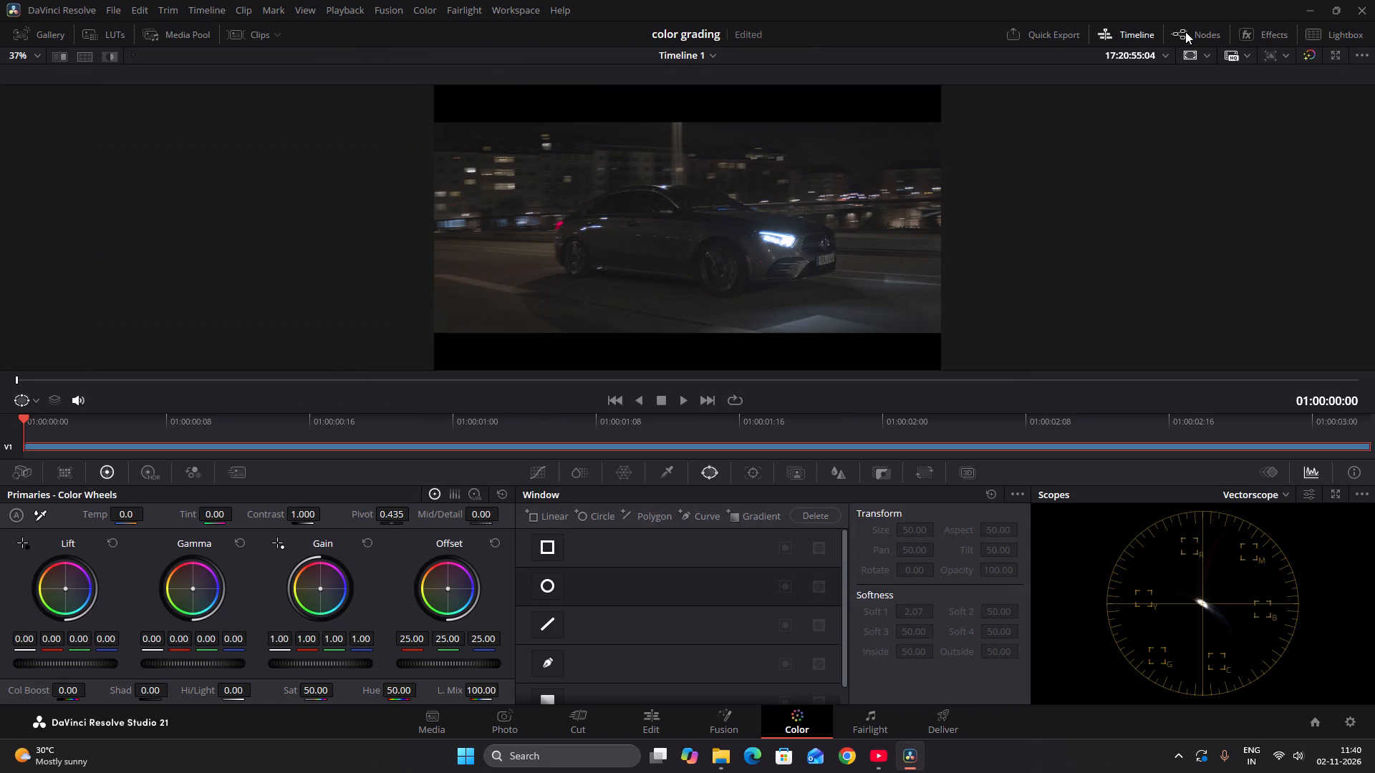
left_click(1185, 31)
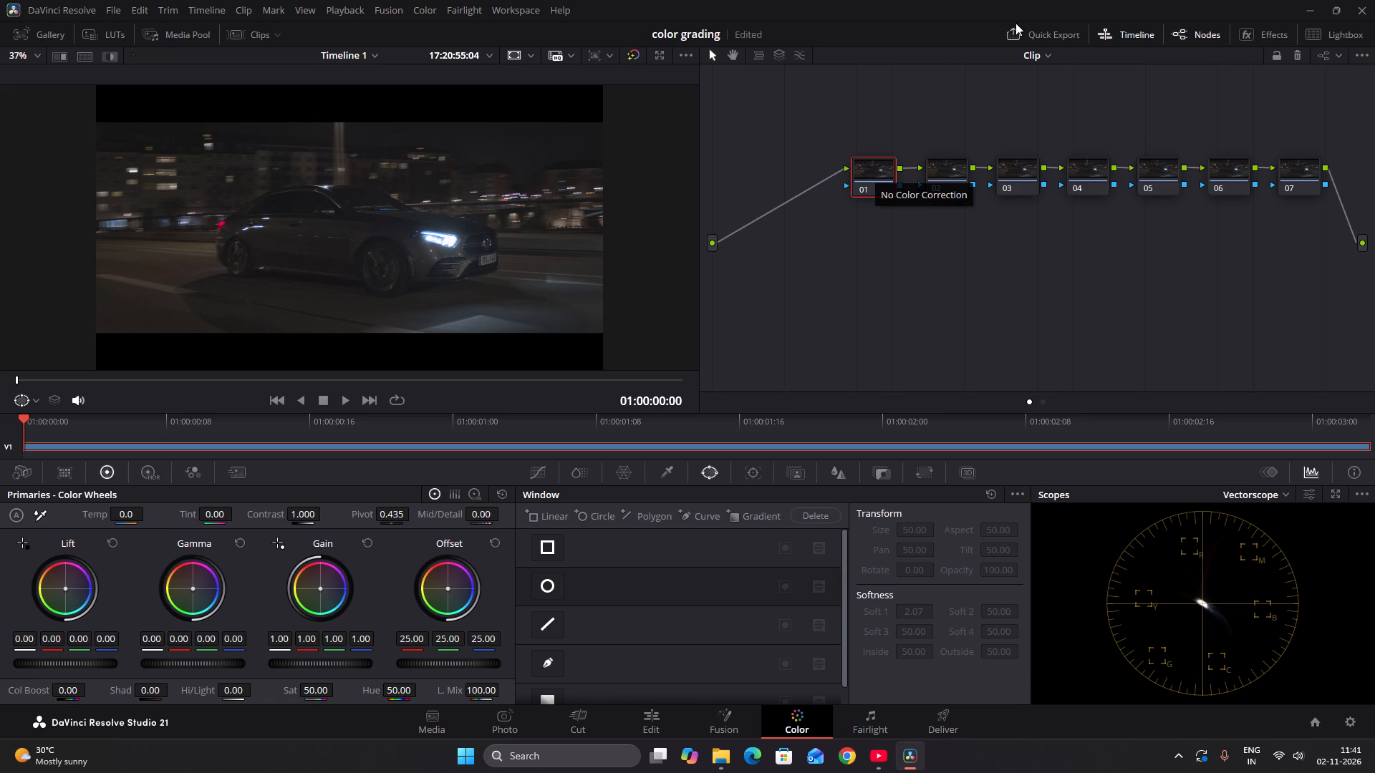
With node 01 selected, reopen the effects library and look through it from Resolve FX Blur to Boris FX Silhouette.
left_click(1252, 31)
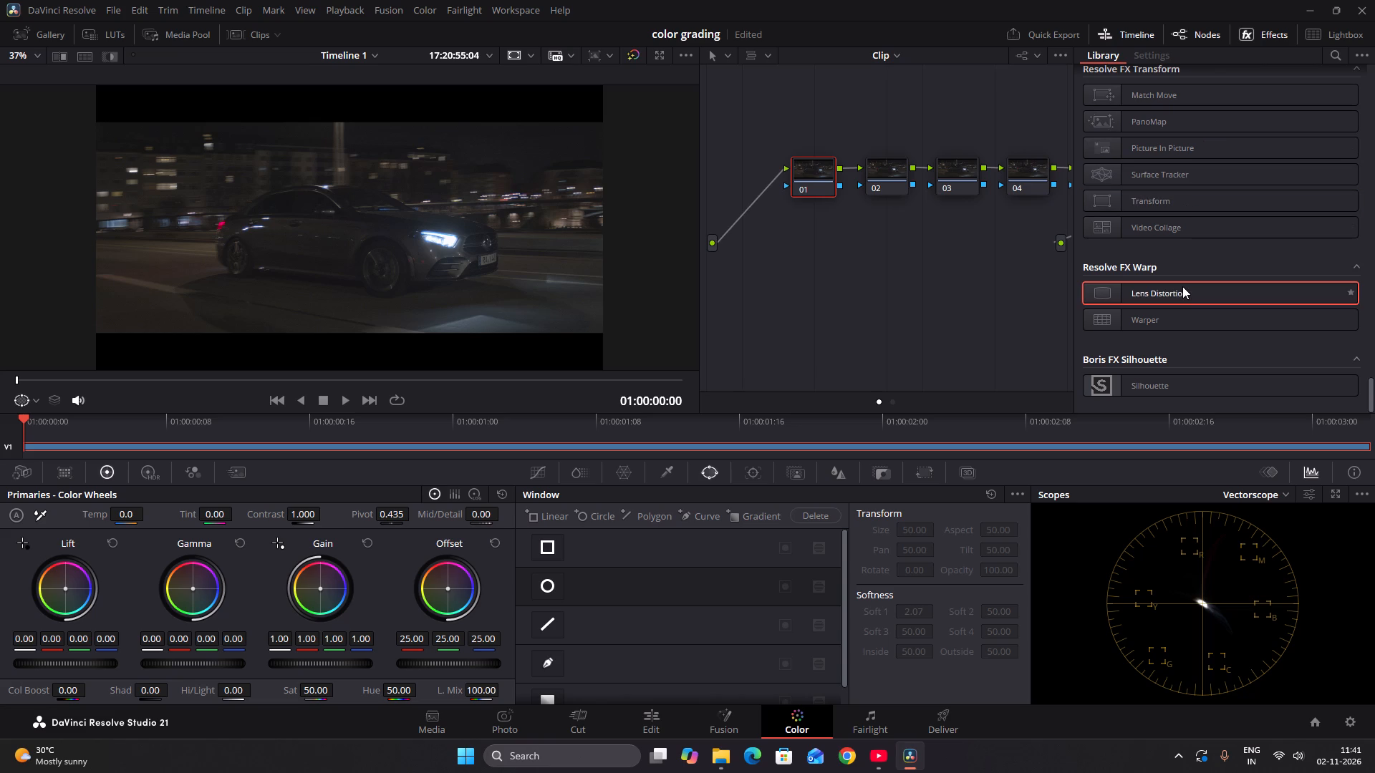
scroll(1195, 281, "up", 9)
scroll(1195, 281, "down", 1)
left_click_drag(1374, 348, 1373, 341)
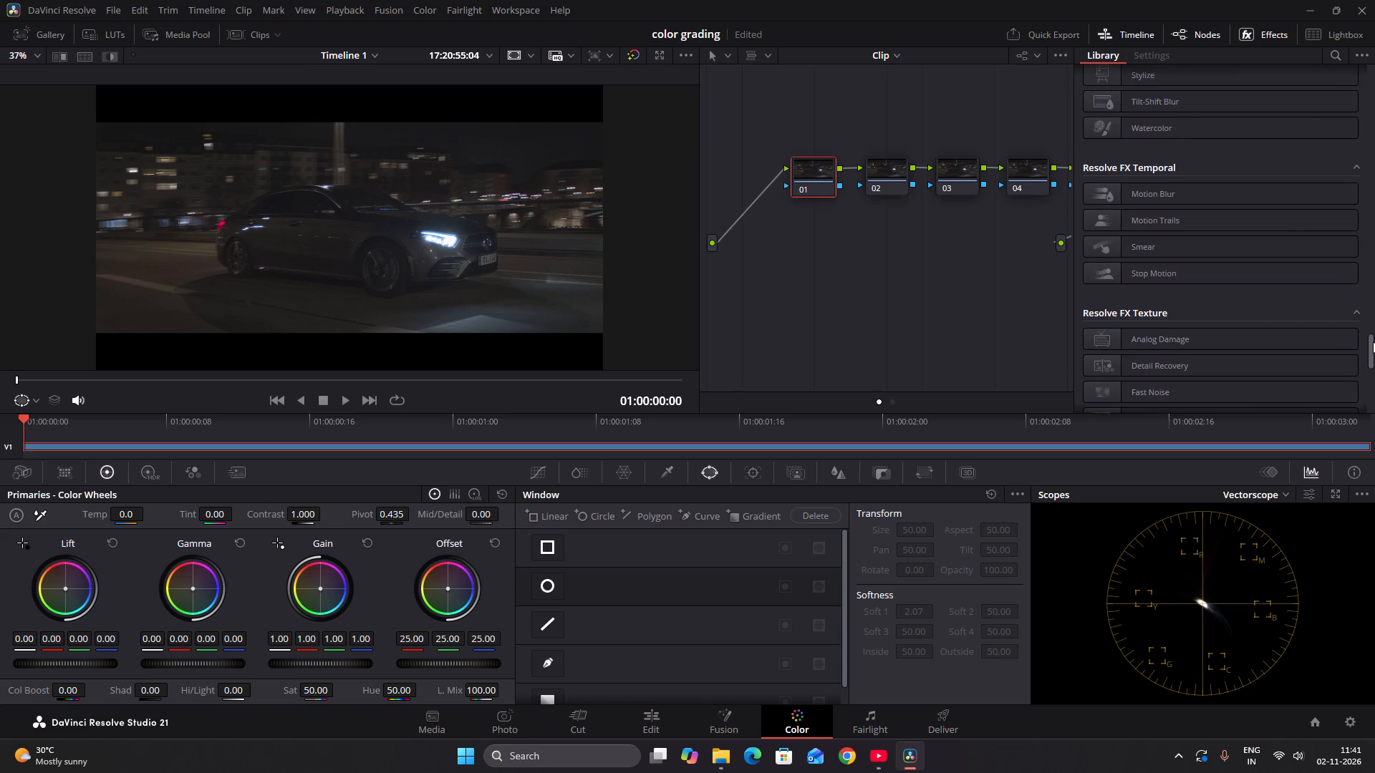
left_click_drag(1373, 341, 1358, 34)
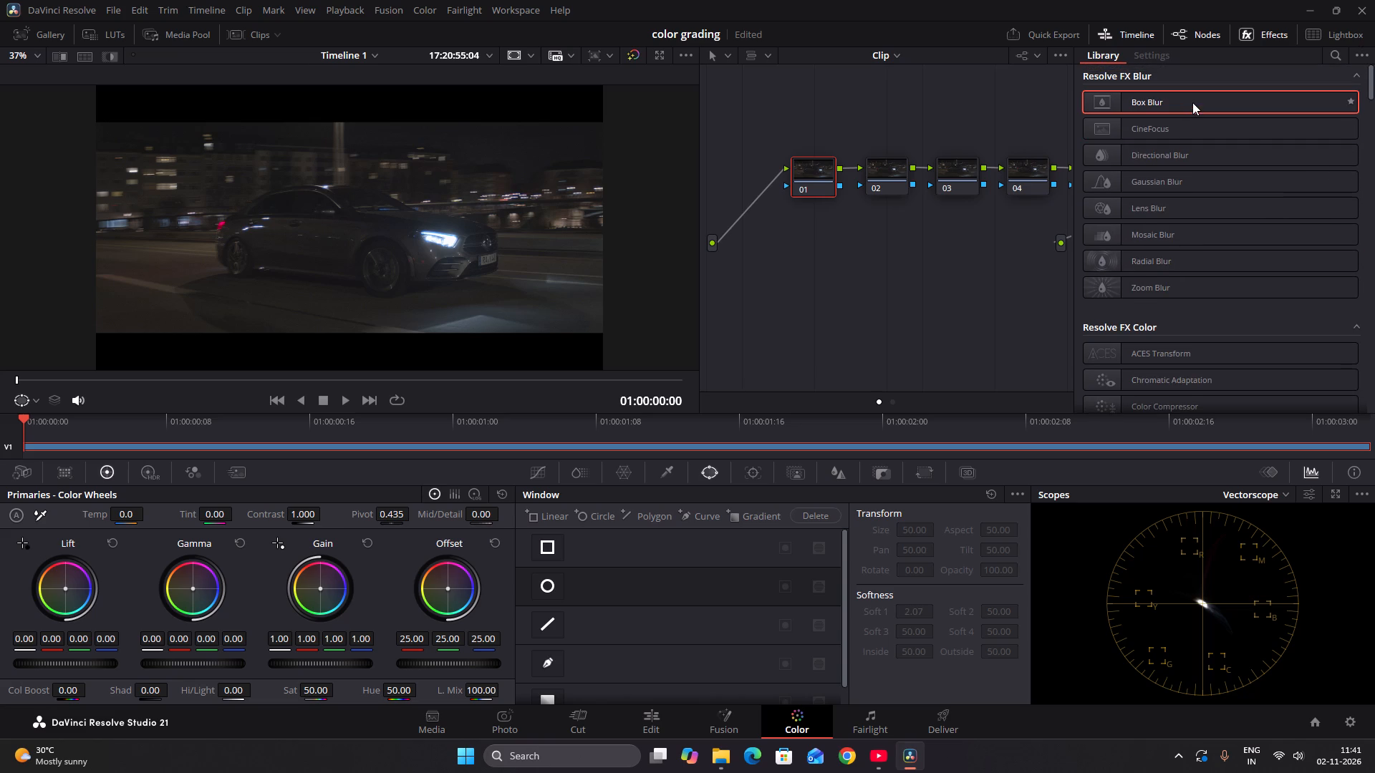
scroll(1173, 243, "down", 1)
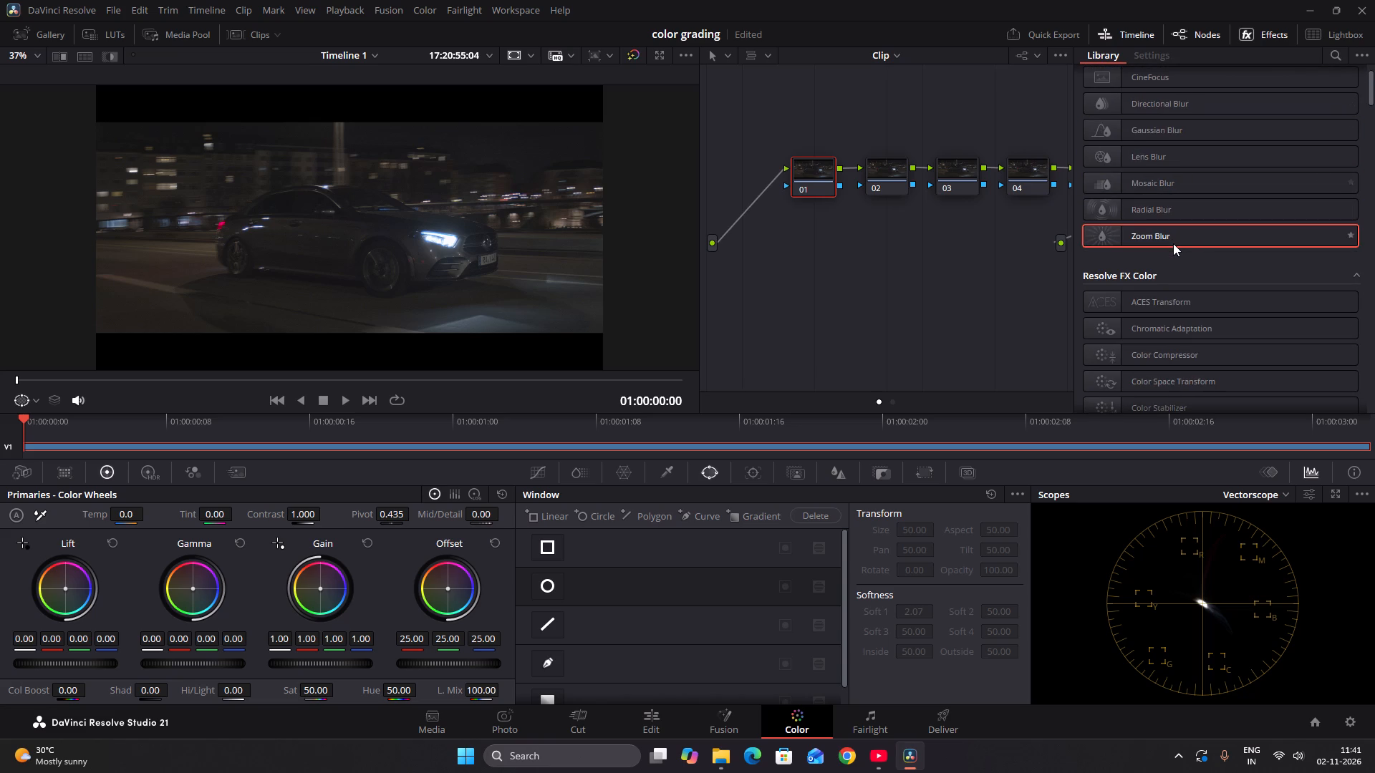
scroll(1173, 244, "down", 1)
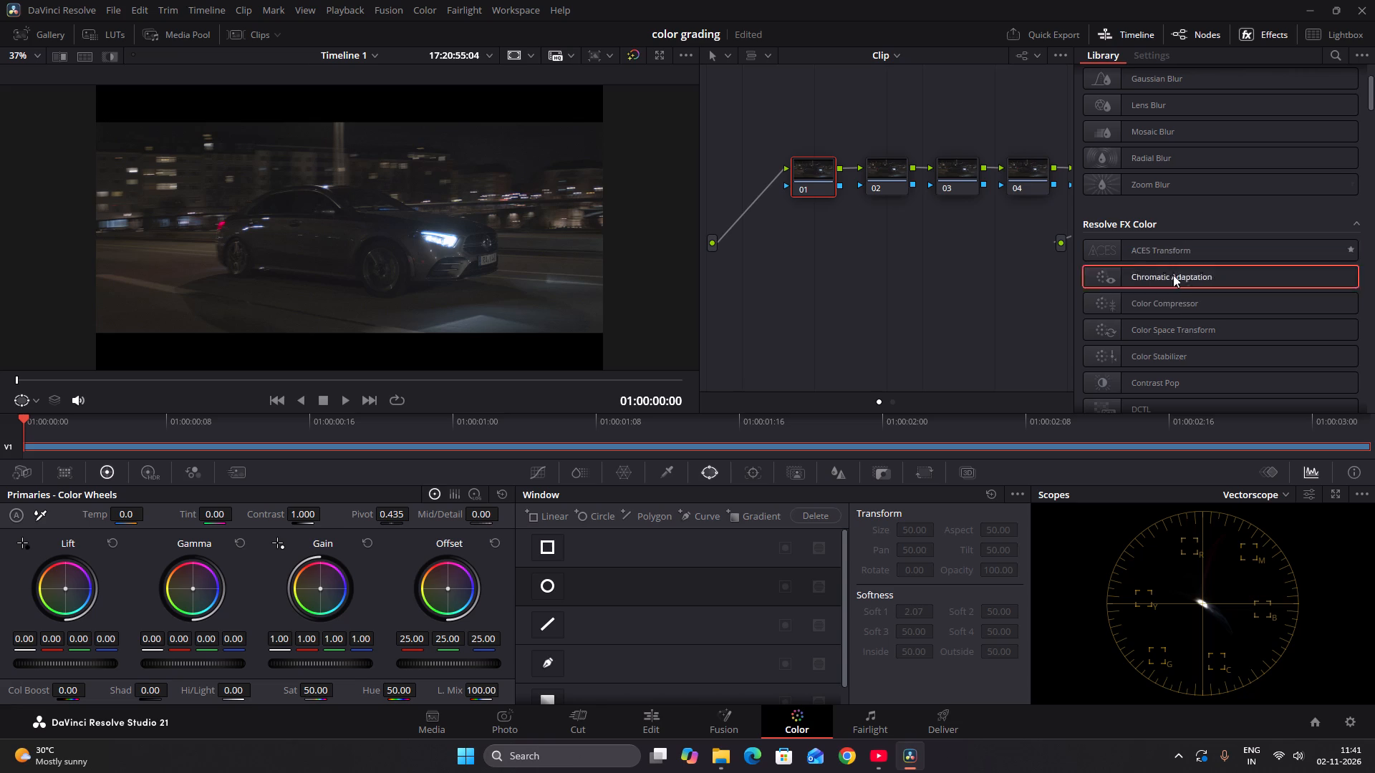
scroll(1210, 298, "down", 1)
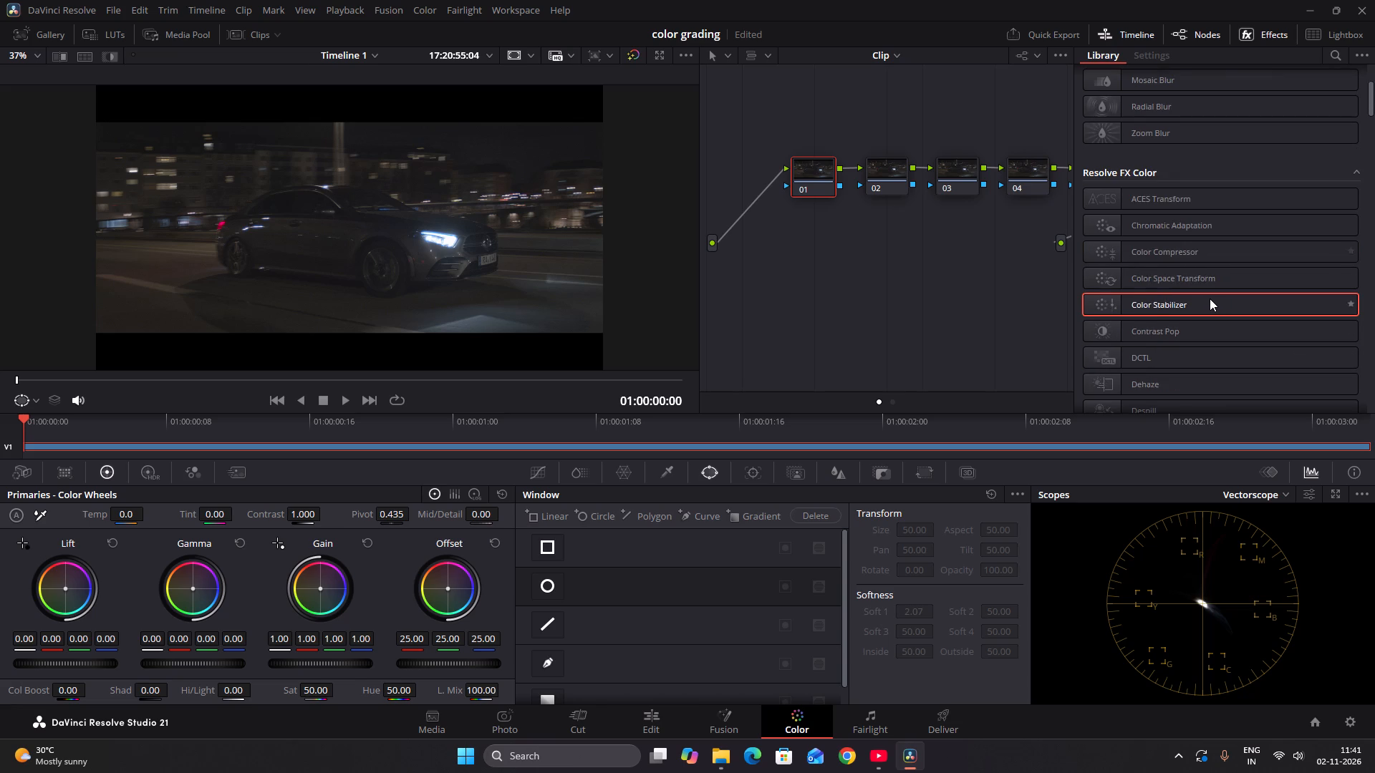
scroll(1210, 298, "down", 4)
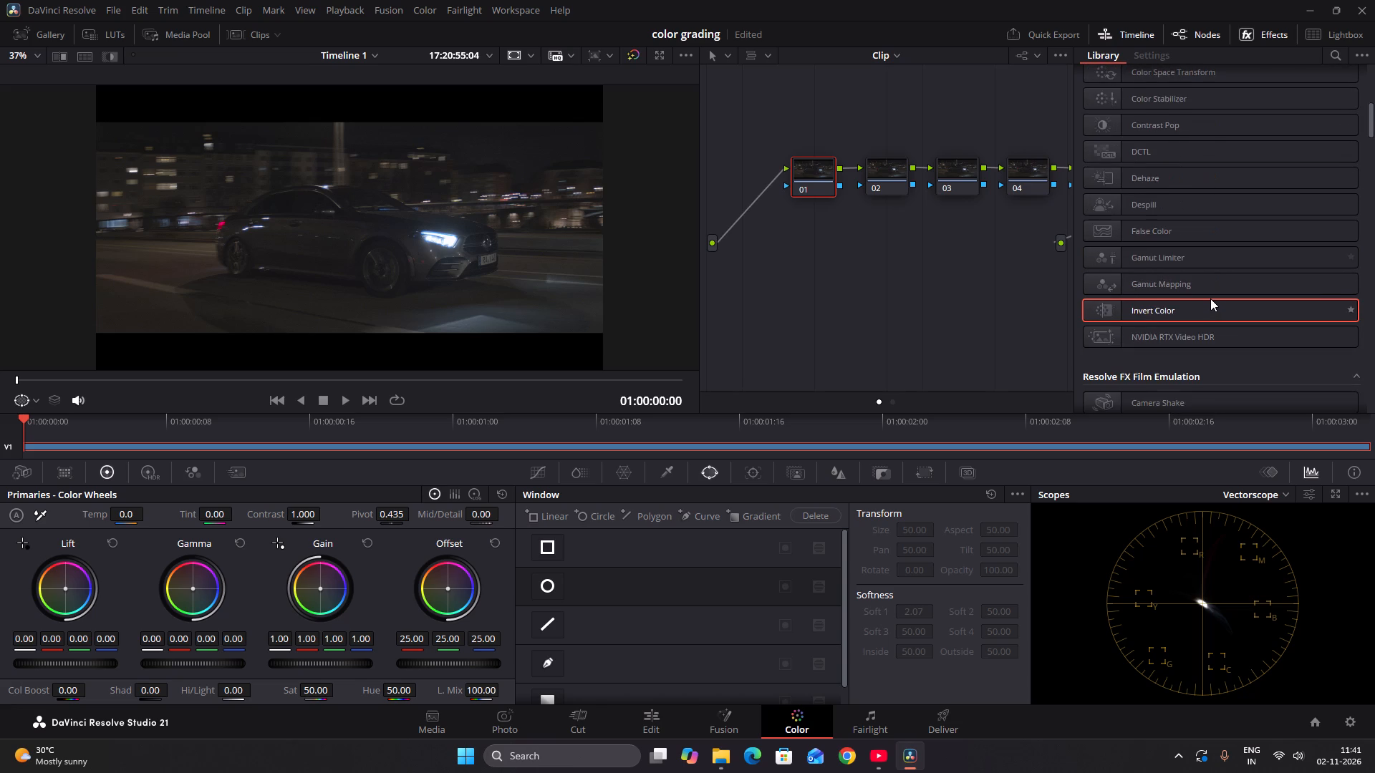
scroll(1210, 298, "down", 3)
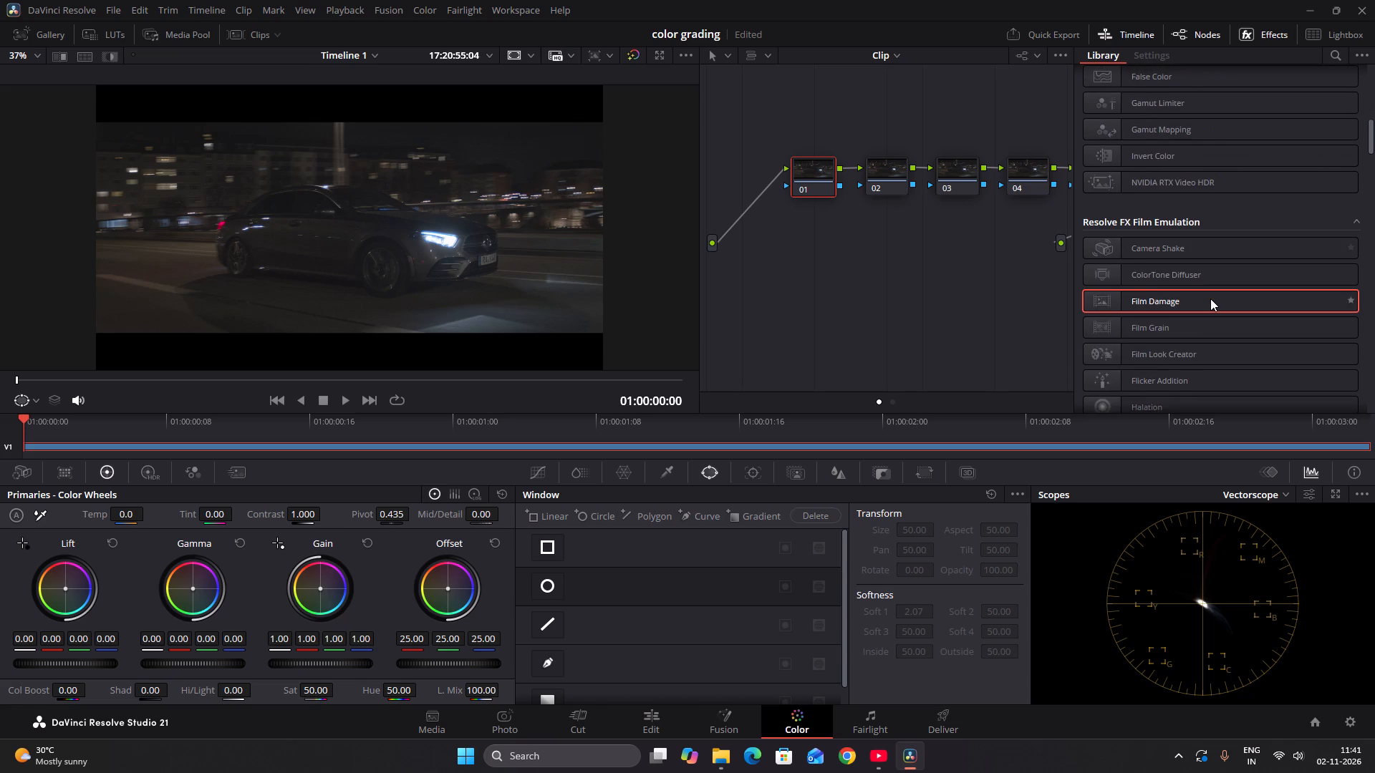
scroll(1210, 298, "down", 3)
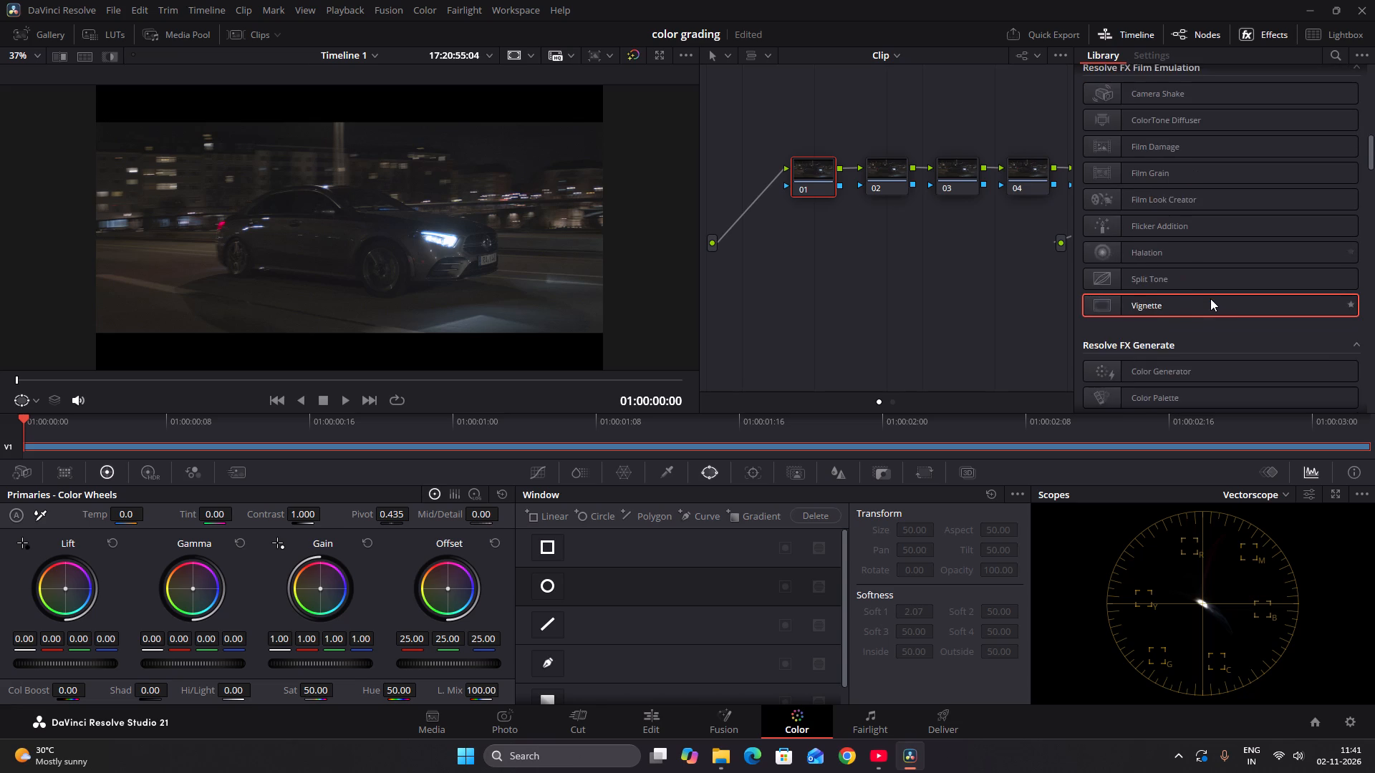
scroll(1210, 298, "down", 1)
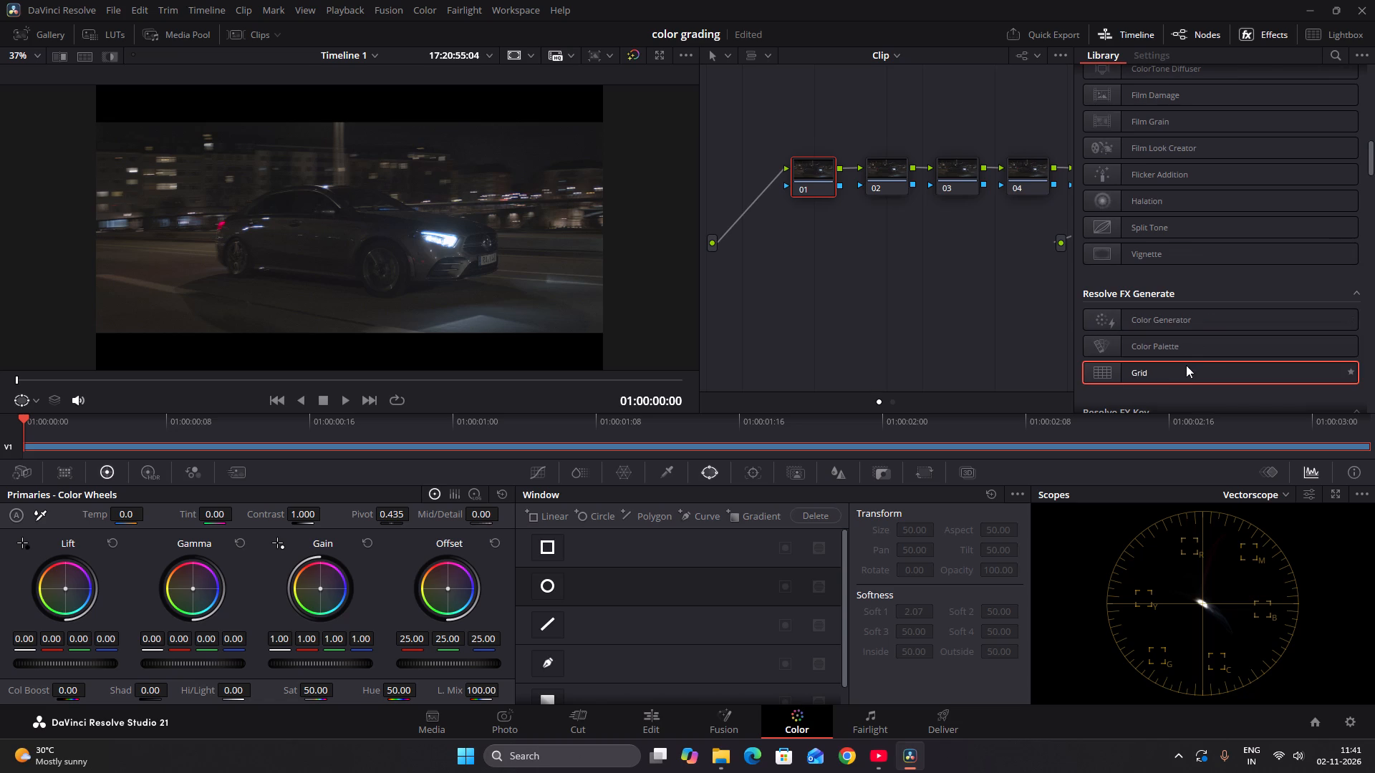
scroll(1185, 364, "down", 4)
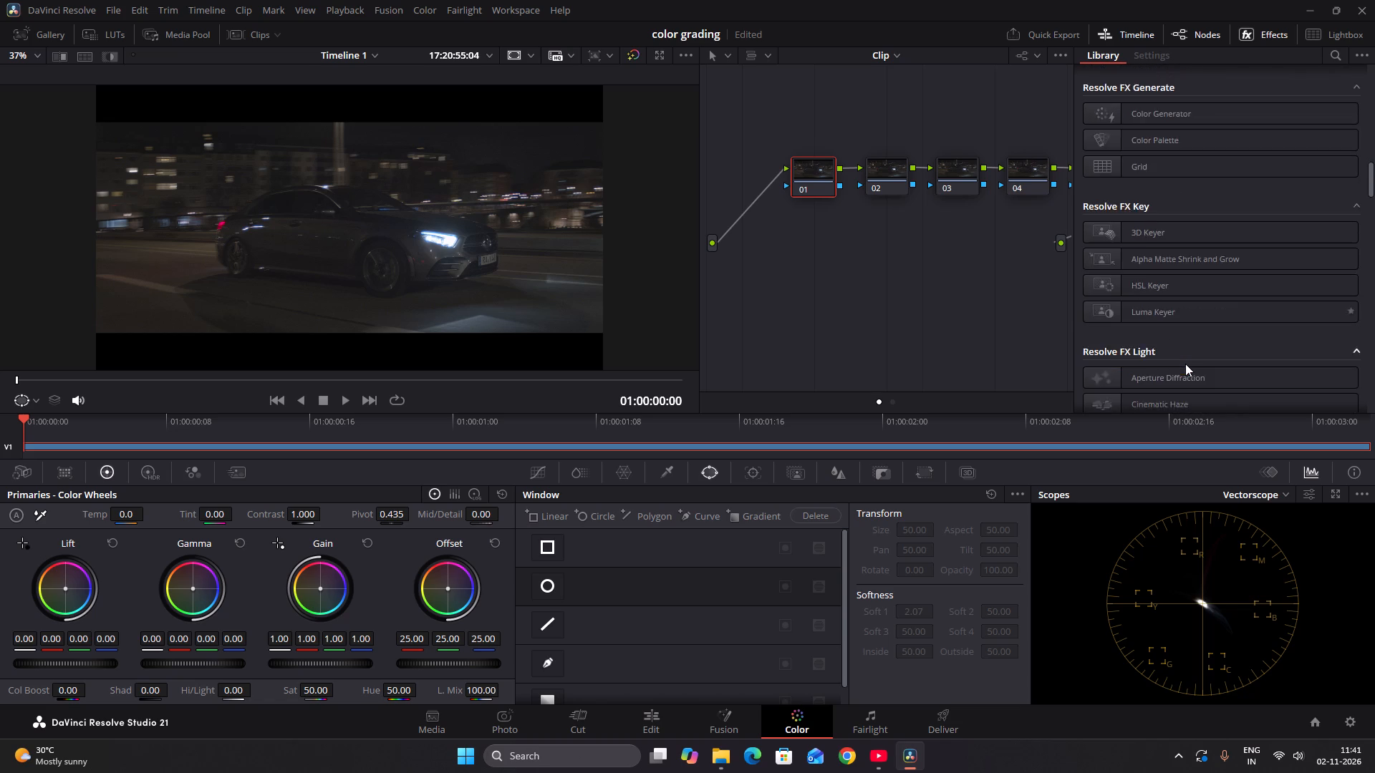
scroll(1185, 364, "down", 4)
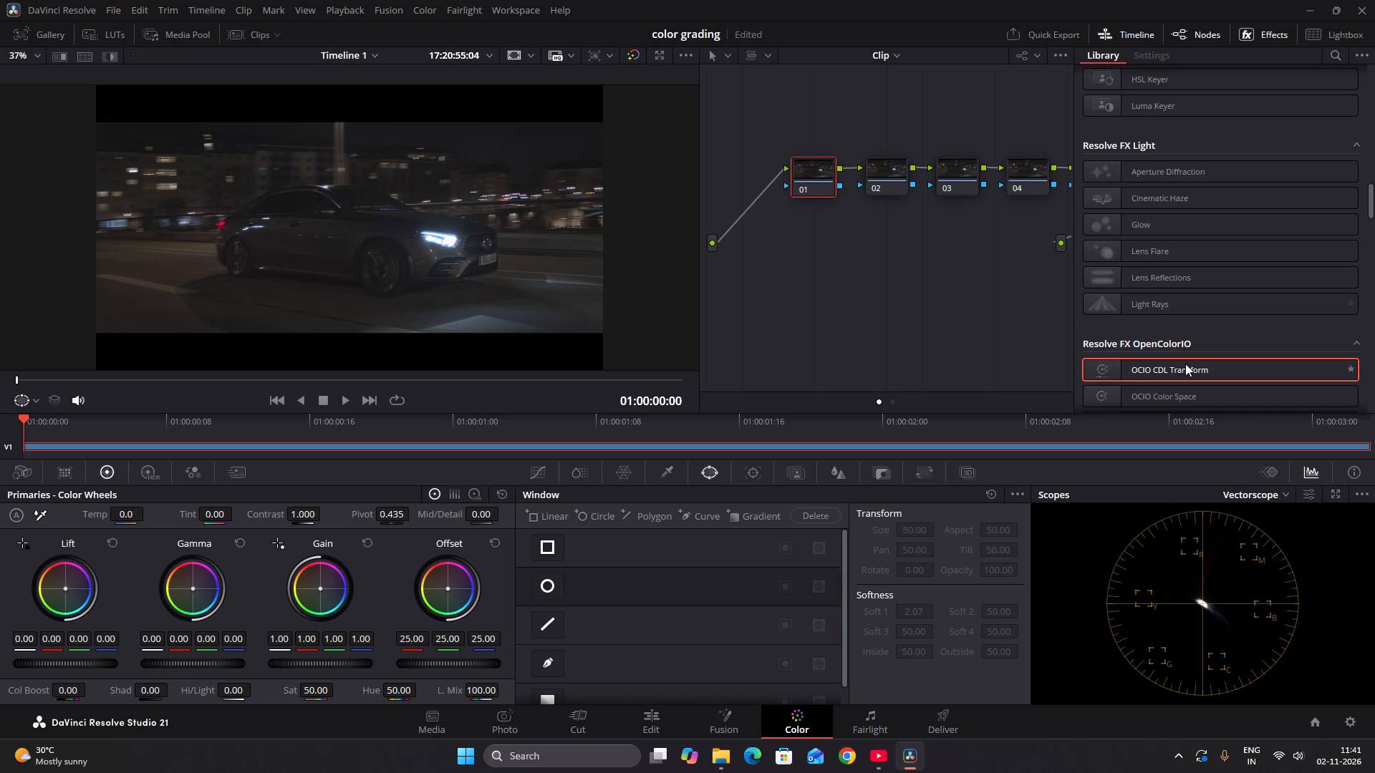
scroll(1185, 364, "down", 5)
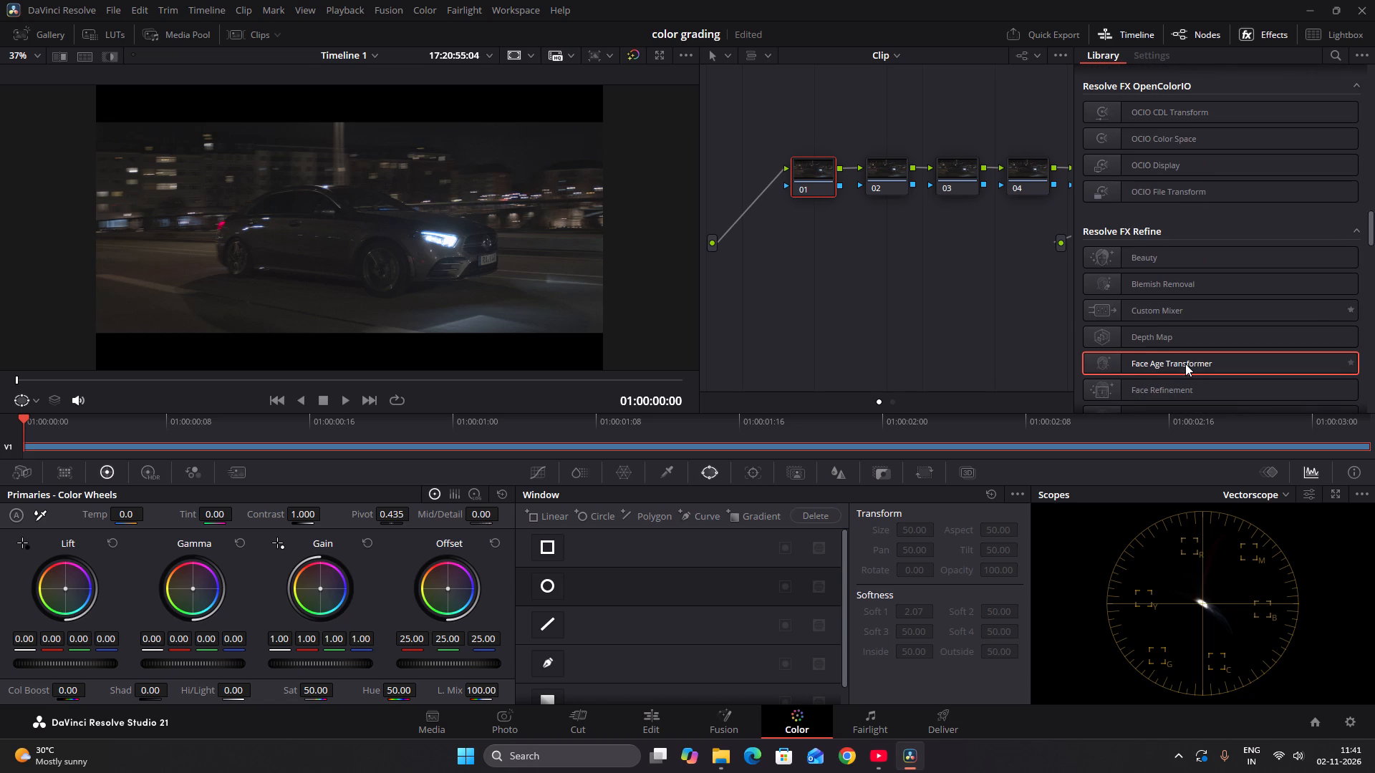
scroll(1185, 359, "down", 3)
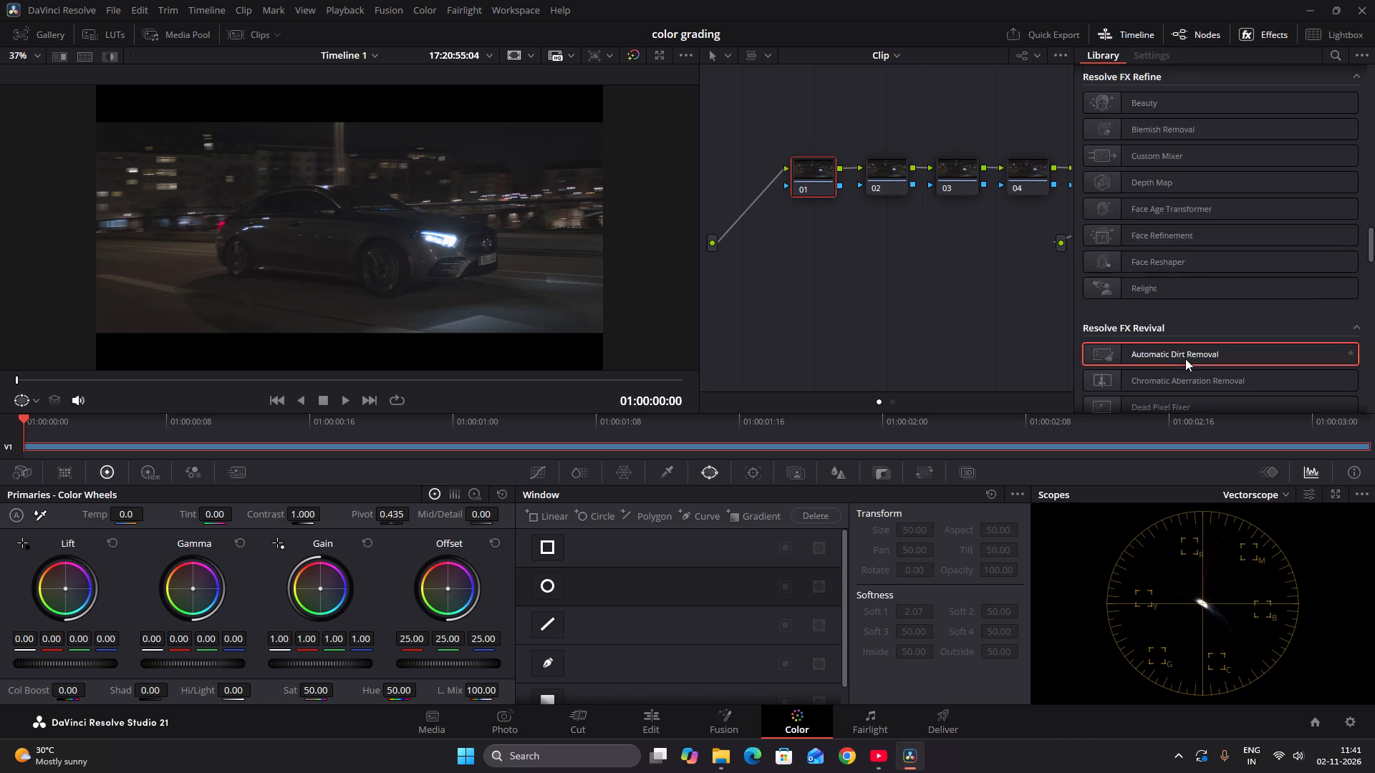
scroll(1185, 359, "down", 3)
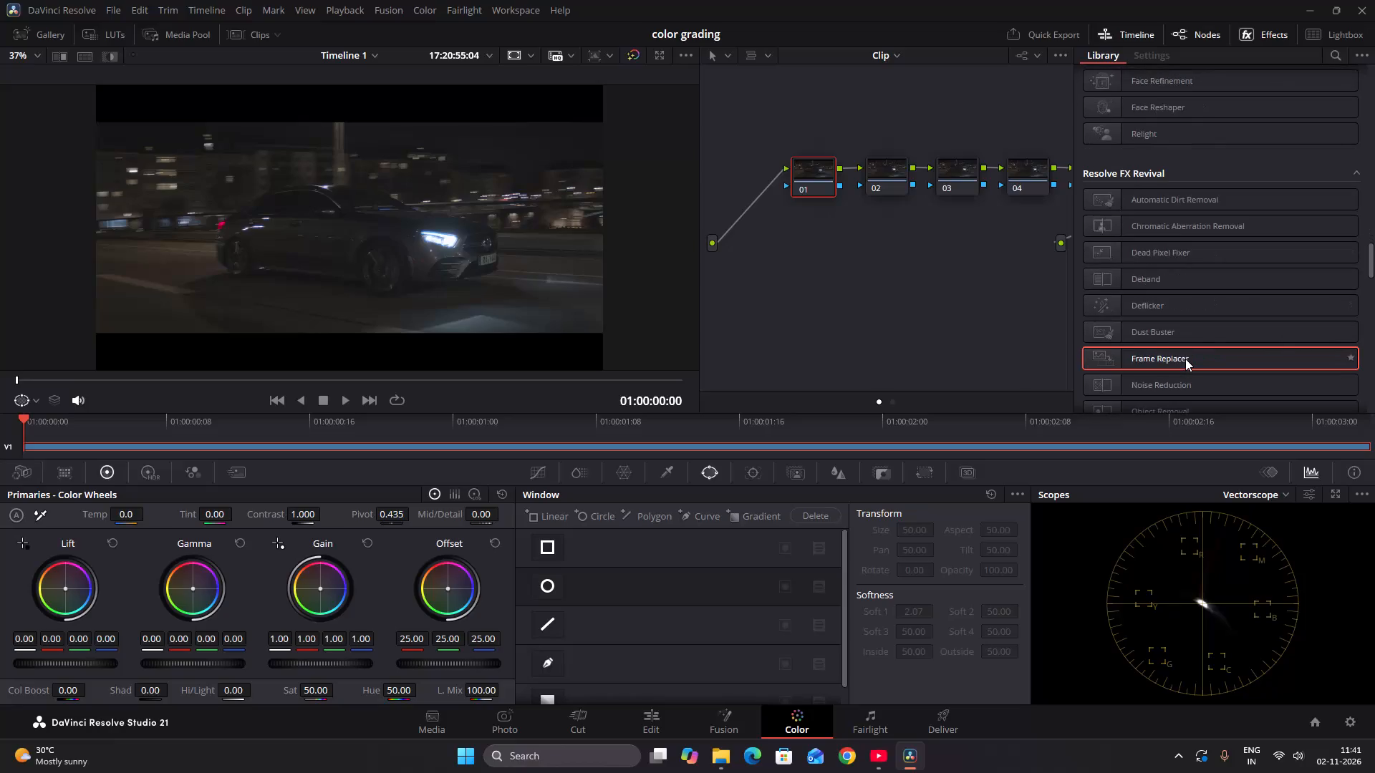
scroll(1185, 359, "down", 1)
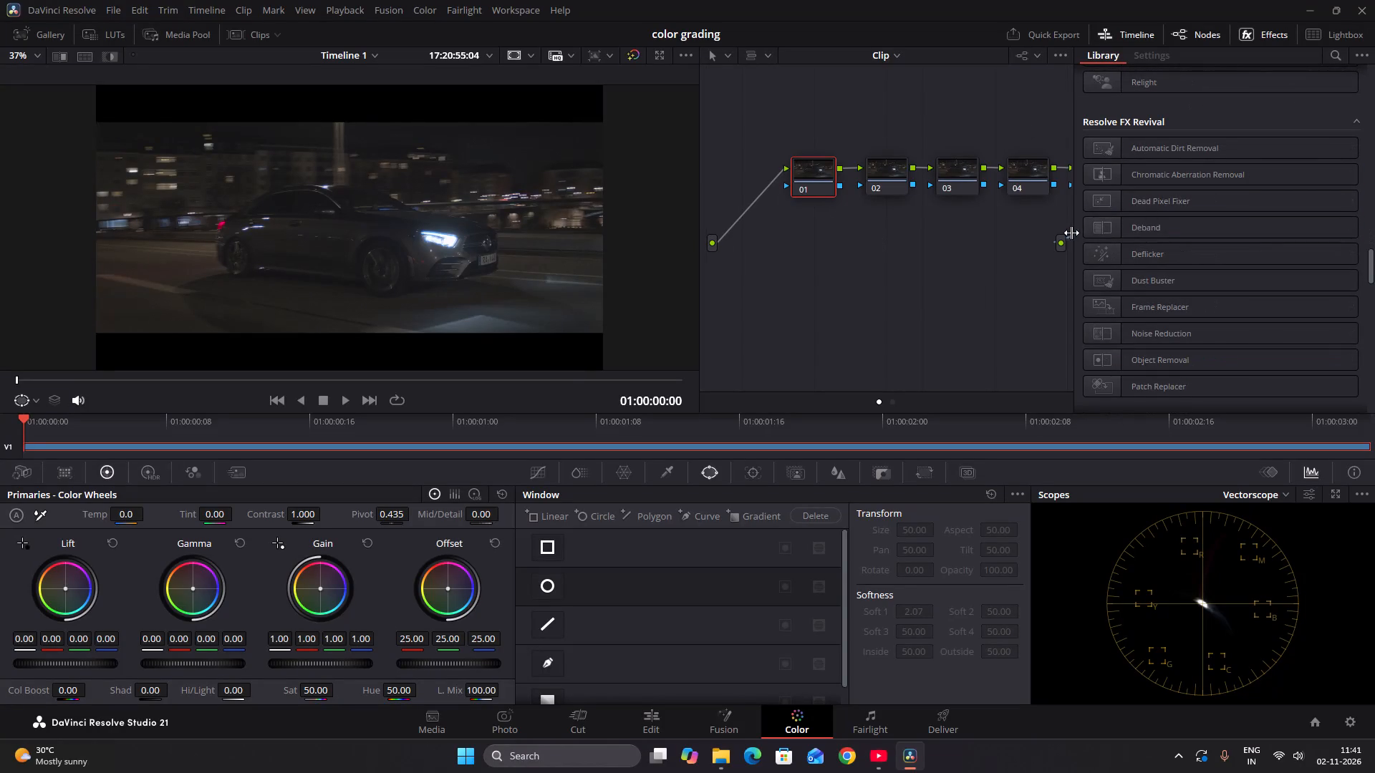
scroll(1092, 233, "down", 5)
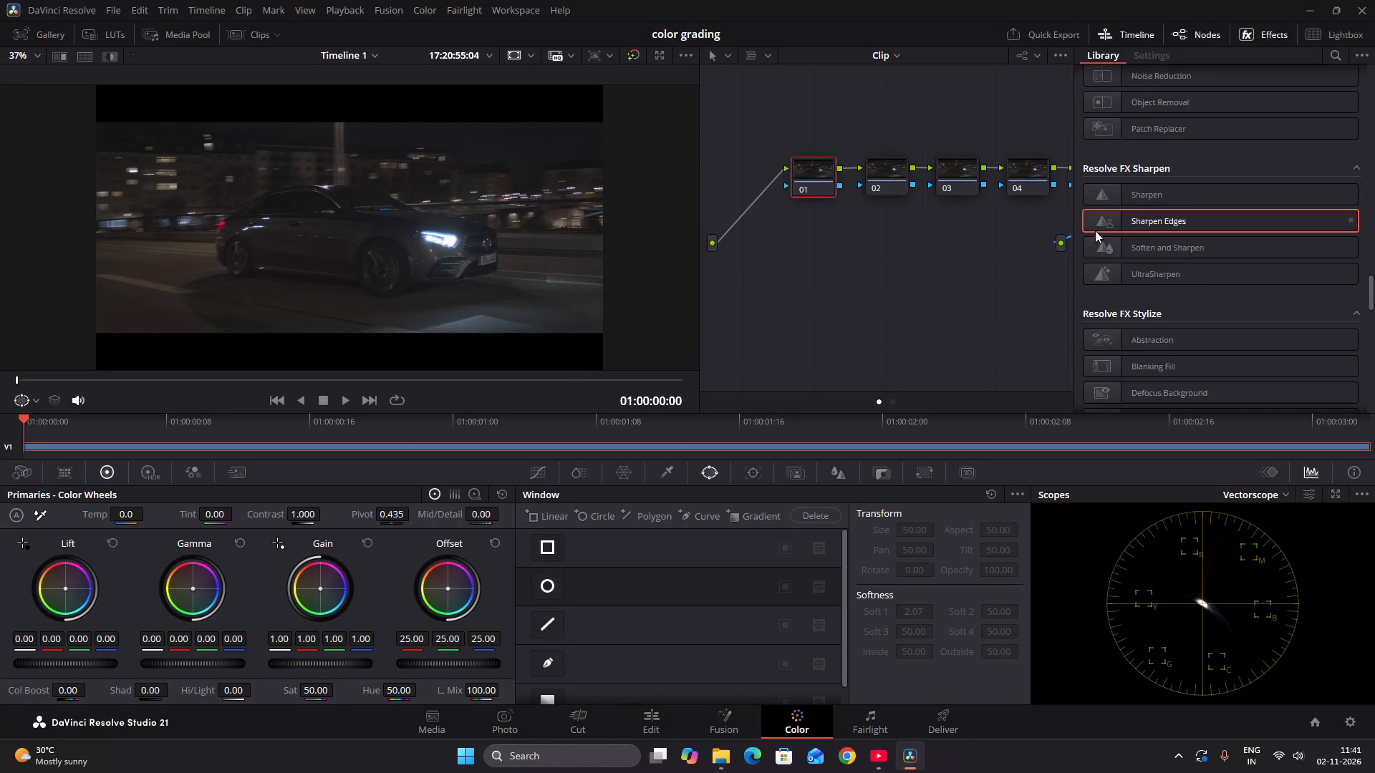
scroll(1095, 230, "down", 15)
scroll(1095, 230, "up", 1)
scroll(1095, 230, "down", 8)
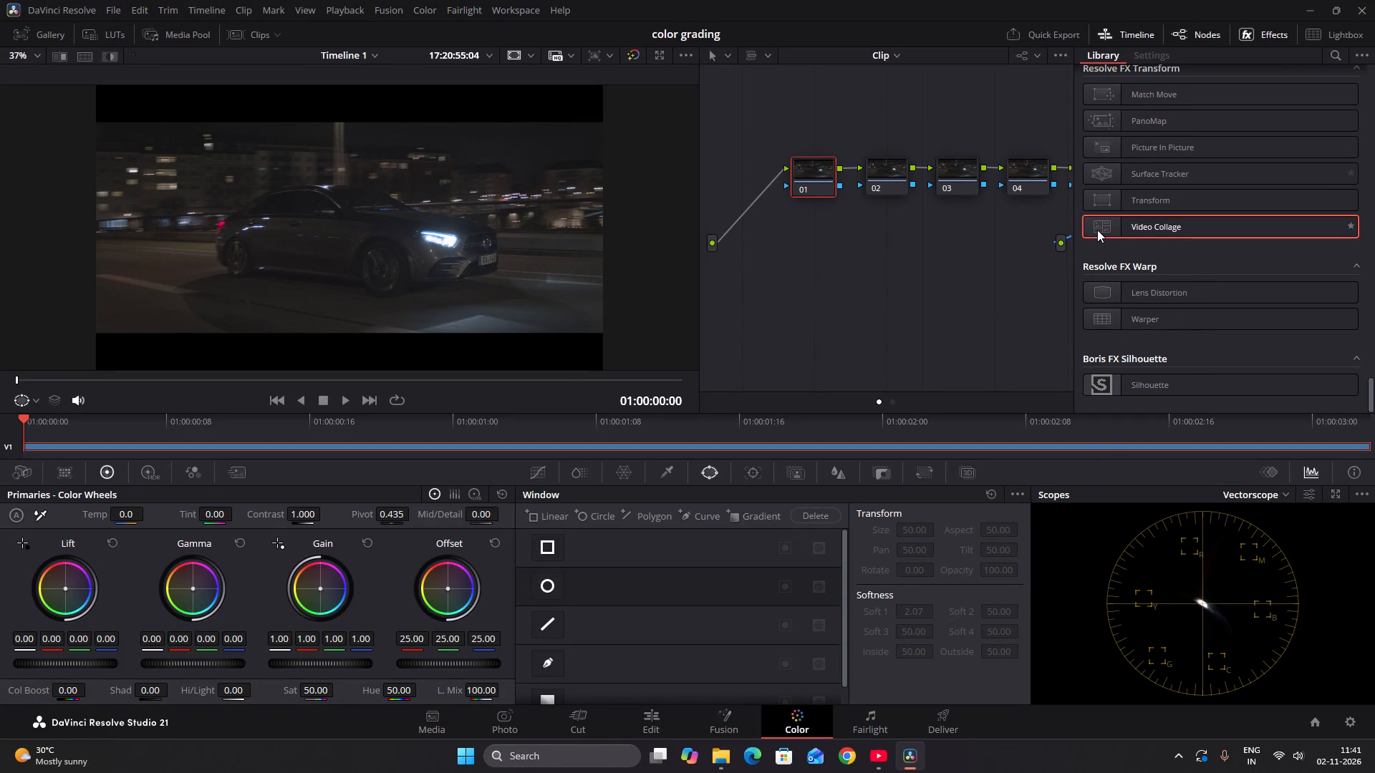
scroll(1097, 230, "down", 1)
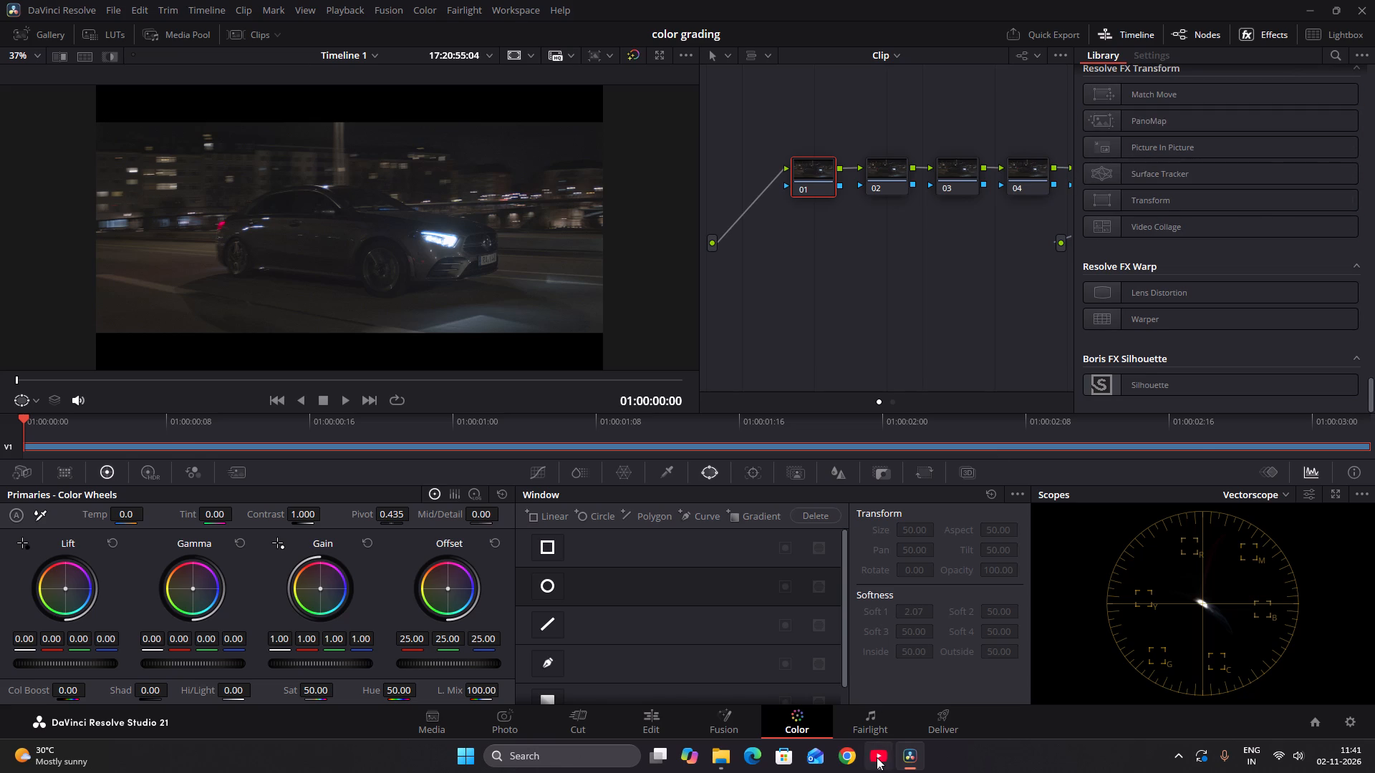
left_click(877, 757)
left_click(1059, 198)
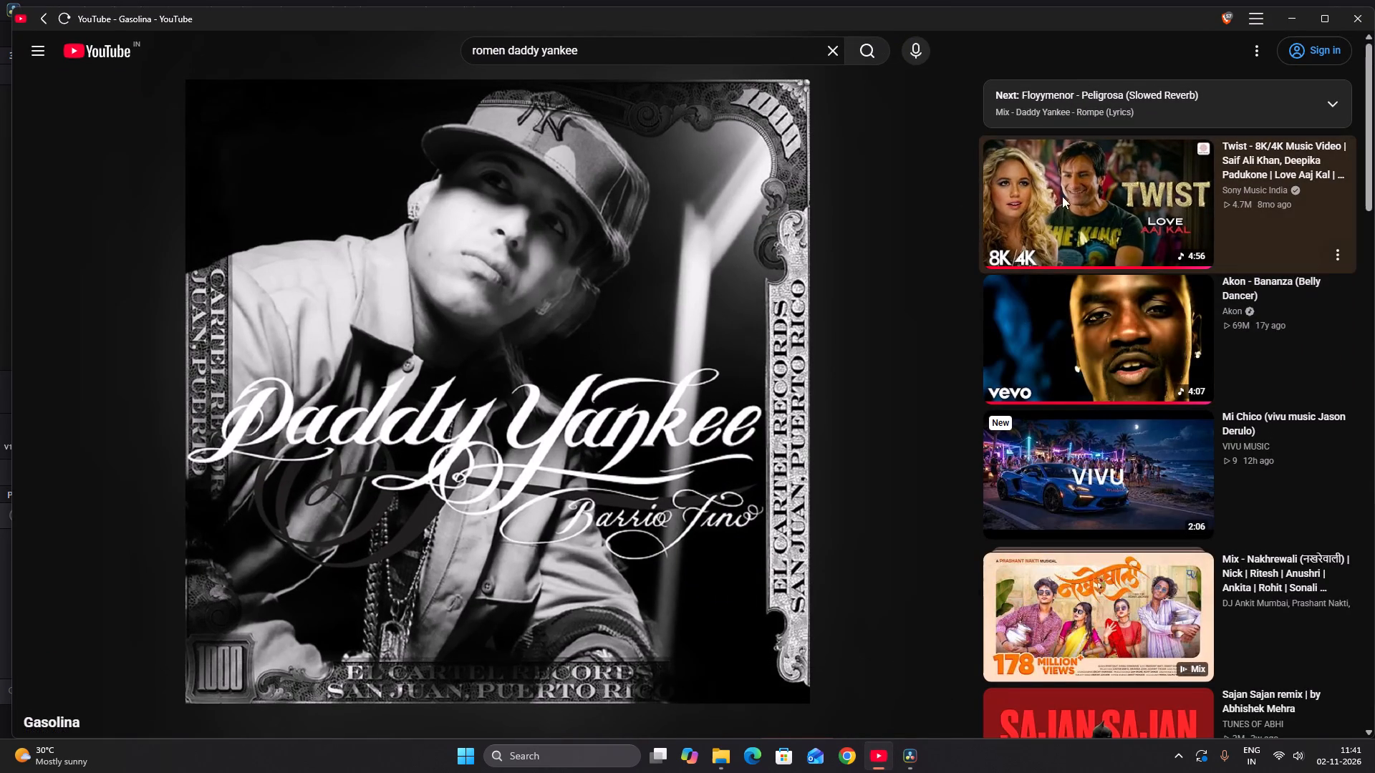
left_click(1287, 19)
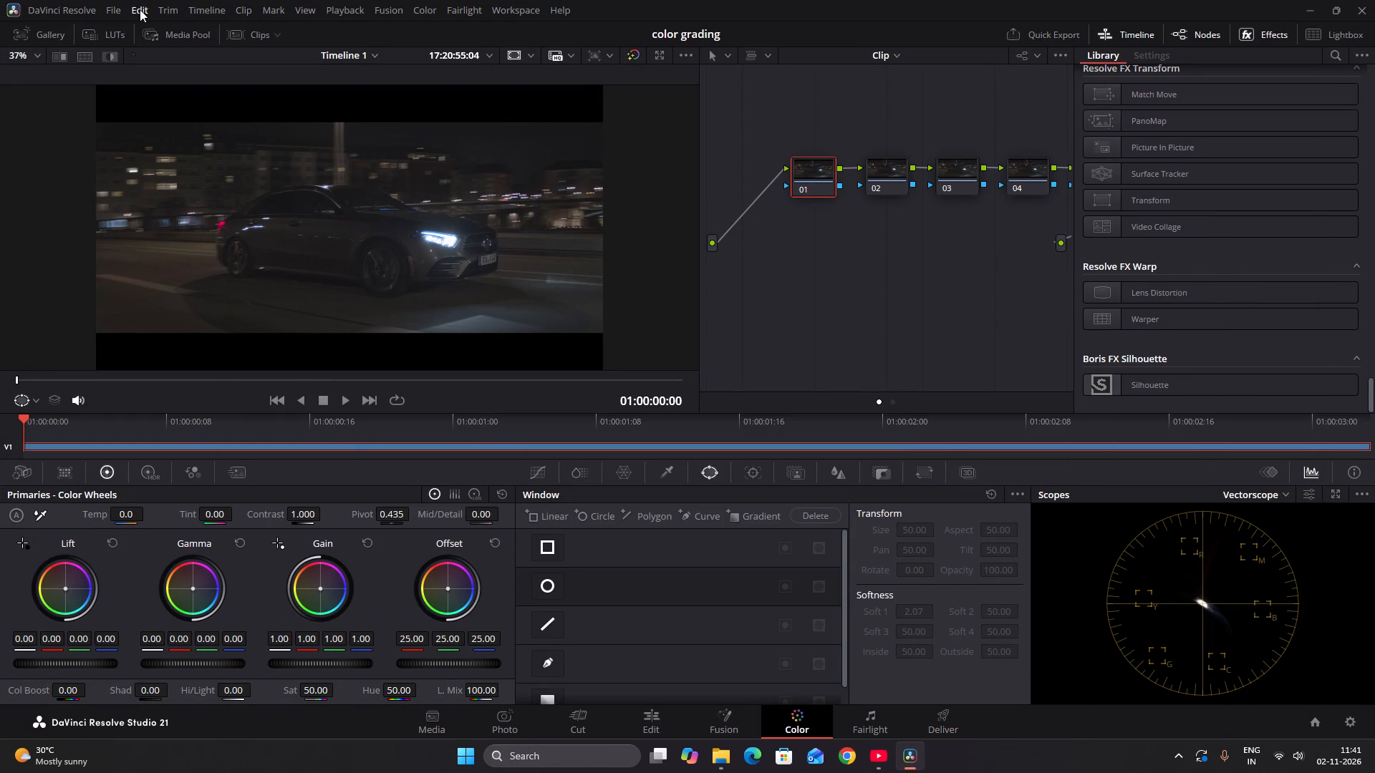
Open the recent project COLOR GRADE copy copy copy and show the effect settings of its first node, 01.
left_click(110, 4)
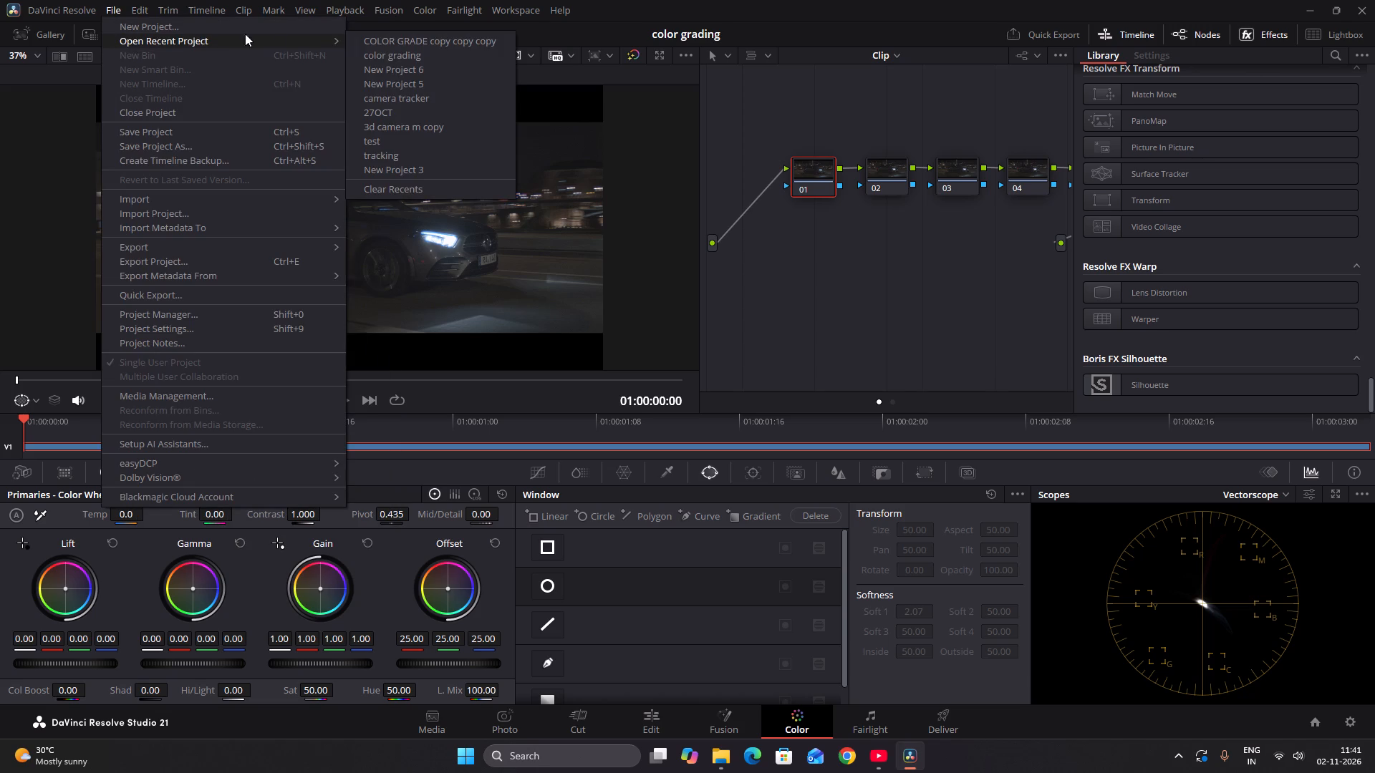
left_click(427, 43)
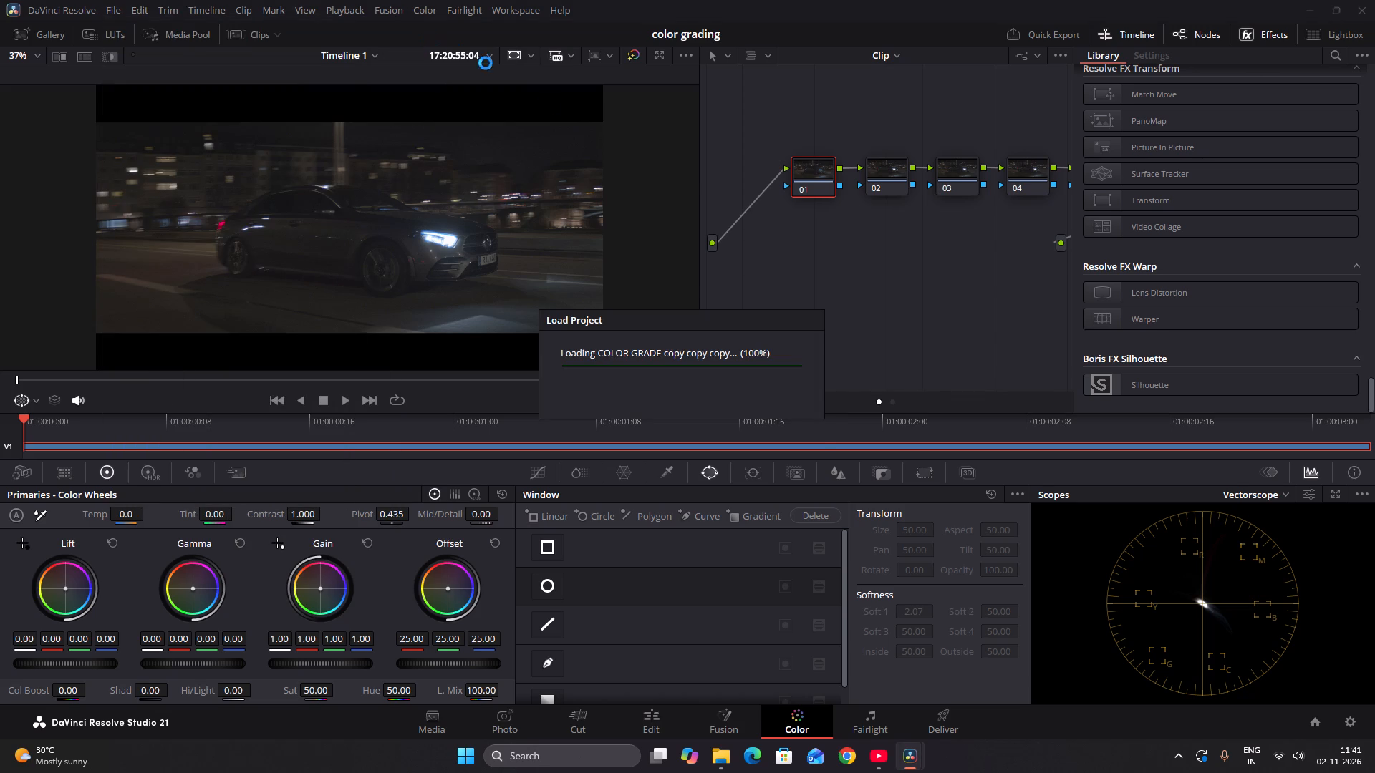
left_click(738, 186)
left_click(743, 185)
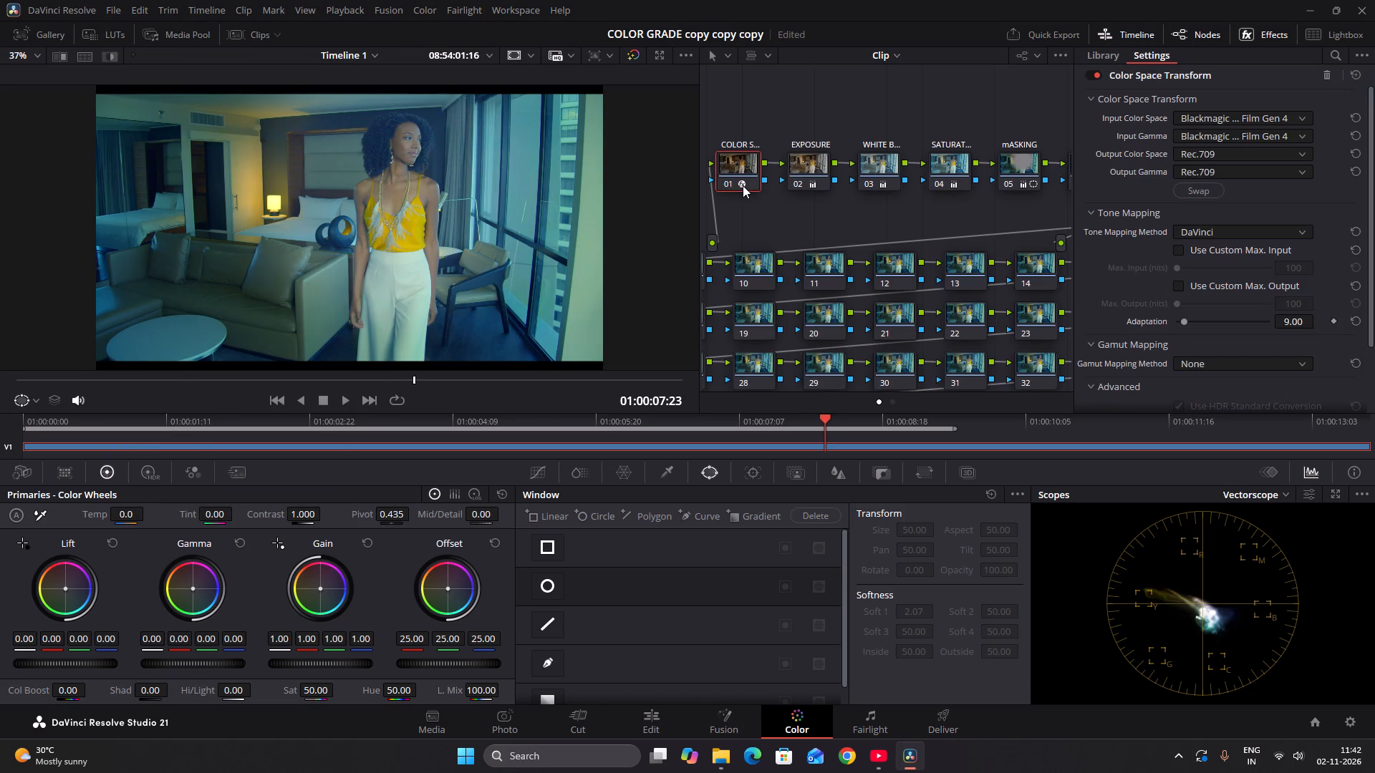
Browse the effects library up to Resolve FX Blur and Color, checking it against the Color Space Transform settings on node 01.
left_click(1104, 56)
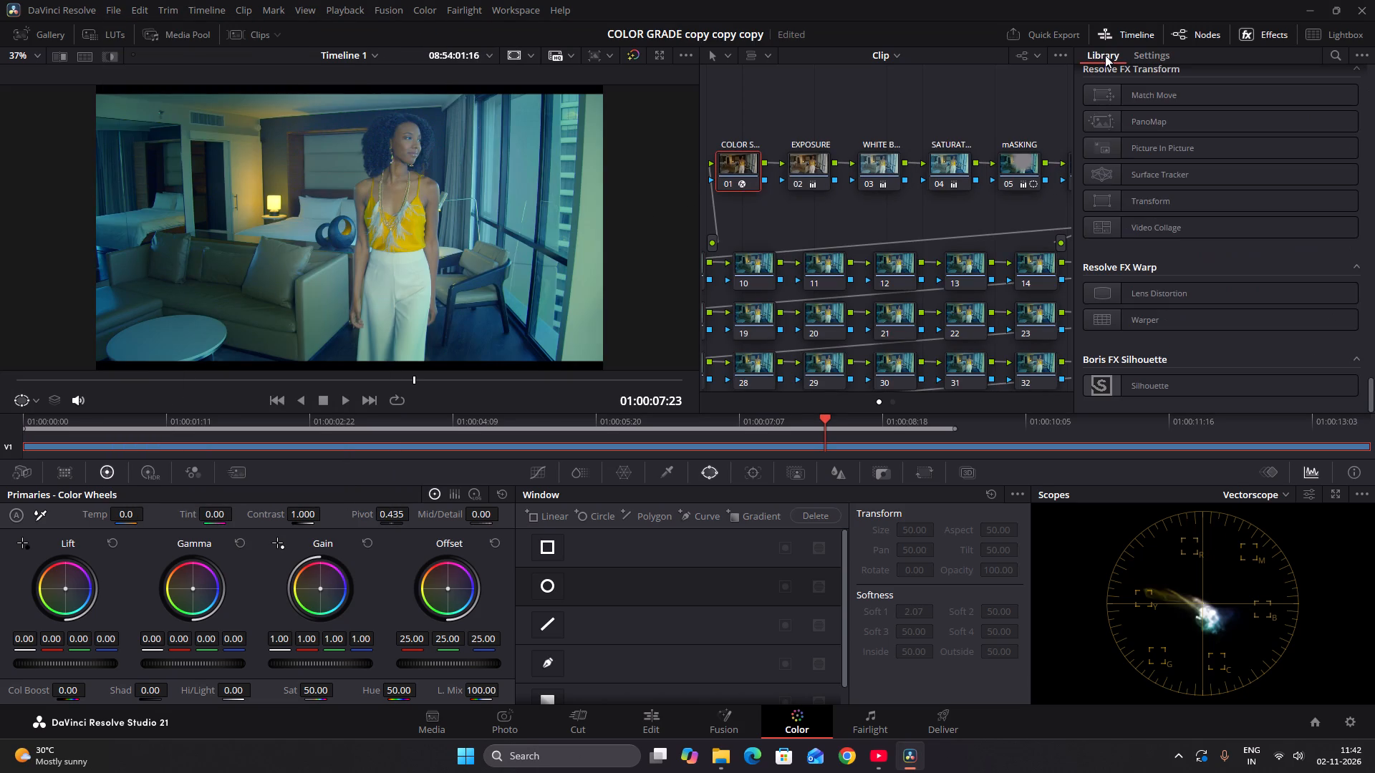
scroll(1225, 193, "up", 6)
scroll(1225, 193, "down", 1)
scroll(1225, 193, "up", 2)
scroll(1225, 193, "down", 1)
scroll(1225, 193, "up", 2)
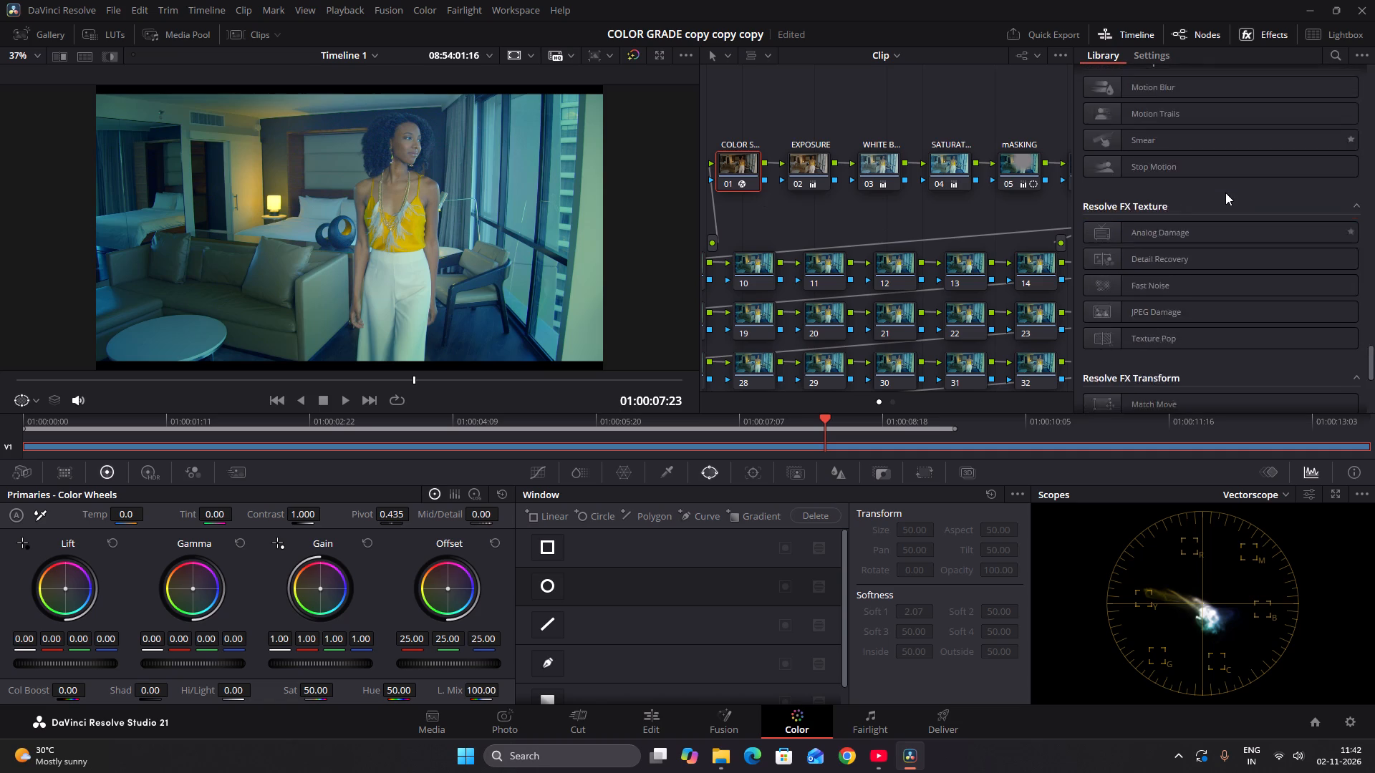
scroll(1225, 193, "up", 8)
scroll(1225, 193, "down", 1)
scroll(1220, 194, "up", 20)
scroll(1220, 194, "up", 11)
scroll(1218, 195, "down", 1)
scroll(1218, 195, "up", 12)
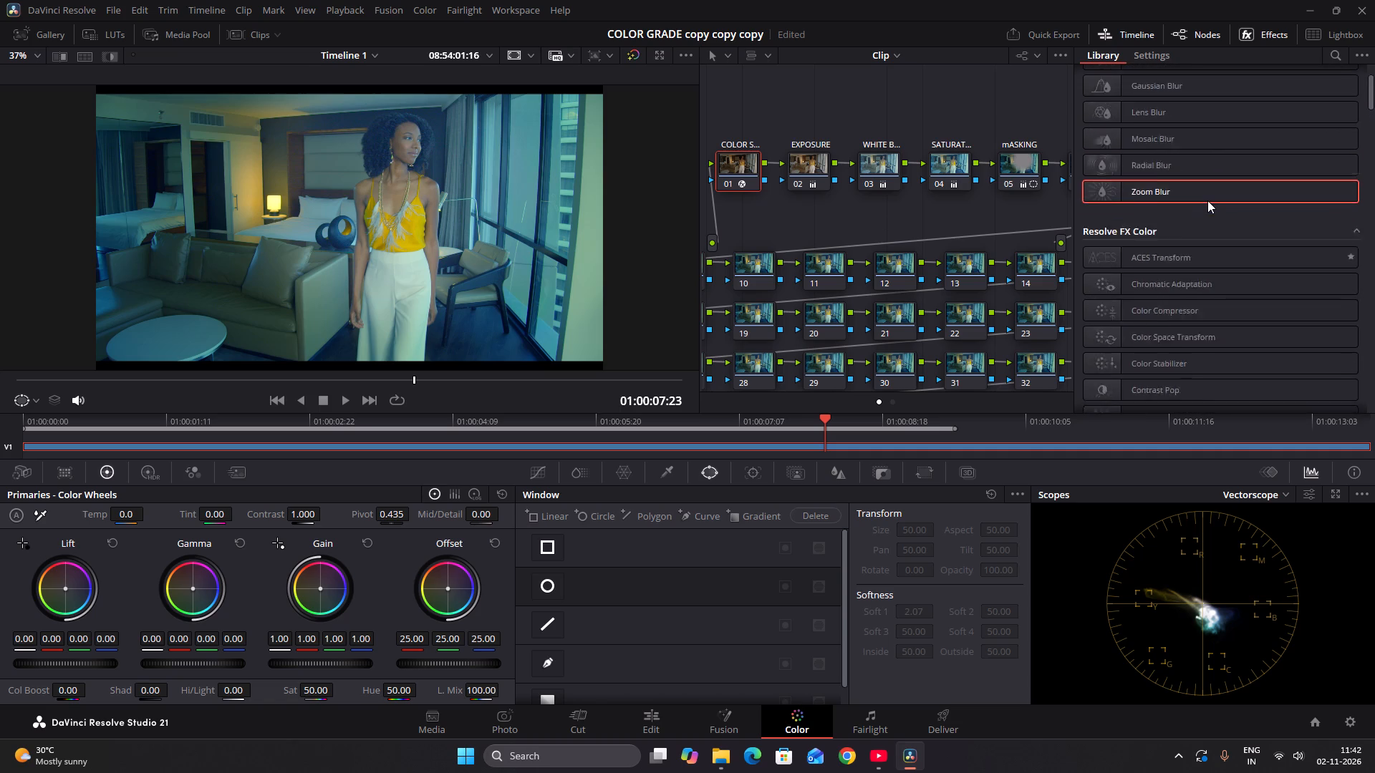
scroll(1207, 200, "up", 15)
left_click(1149, 47)
left_click(1152, 54)
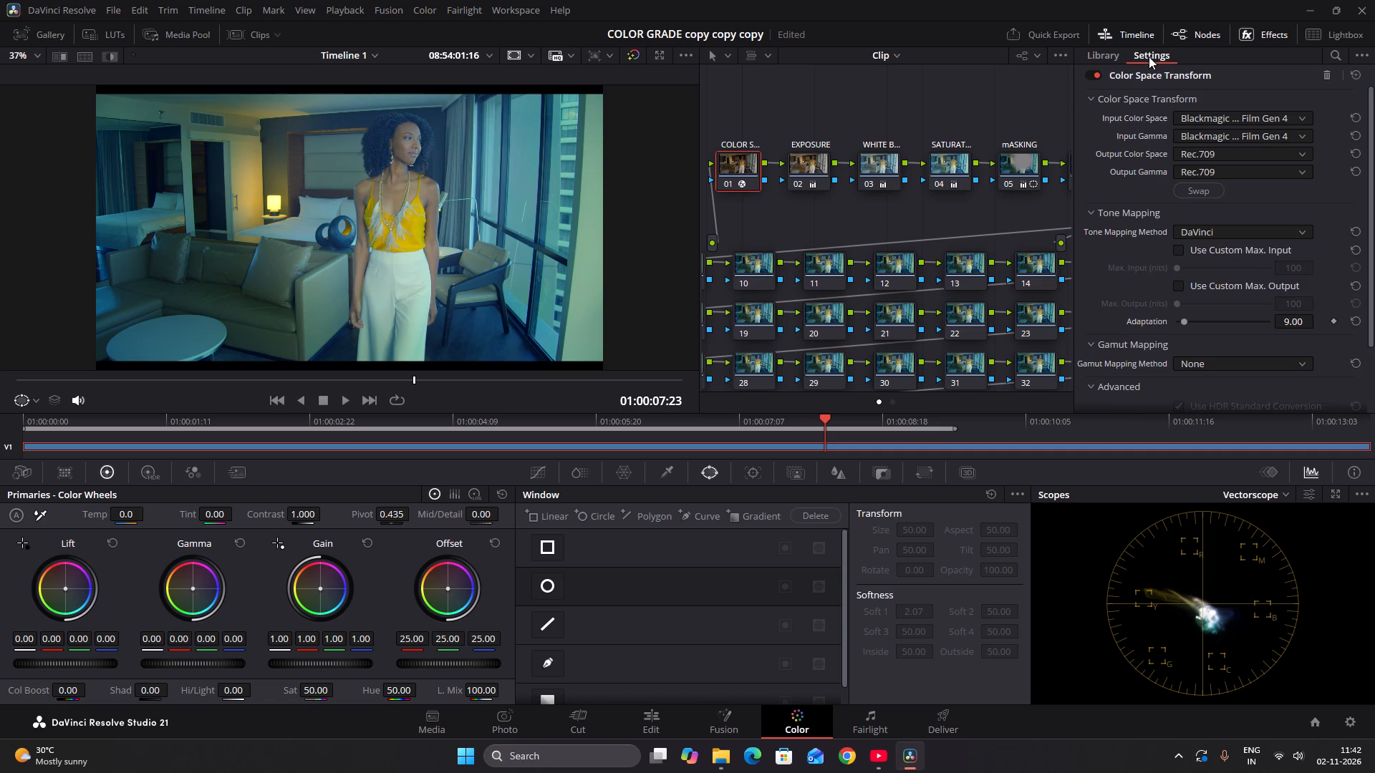
left_click(1119, 62)
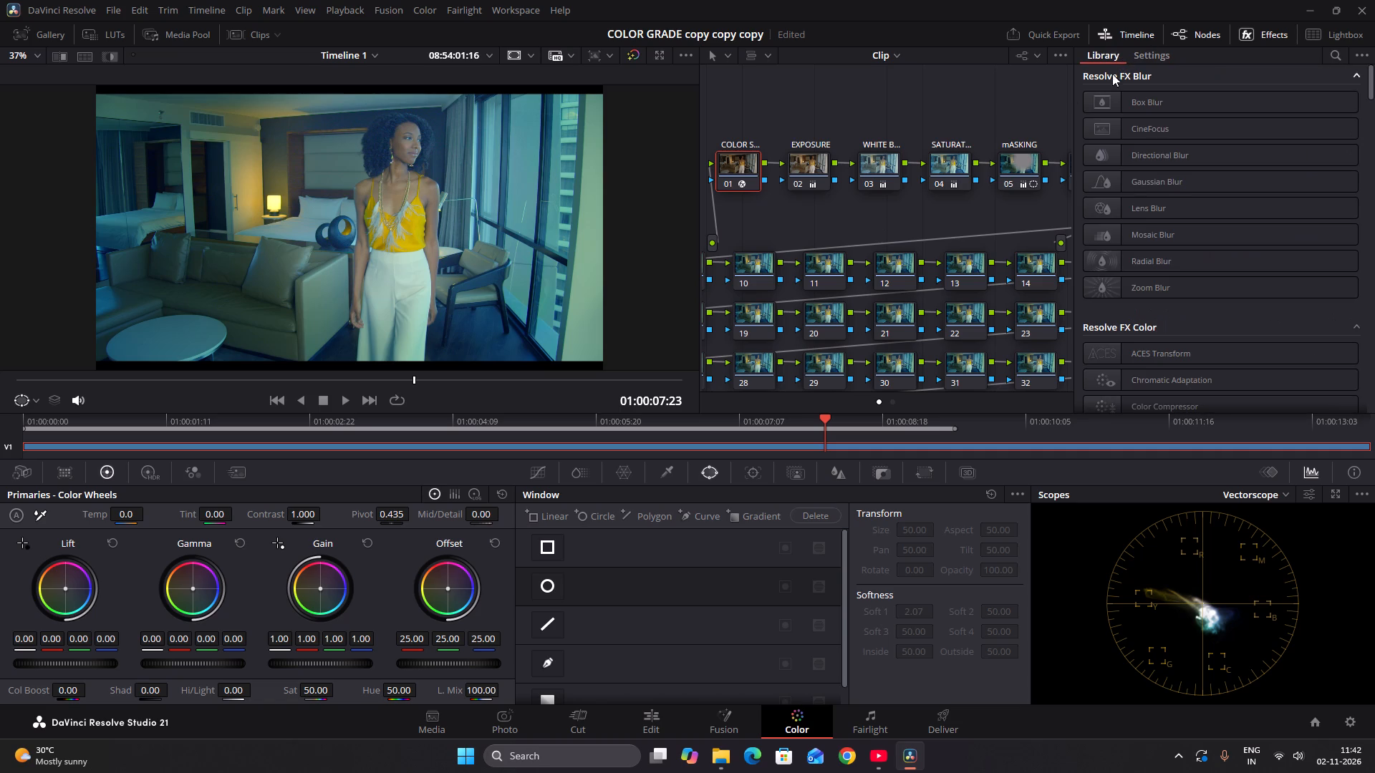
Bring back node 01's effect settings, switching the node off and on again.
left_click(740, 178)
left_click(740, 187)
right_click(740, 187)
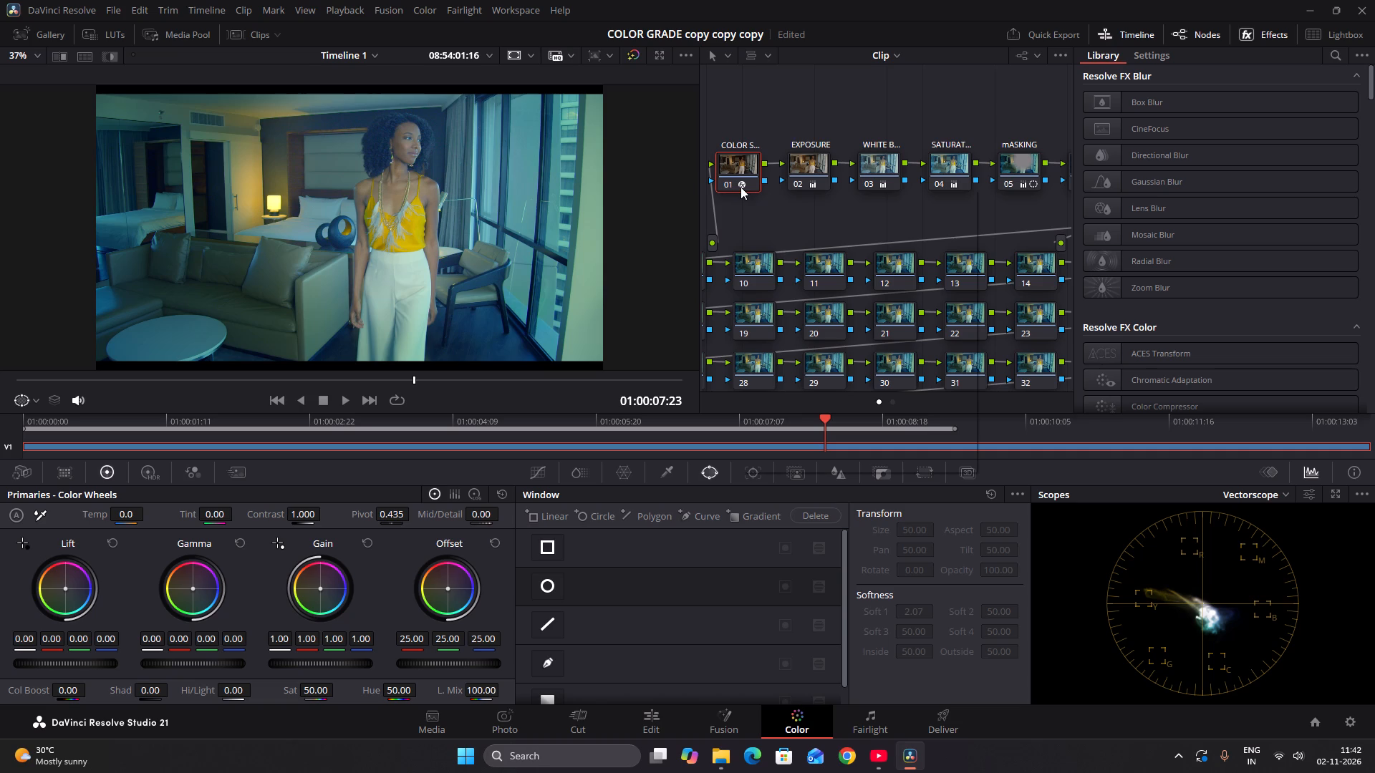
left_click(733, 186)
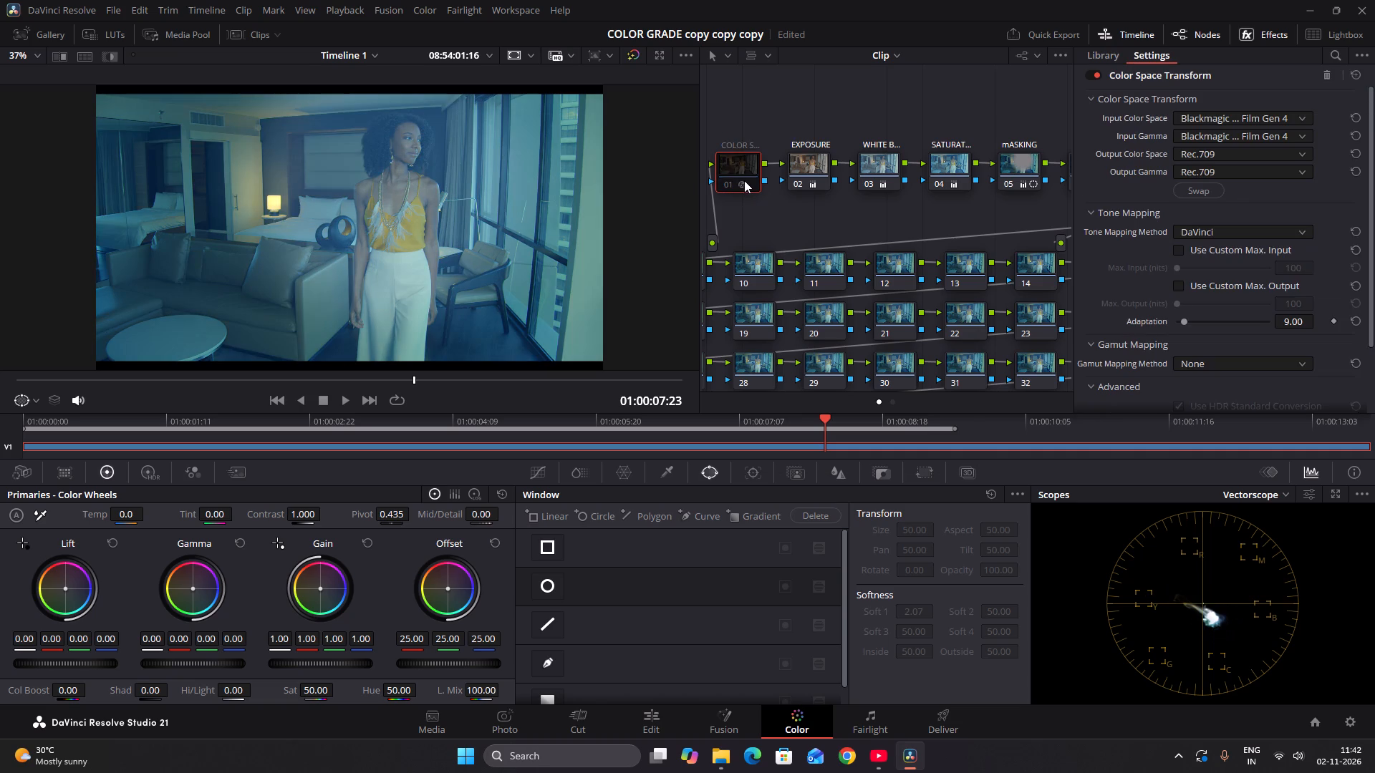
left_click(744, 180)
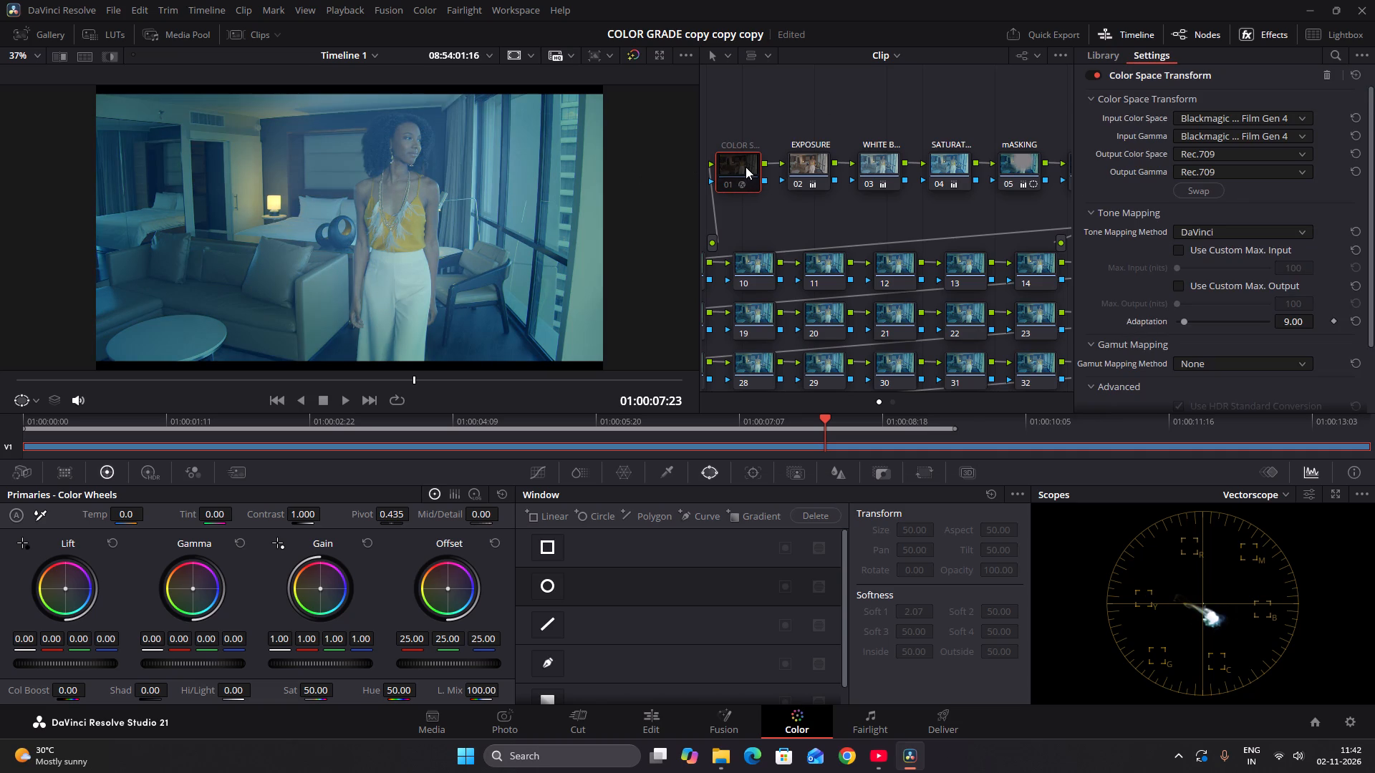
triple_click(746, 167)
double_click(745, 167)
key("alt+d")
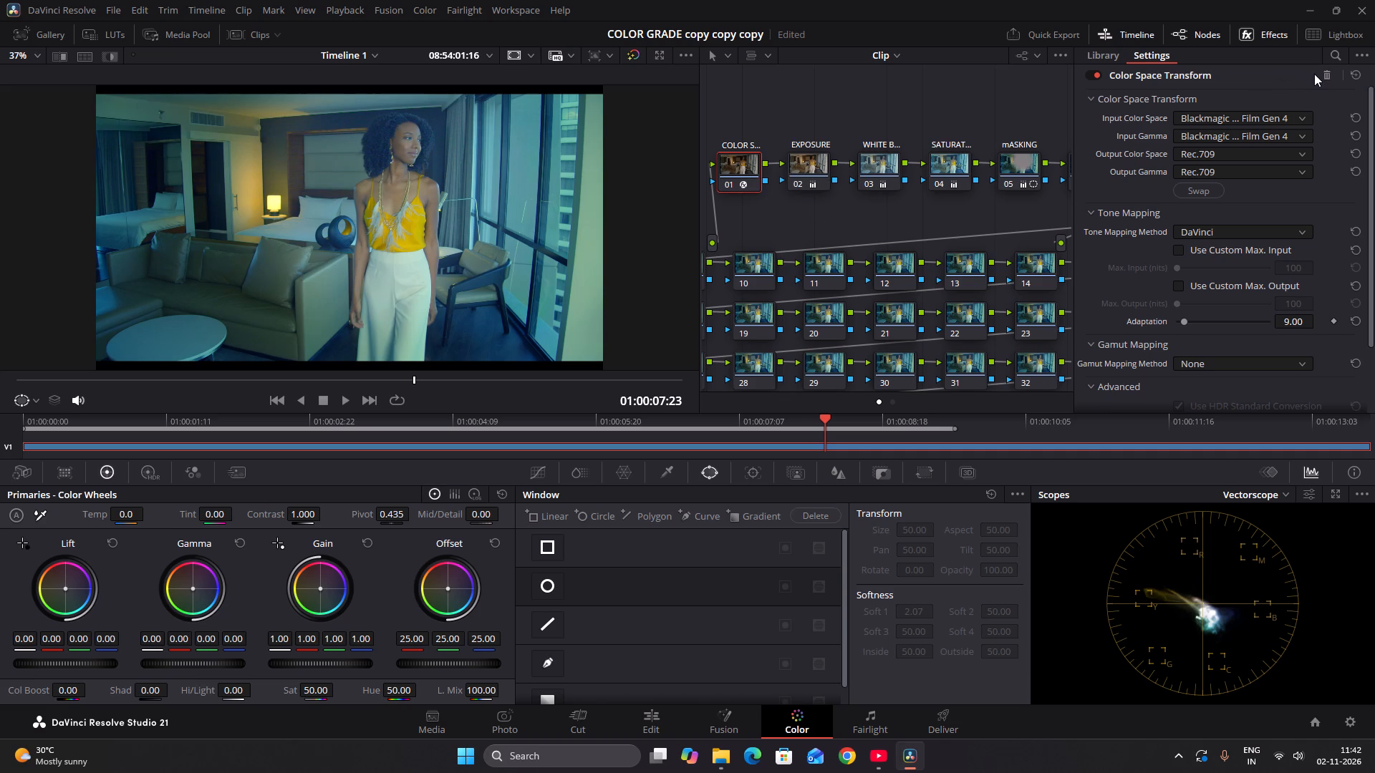
Reset all Color Space Transform settings on node 01.
left_click(1353, 77)
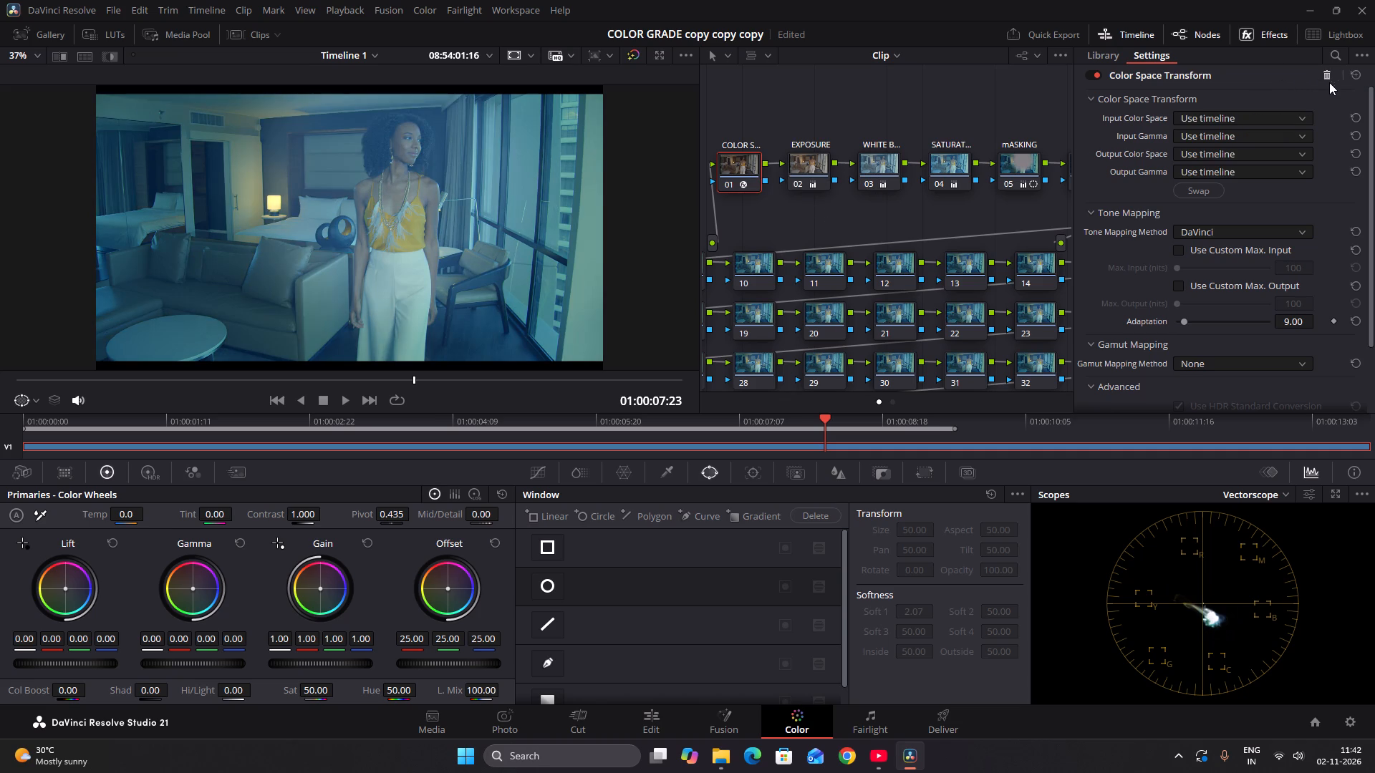
Switch from the reference project back to the recent project color grading.
left_click(1113, 58)
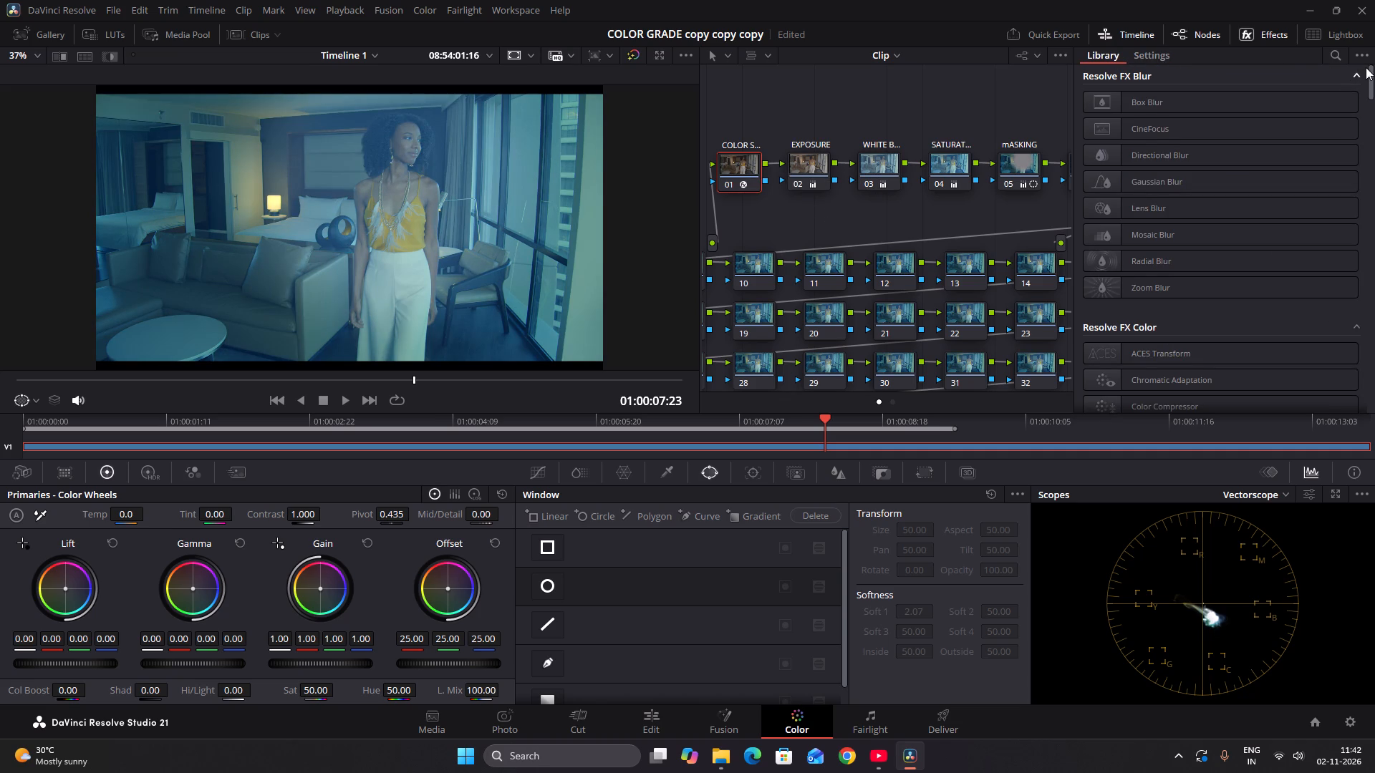
left_click(1148, 52)
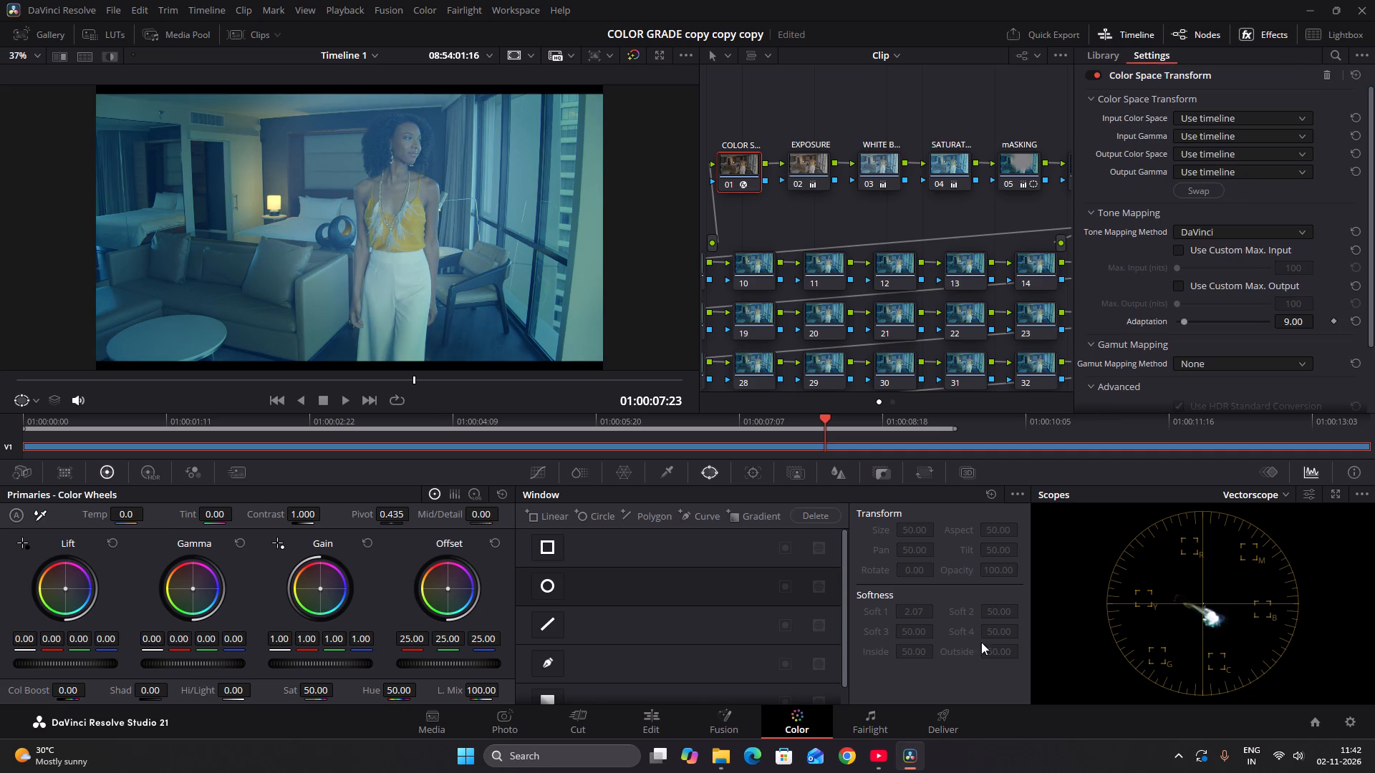
left_click(119, 10)
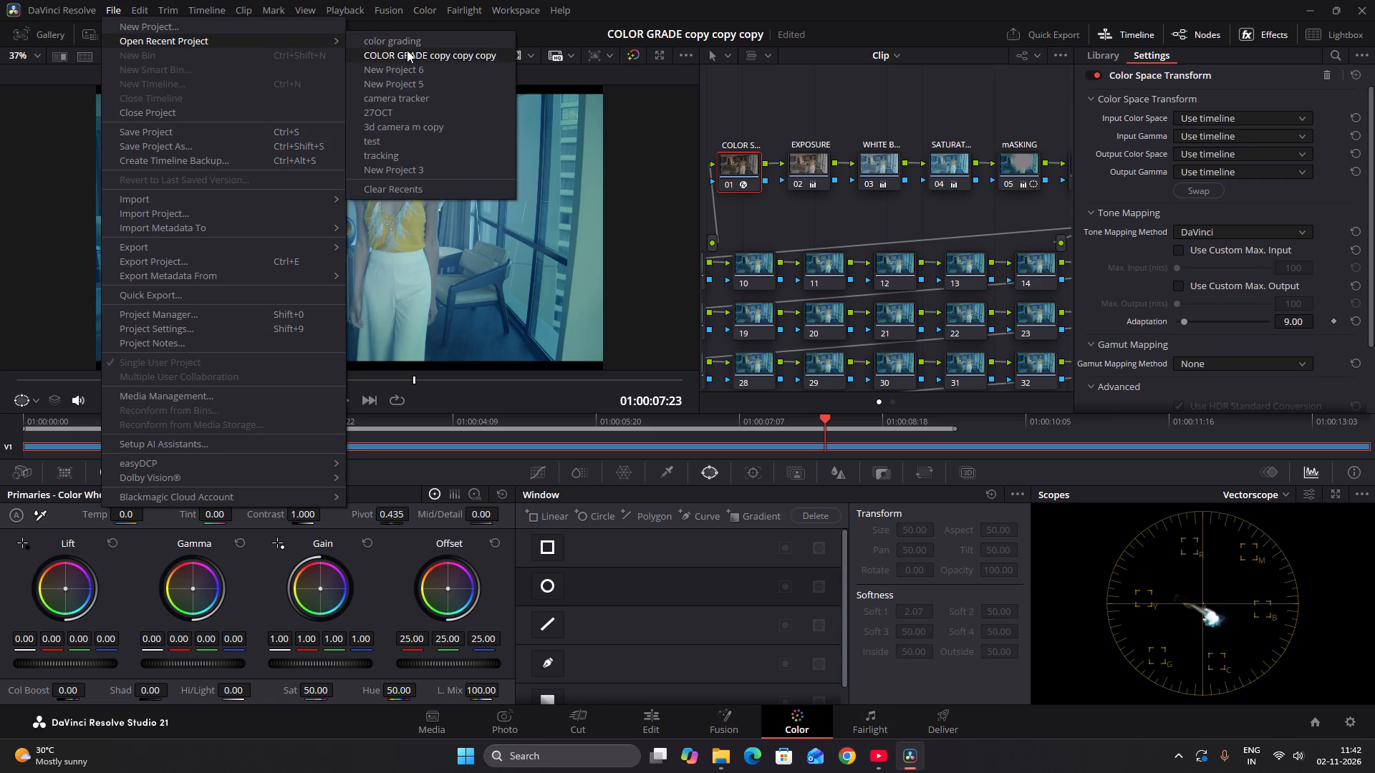
left_click(415, 37)
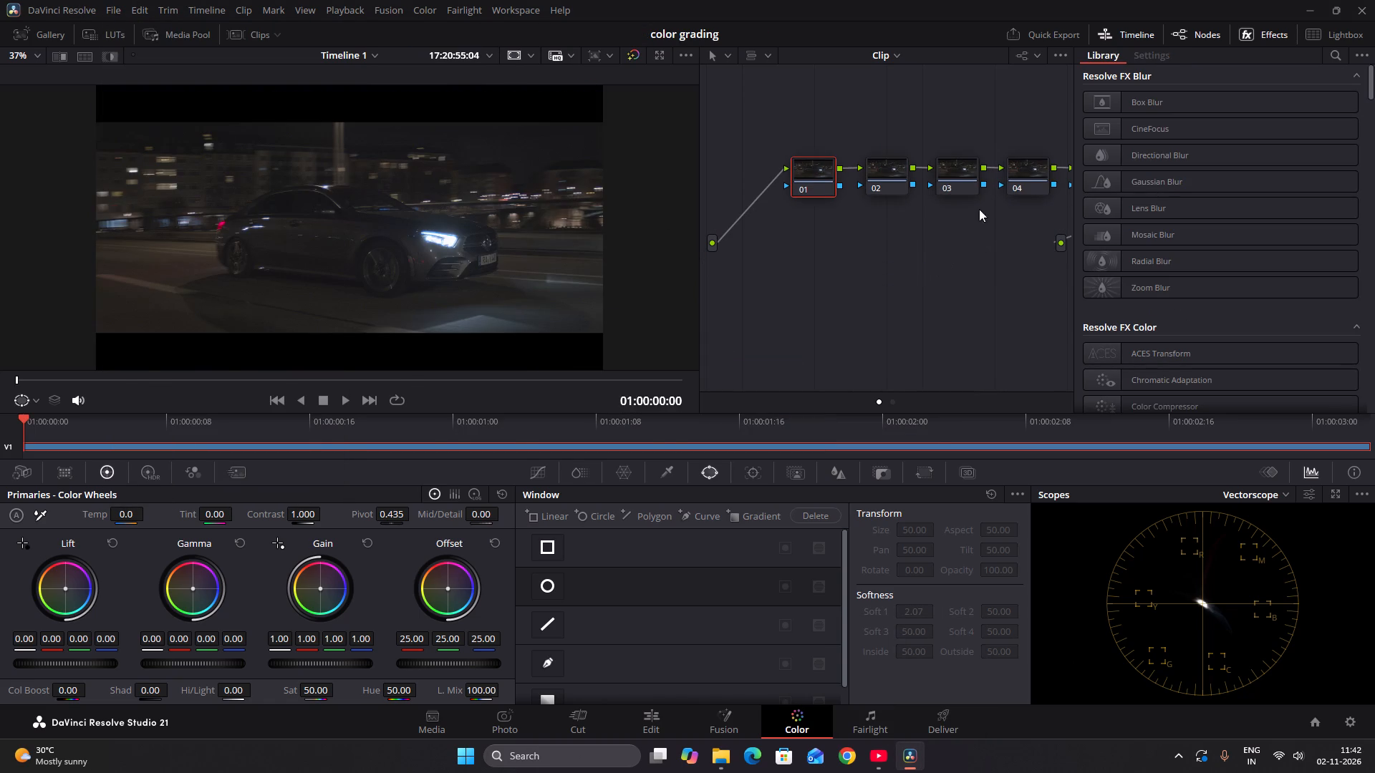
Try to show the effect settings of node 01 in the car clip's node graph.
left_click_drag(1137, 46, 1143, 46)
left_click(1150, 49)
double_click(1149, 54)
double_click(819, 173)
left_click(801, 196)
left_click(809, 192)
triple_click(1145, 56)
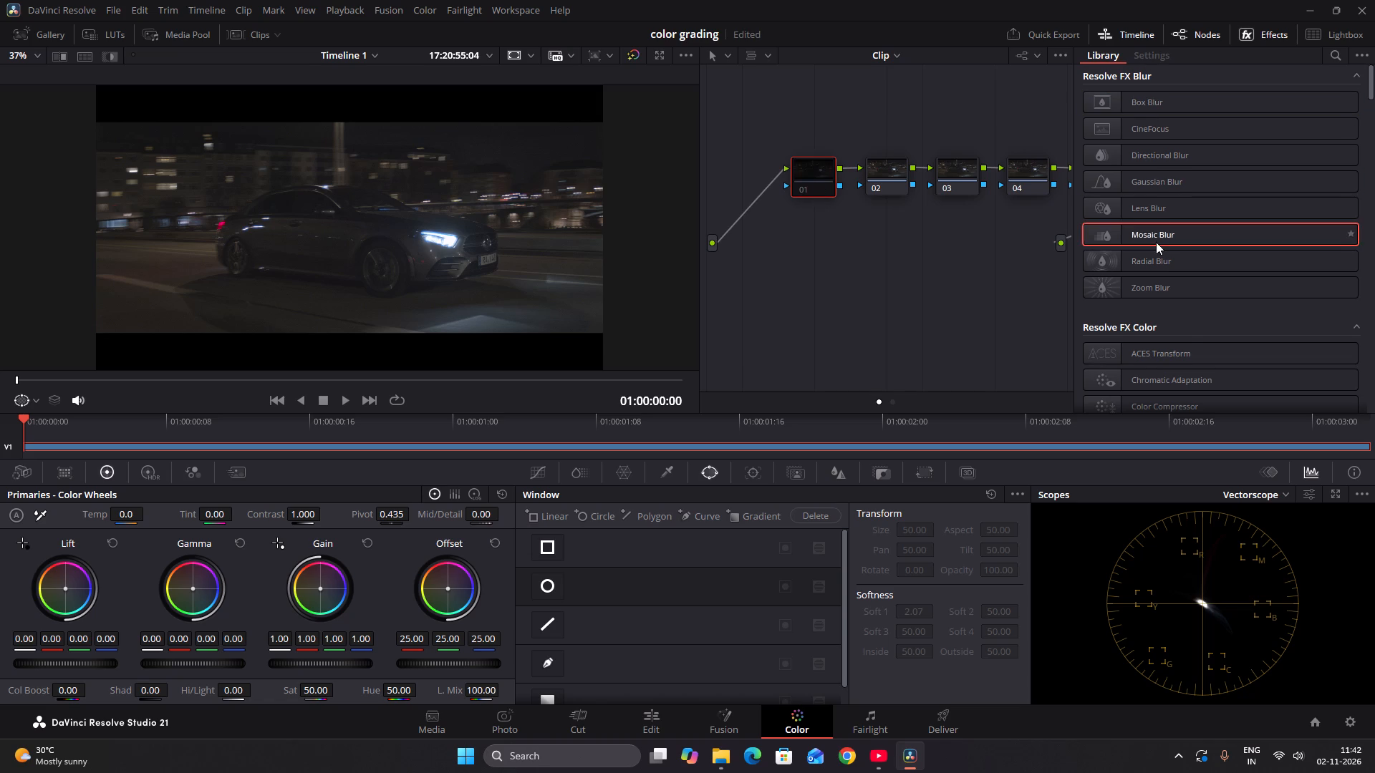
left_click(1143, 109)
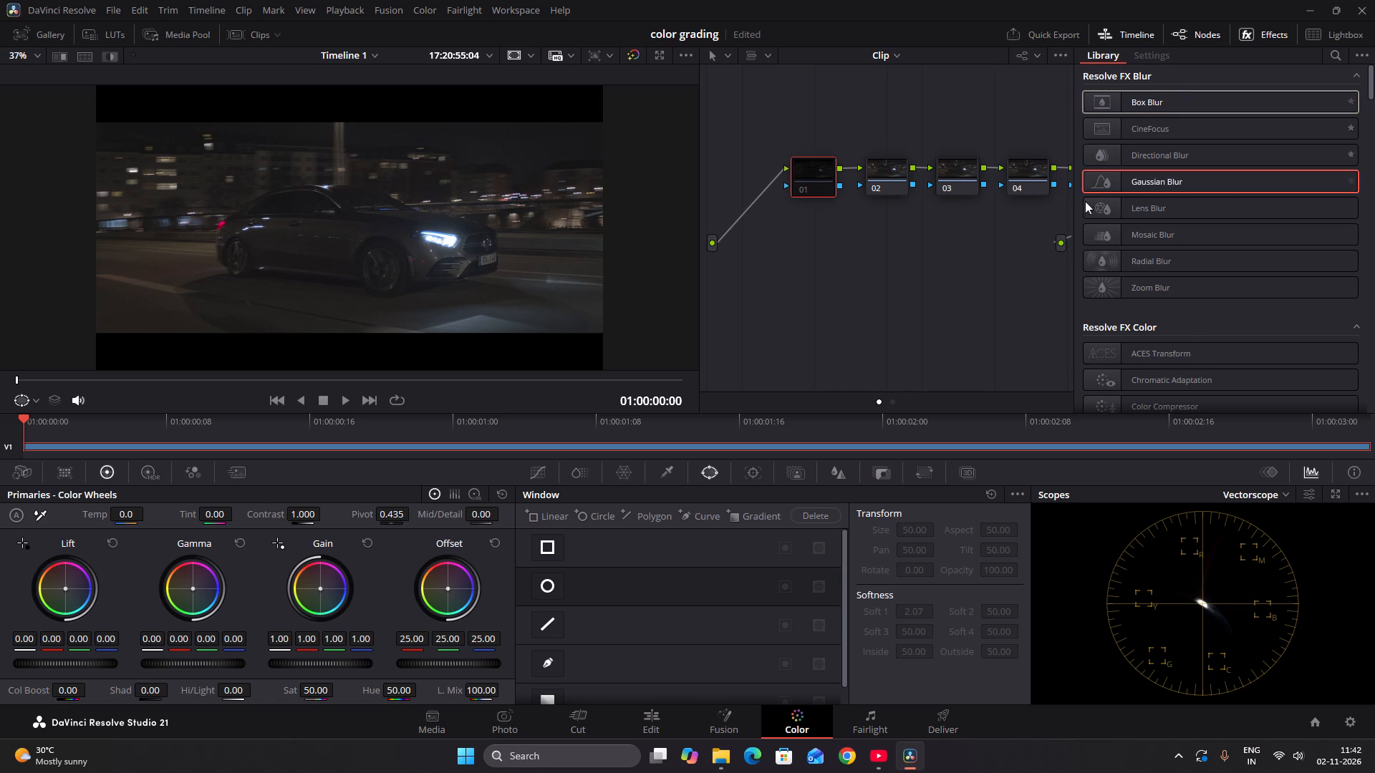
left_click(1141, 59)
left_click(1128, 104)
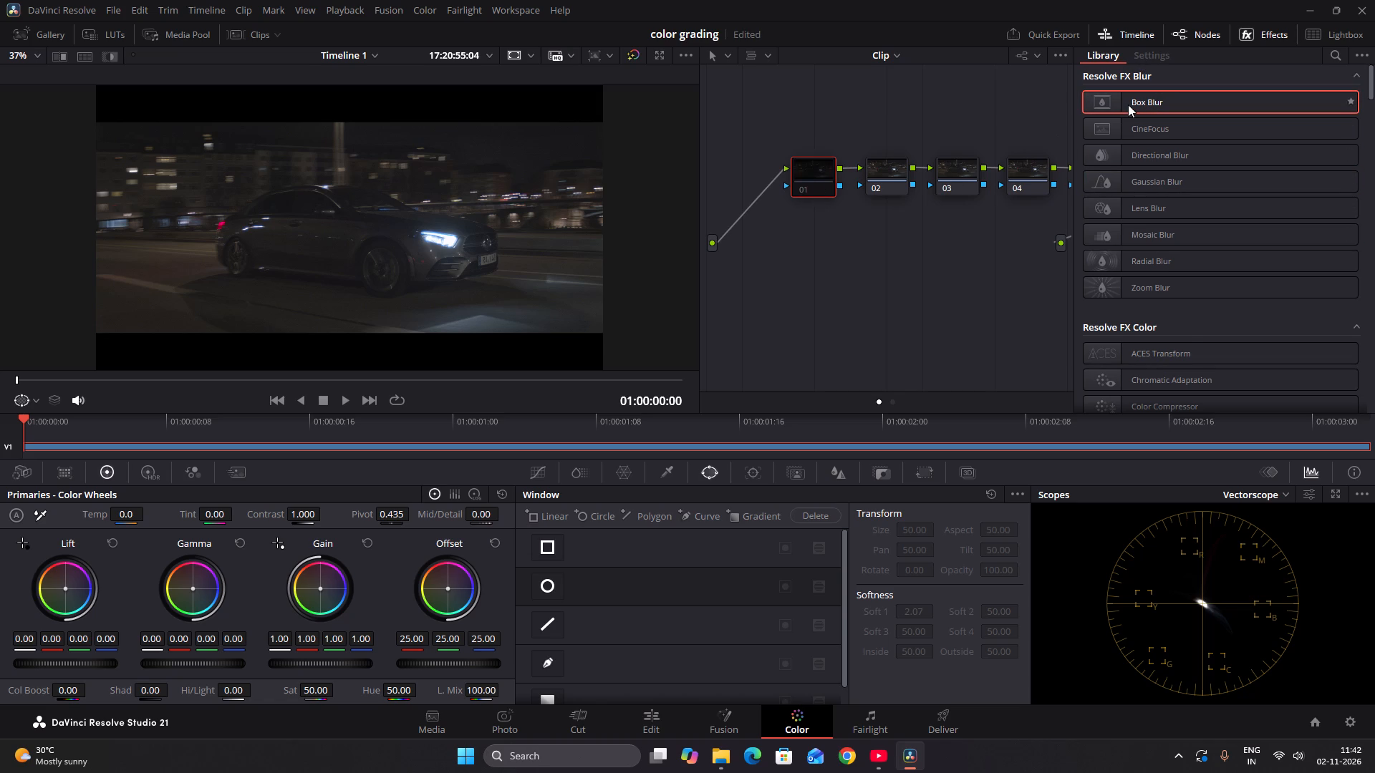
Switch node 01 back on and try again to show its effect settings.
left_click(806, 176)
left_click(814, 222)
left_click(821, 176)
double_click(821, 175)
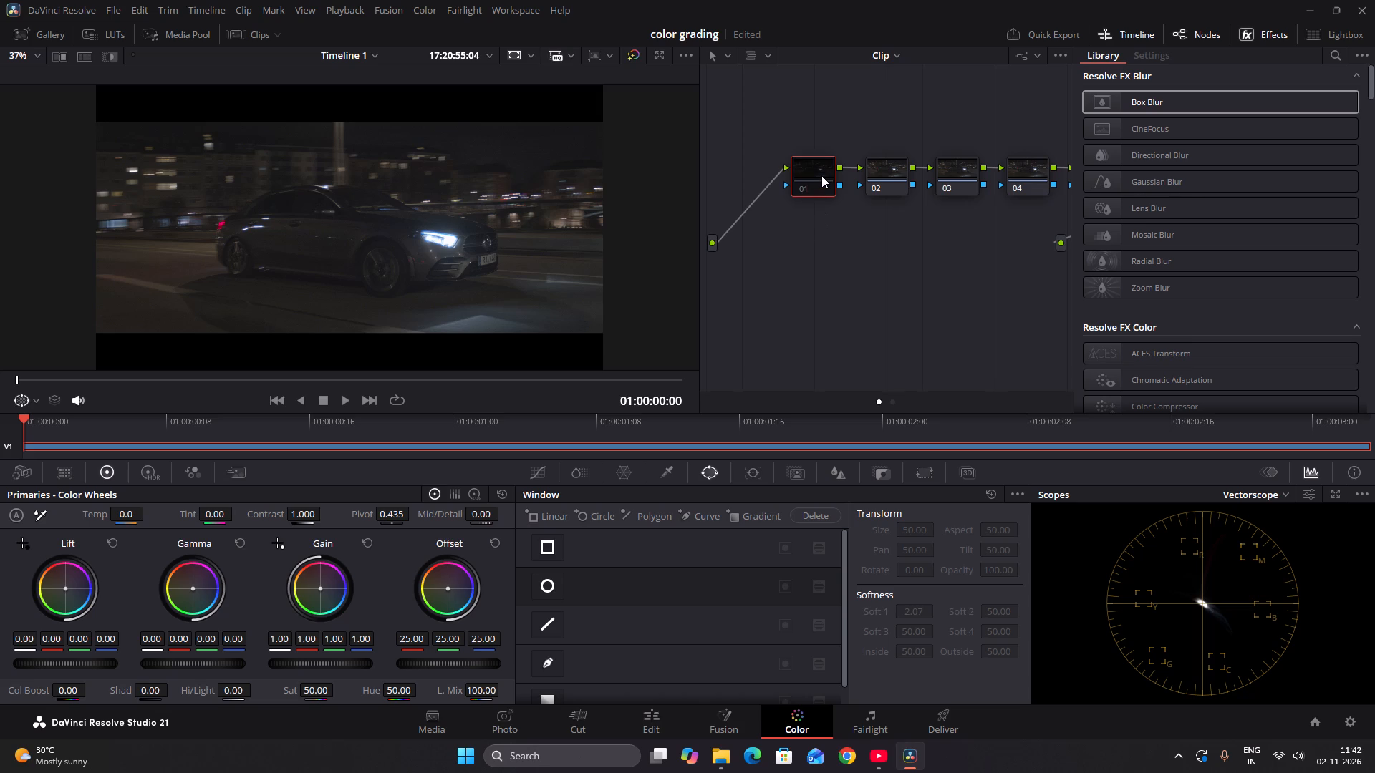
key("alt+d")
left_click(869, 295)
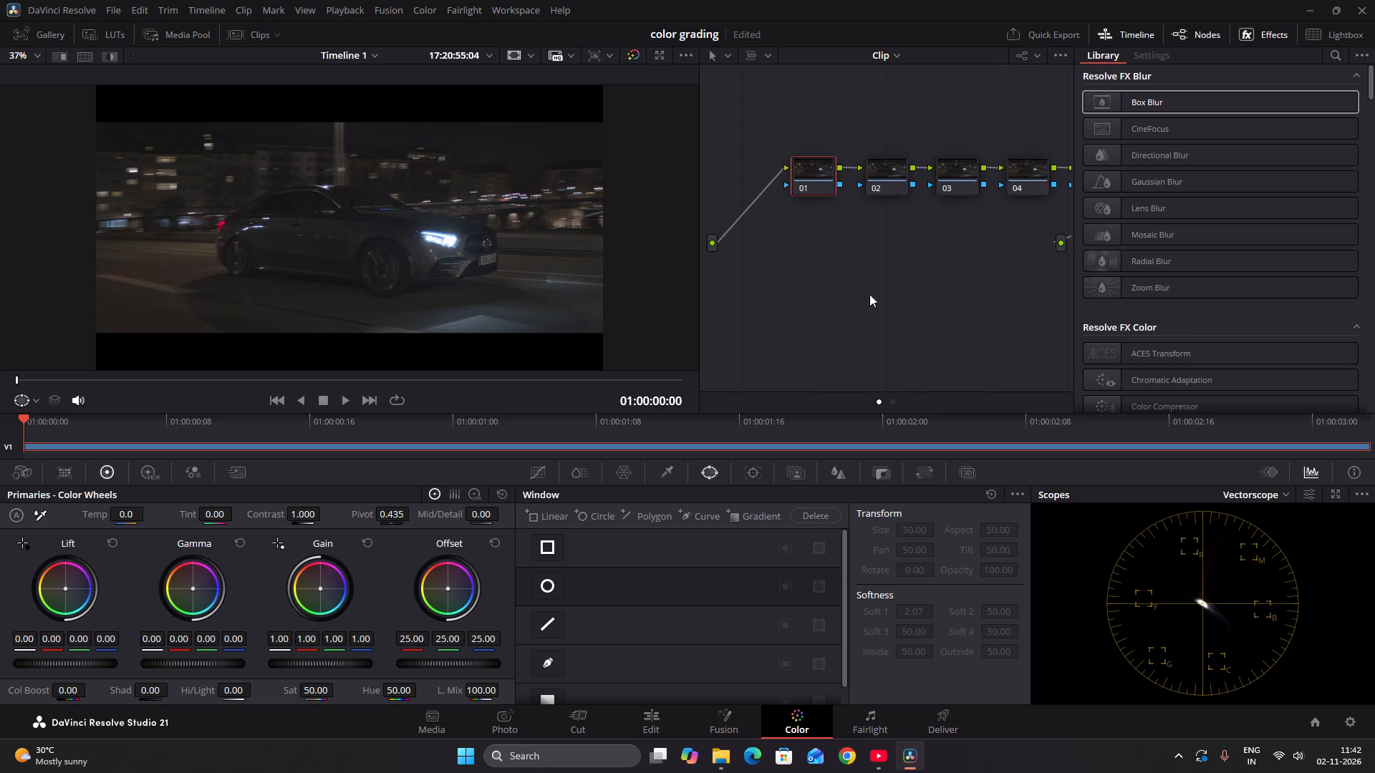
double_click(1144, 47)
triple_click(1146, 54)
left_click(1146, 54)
Shift node 01 slightly away from node 02 in the node graph.
left_click(895, 245)
left_click_drag(826, 194, 810, 208)
left_click(808, 203)
left_click(808, 195)
left_click_drag(808, 194, 809, 172)
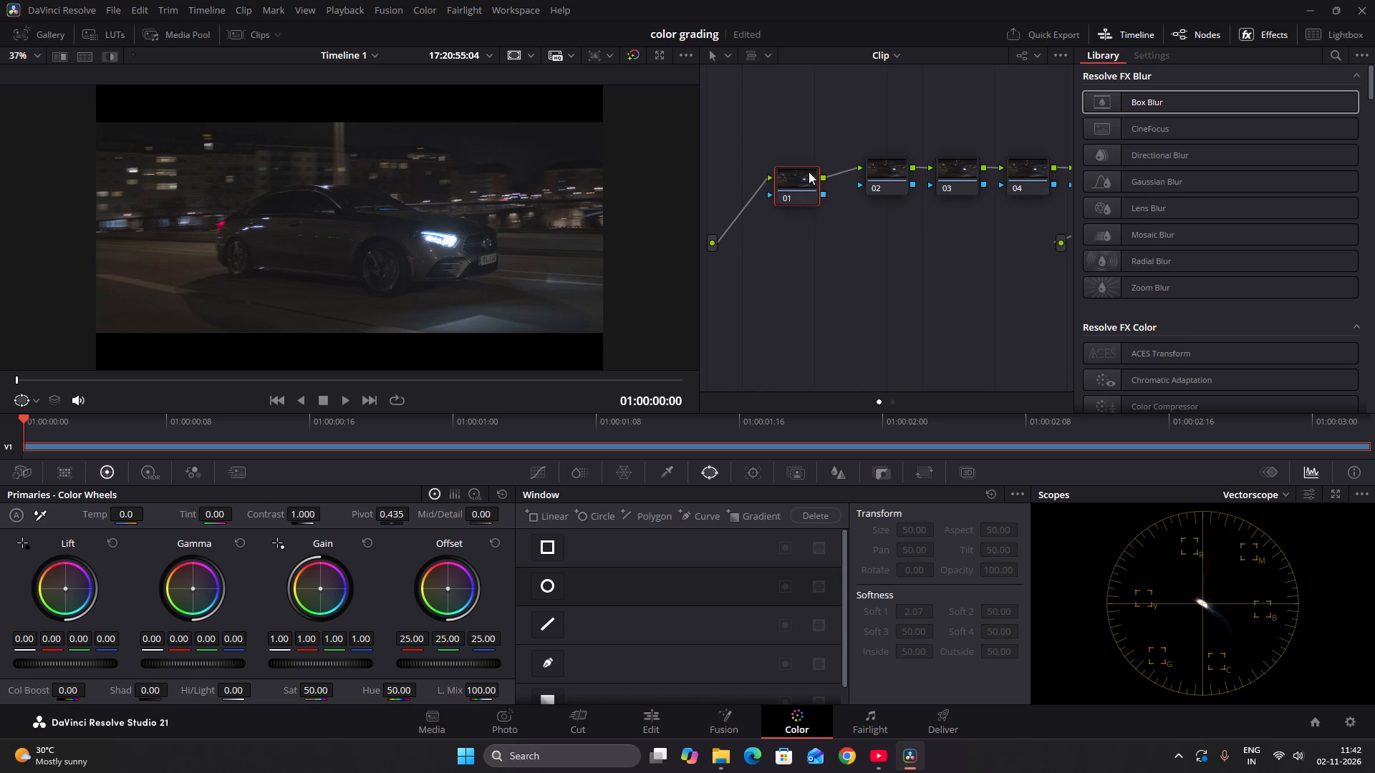
left_click_drag(809, 172, 809, 168)
left_click_drag(803, 181, 809, 170)
Label node 01 as "color space".
right_click(811, 170)
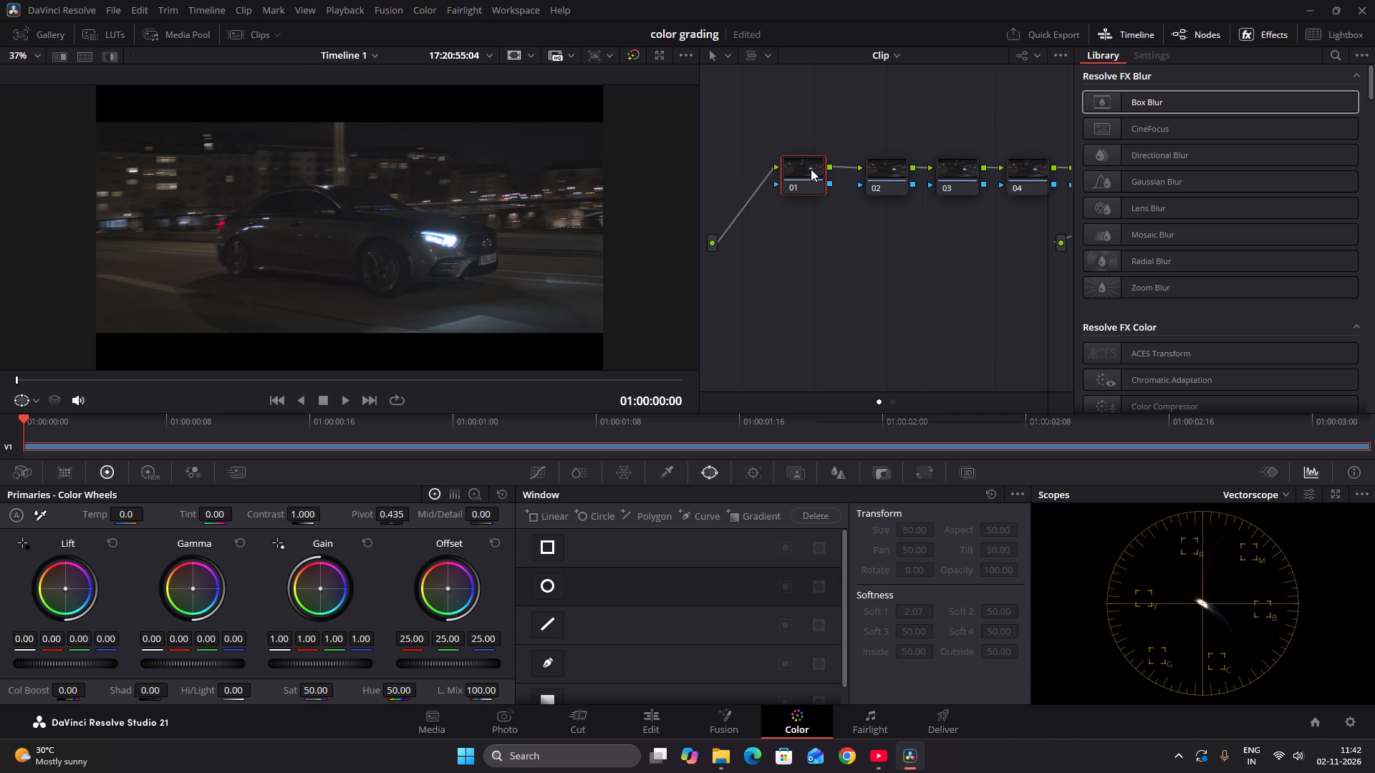
left_click(851, 199)
type("xcolo")
key("BackSpace")
key("BackSpace")
key("BackSpace")
key("BackSpace")
key("BackSpace")
key("BackSpace")
key("BackSpace")
type("color space")
key("Return")
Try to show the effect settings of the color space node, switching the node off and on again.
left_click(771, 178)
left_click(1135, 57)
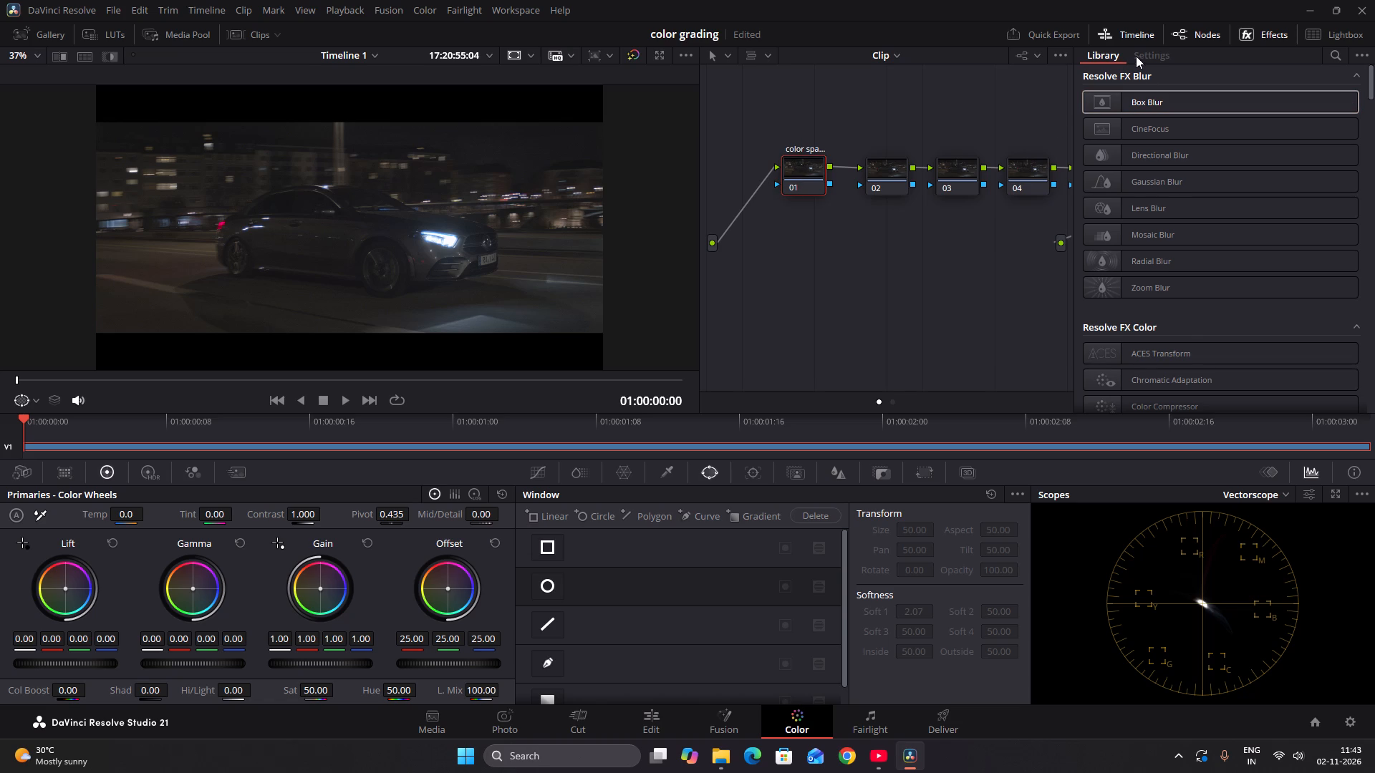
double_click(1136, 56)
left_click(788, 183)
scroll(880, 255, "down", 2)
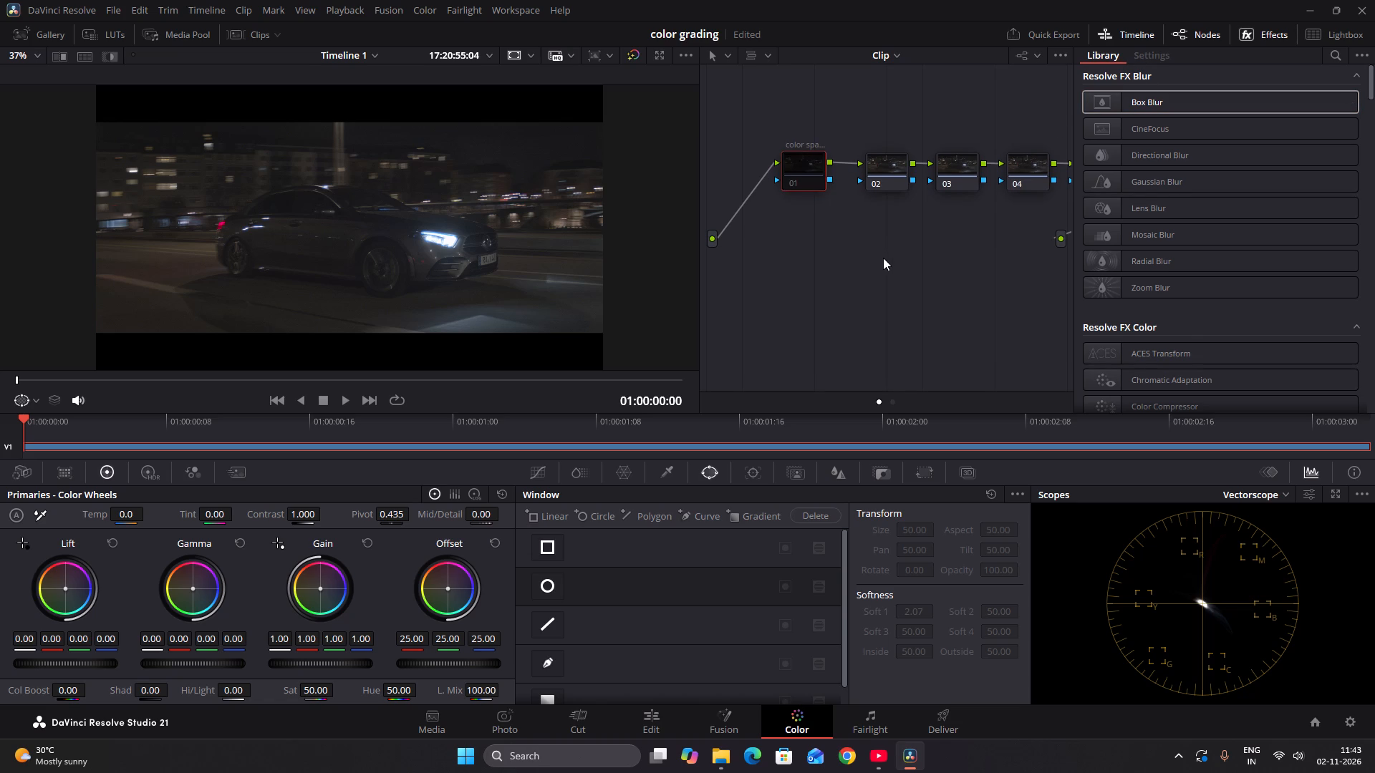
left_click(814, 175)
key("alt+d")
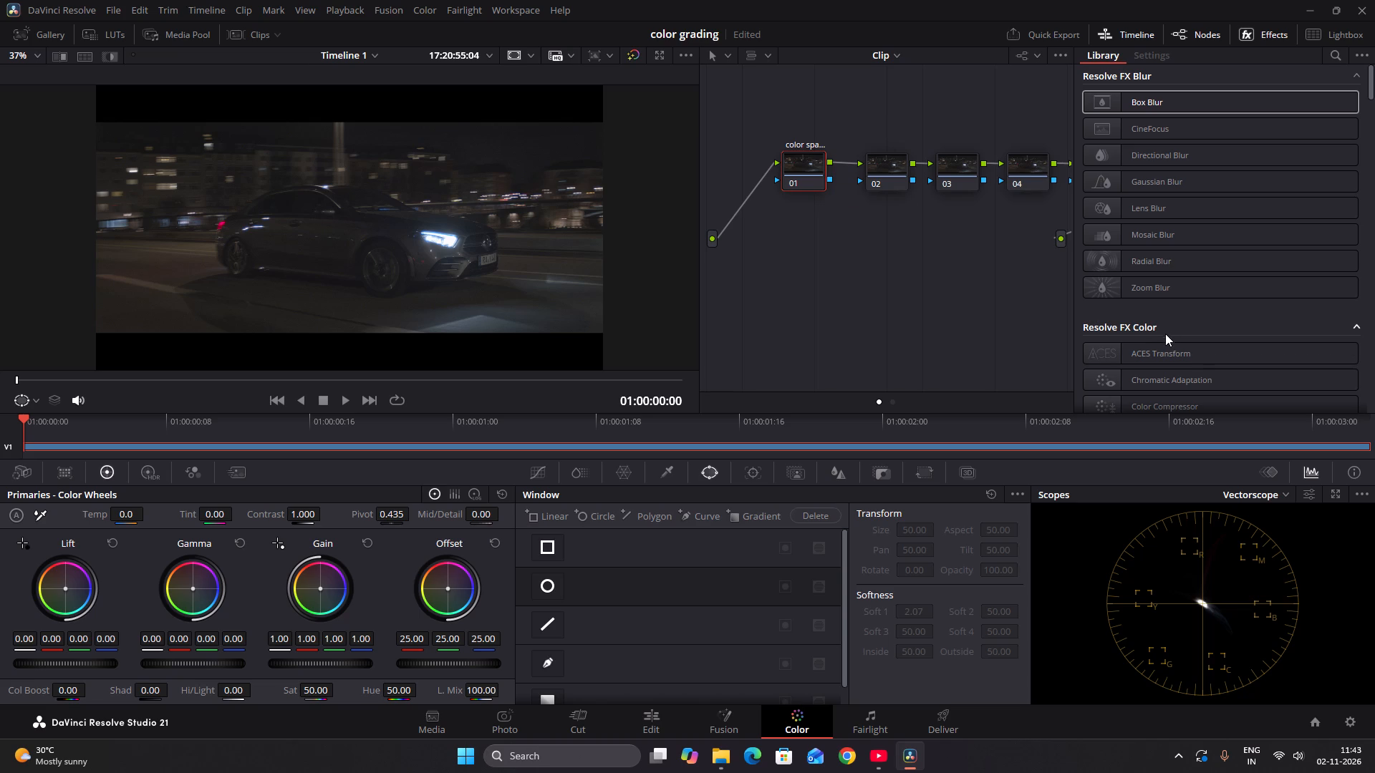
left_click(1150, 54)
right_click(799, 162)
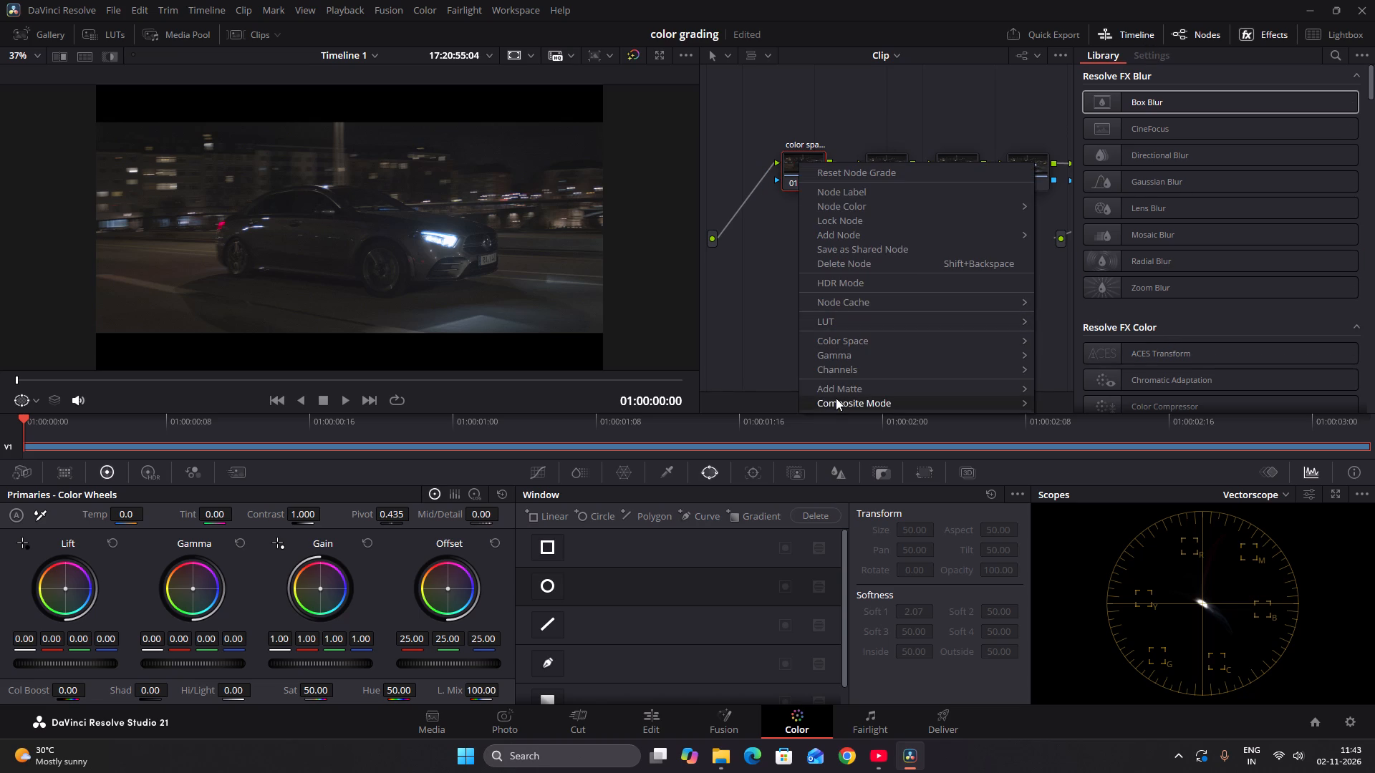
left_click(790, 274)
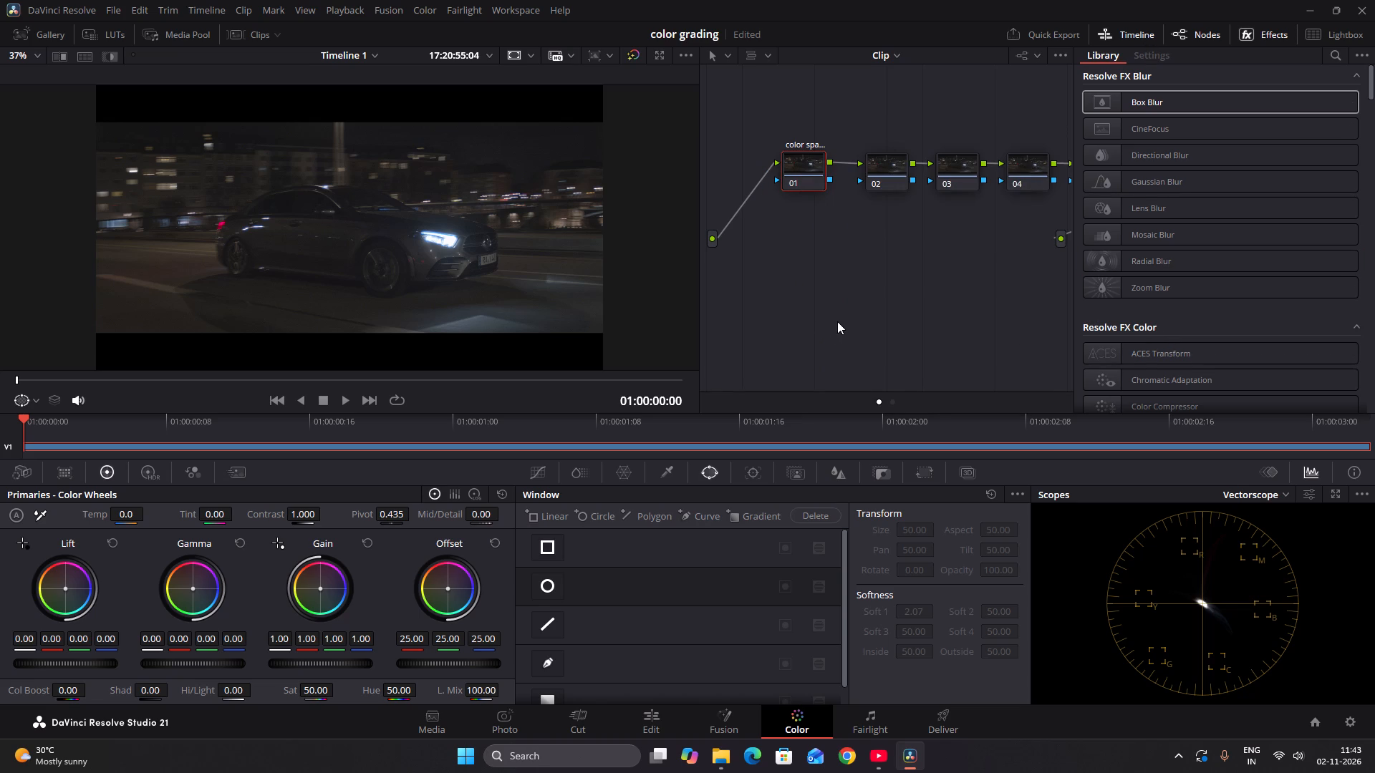
Browse the effects library down to Resolve FX Color and try to show node 01's effect settings.
scroll(1229, 303, "down", 2)
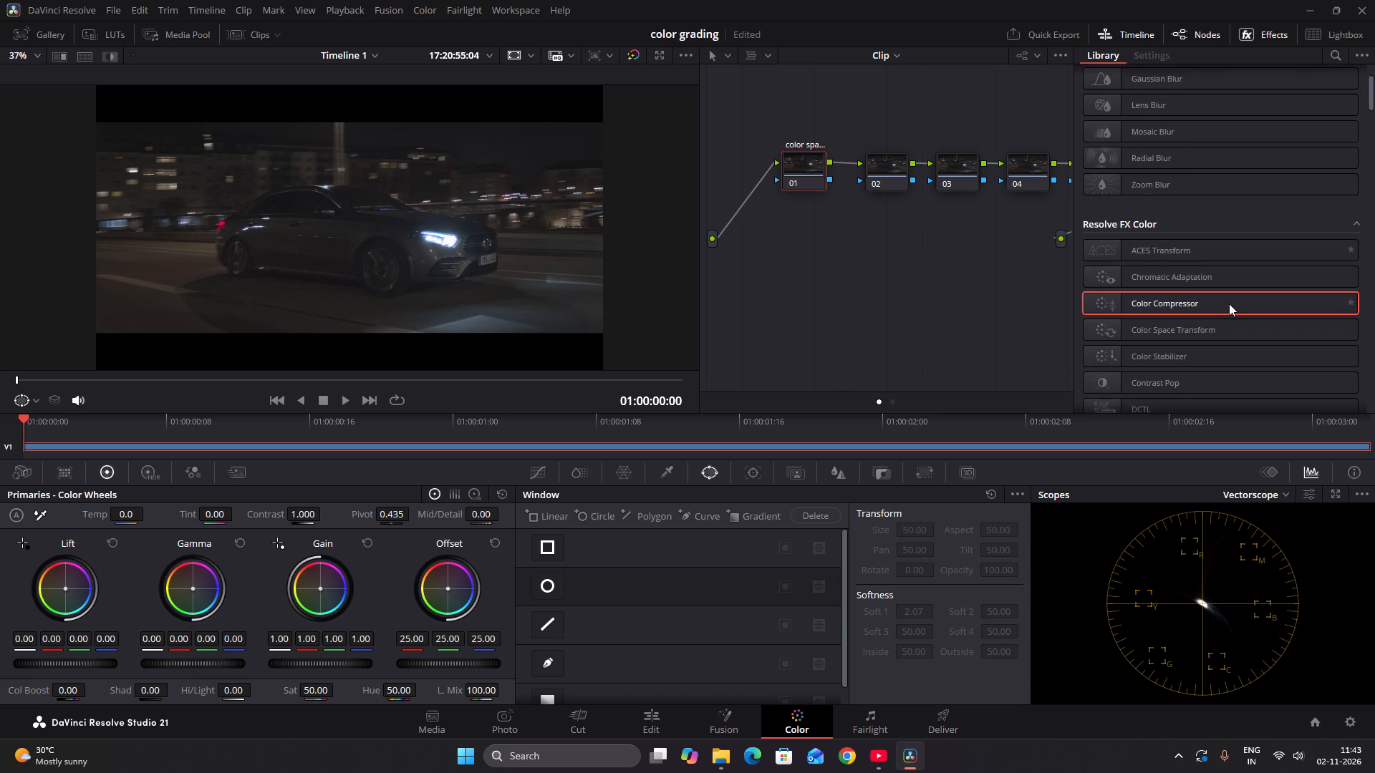
scroll(1229, 303, "down", 2)
double_click(1137, 56)
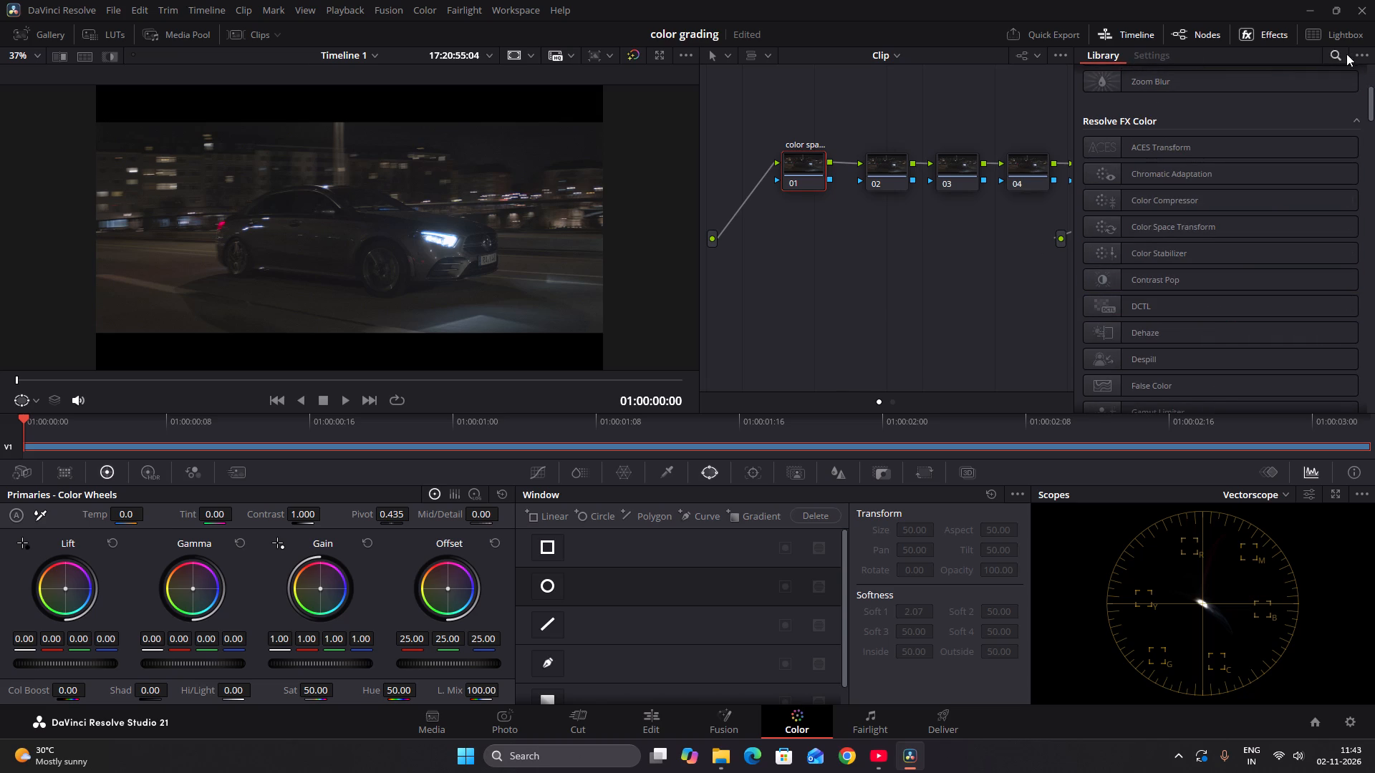
left_click(1362, 54)
left_click(1144, 56)
left_click(895, 248)
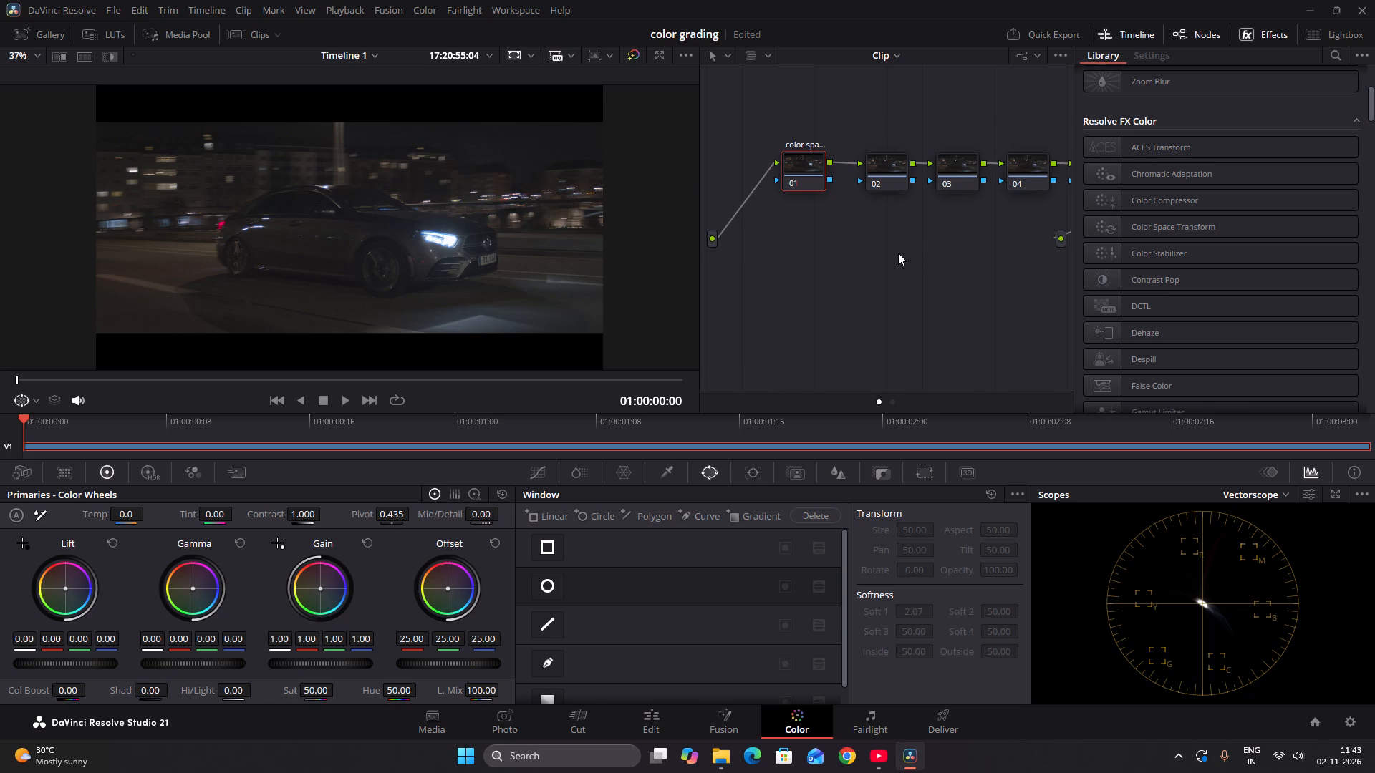
Hide the effects library to widen the node graph, and try to bring up the quick effects search.
left_click(899, 252)
key("ctrl+space")
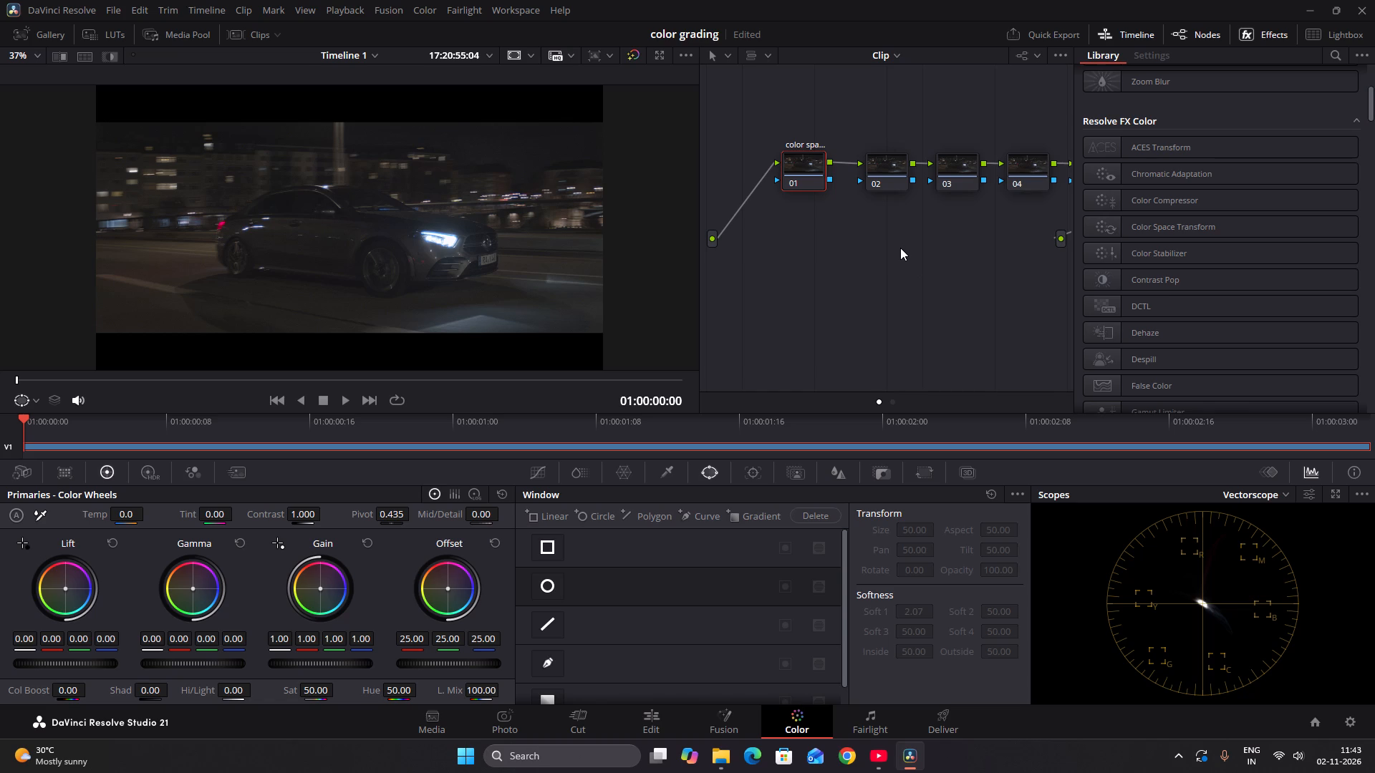
left_click(900, 248, "ctrl")
key("ctrl+space")
key("ctrl+space")
left_click(1088, 52)
left_click(1249, 33)
left_click(887, 320)
key("ctrl+space")
key("ctrl+space")
key("ctrl+space")
key("ctrl+space")
key("ctrl+space")
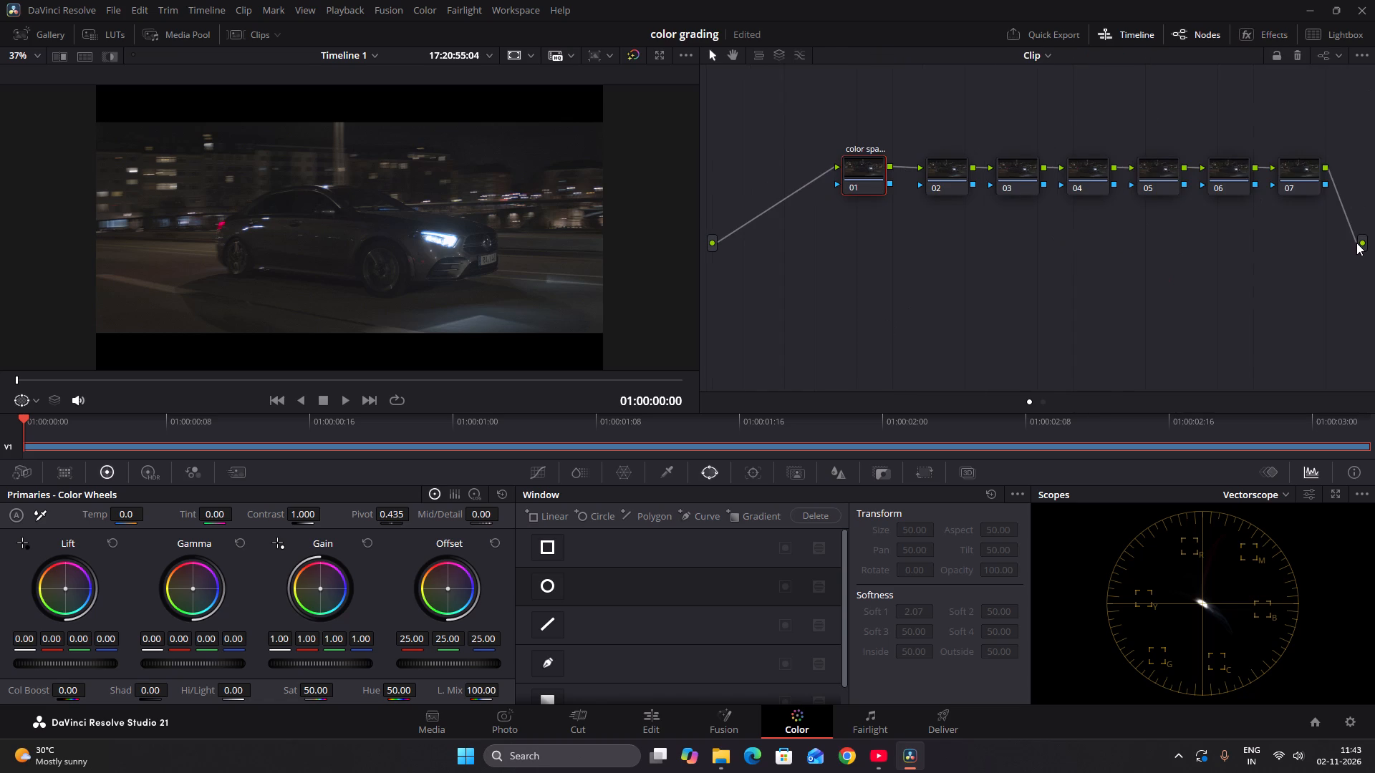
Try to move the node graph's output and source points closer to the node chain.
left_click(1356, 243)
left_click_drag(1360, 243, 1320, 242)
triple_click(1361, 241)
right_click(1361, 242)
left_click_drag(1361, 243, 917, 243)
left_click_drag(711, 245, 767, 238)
Bring up the quick effects search, search for "color" and look through the matching effects.
key("ctrl+space")
key("ctrl+space")
key("shift+space")
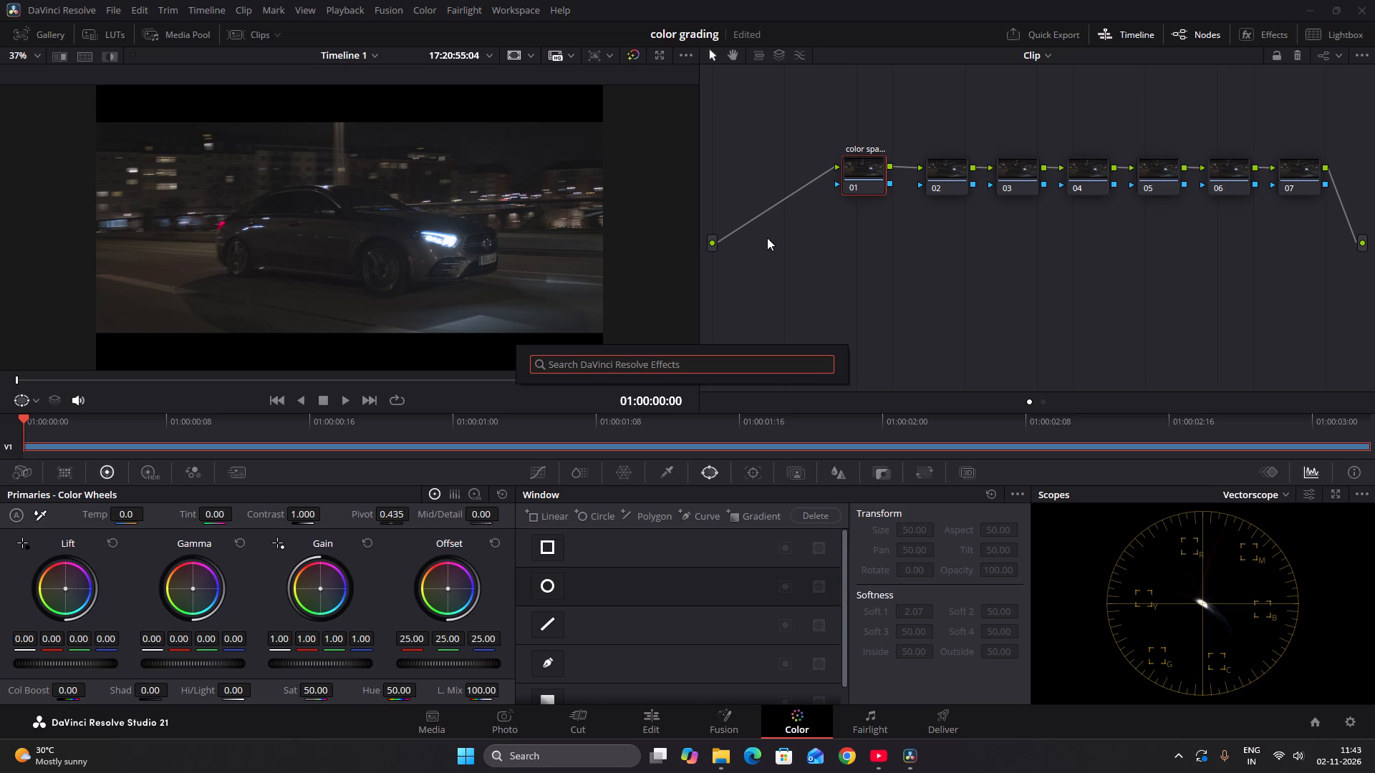
type("color")
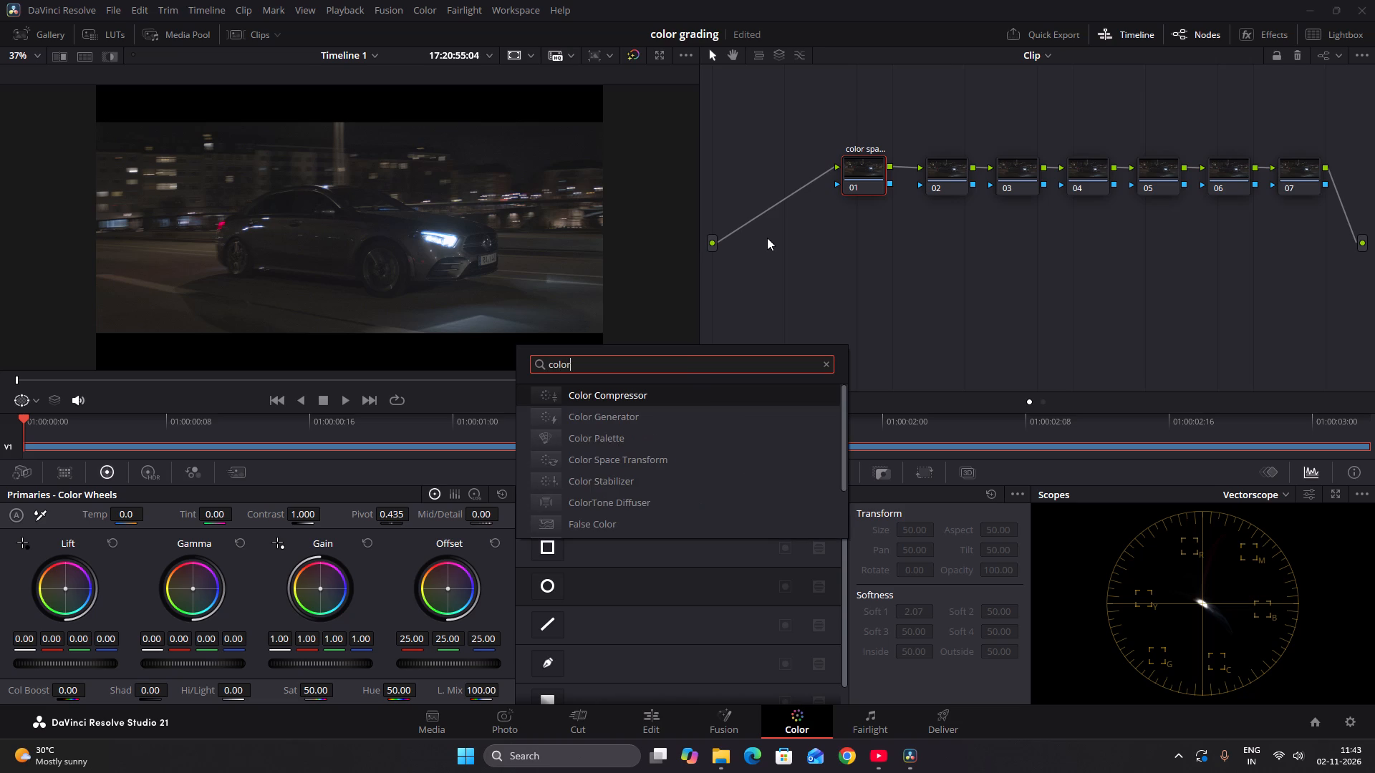
scroll(697, 513, "down", 6)
scroll(695, 506, "up", 3)
Search the quick effects list for "sett" and "color gra", clearing each search.
left_click_drag(584, 367, 515, 367)
type("sett")
key("BackSpace")
key("BackSpace")
key("BackSpace")
key("BackSpace")
key("BackSpace")
key("BackSpace")
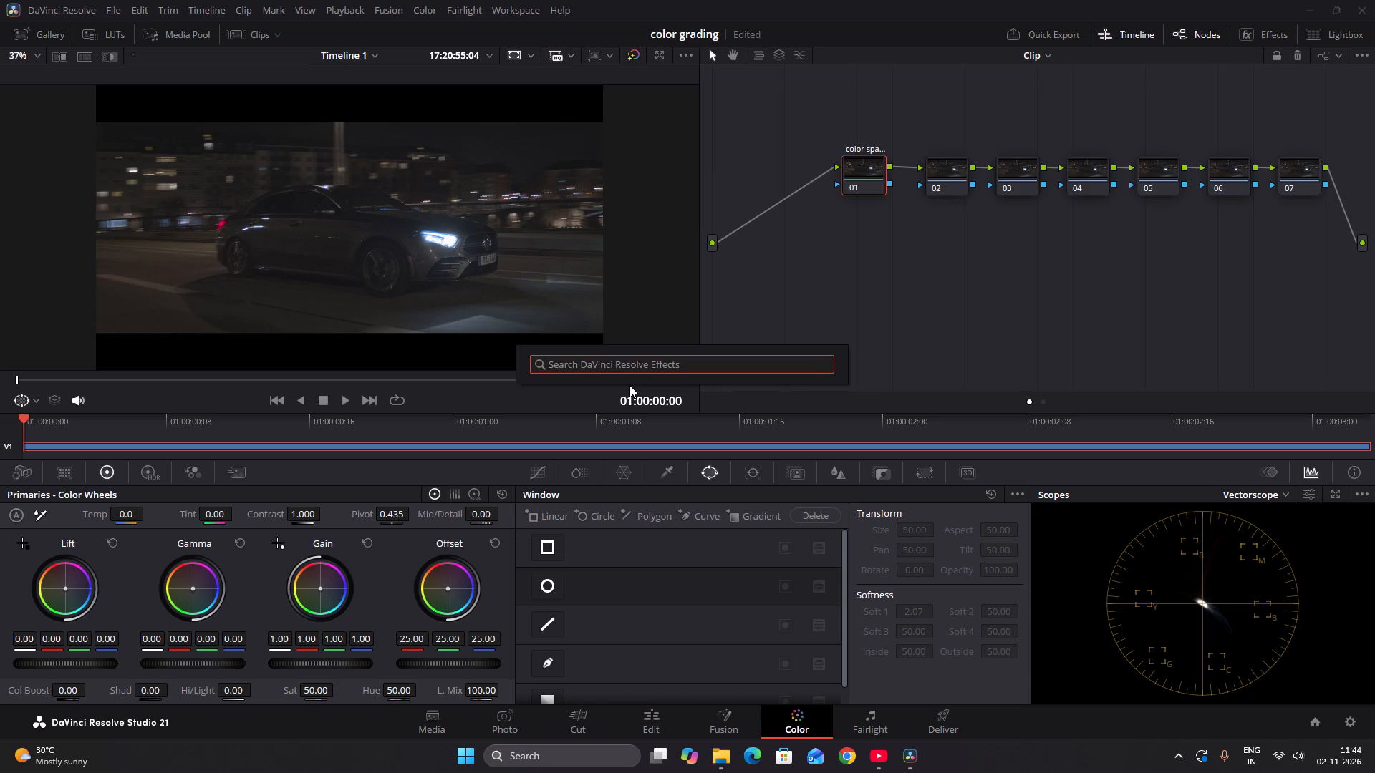
type("color gra")
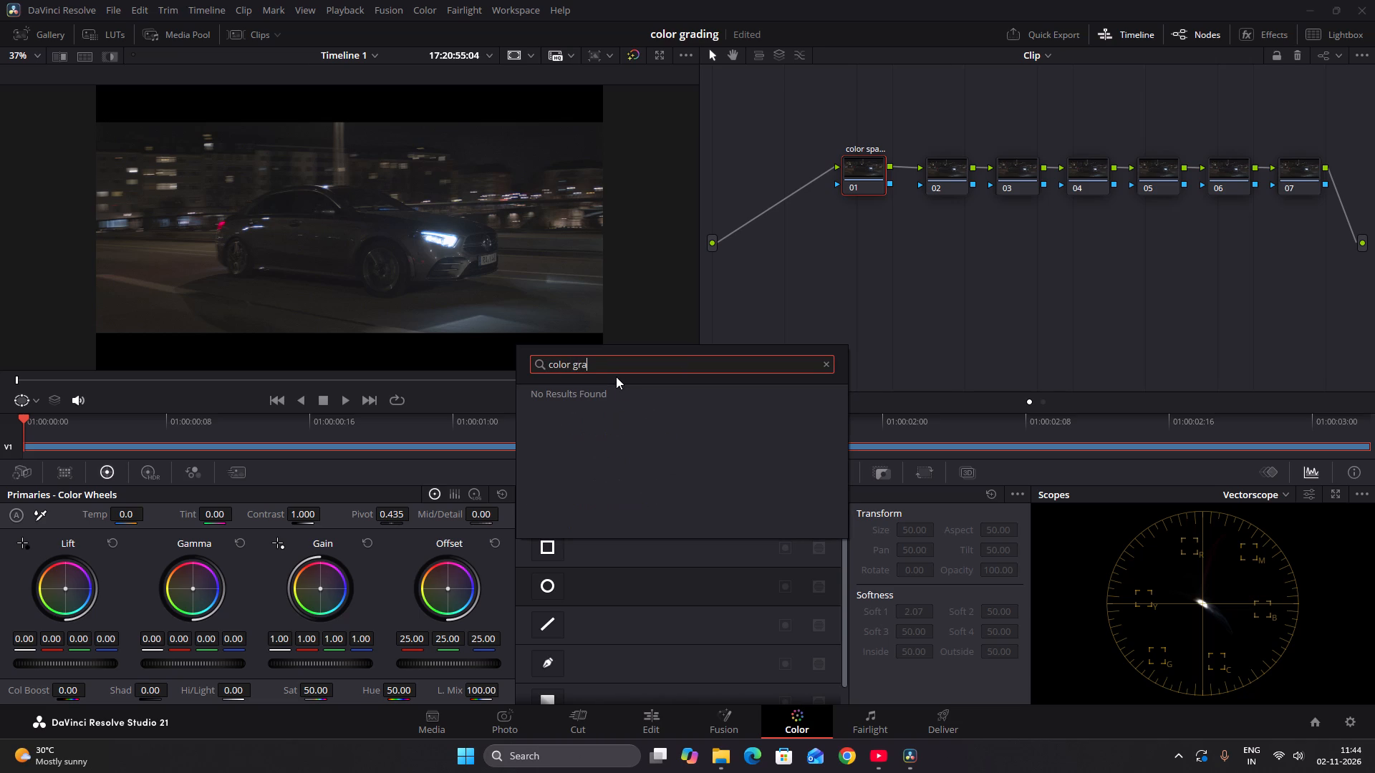
key("BackSpace")
key("BackSpace")
key("BackSpace")
key("BackSpace")
key("BackSpace")
key("BackSpace")
key("BackSpace")
key("BackSpace")
key("BackSpace")
key("BackSpace")
key("BackSpace")
key("BackSpace")
key("BackSpace")
key("BackSpace")
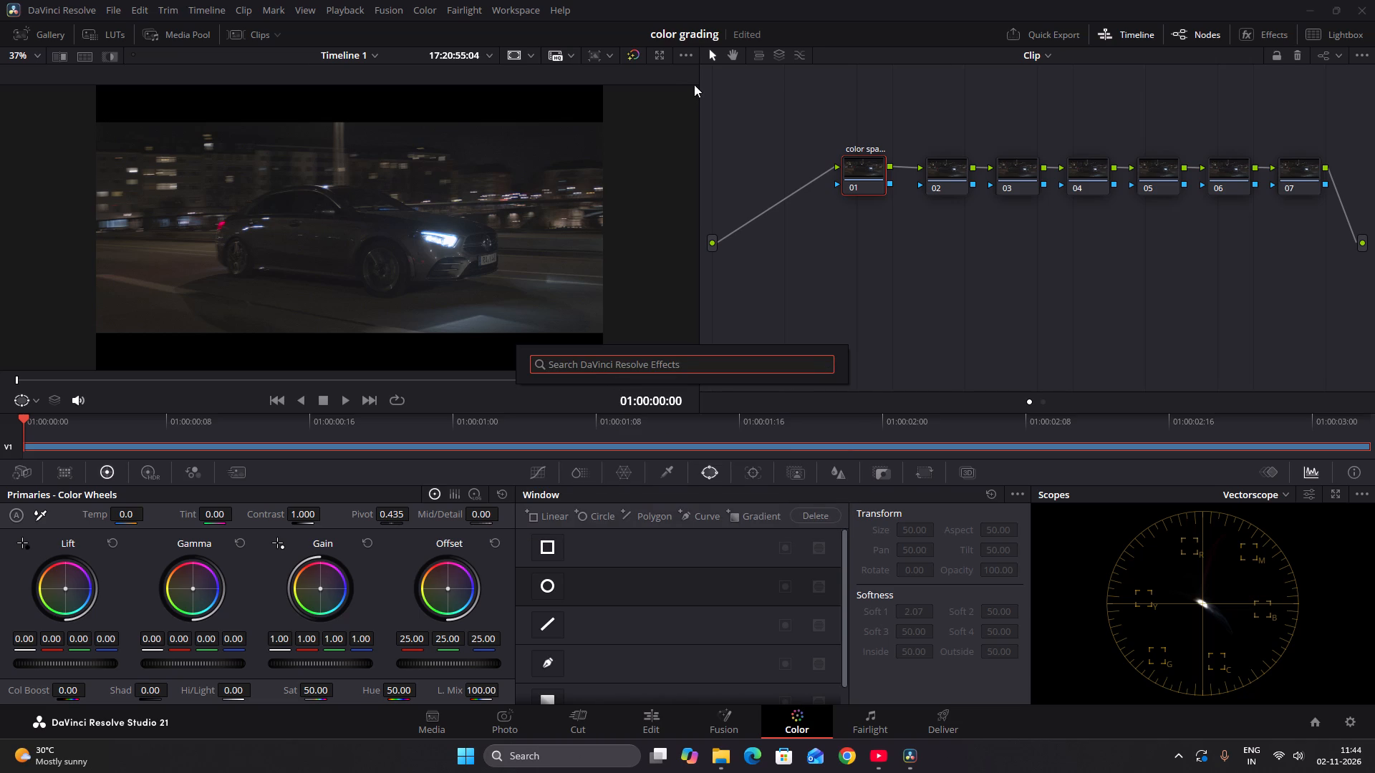
Open the recent project "COLOR GRADE copy copy copy" and try to bring up the effect settings of node 01.
left_click(112, 6)
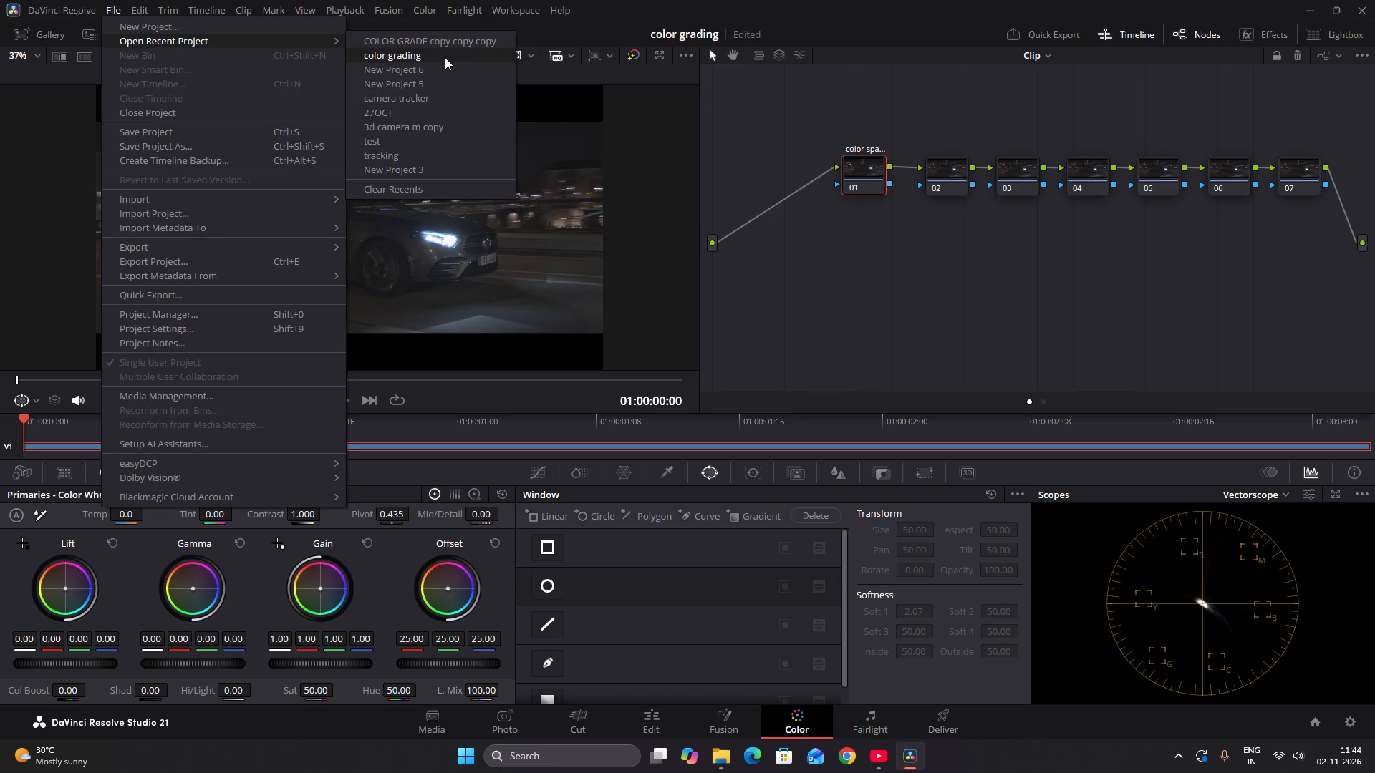
left_click(445, 57)
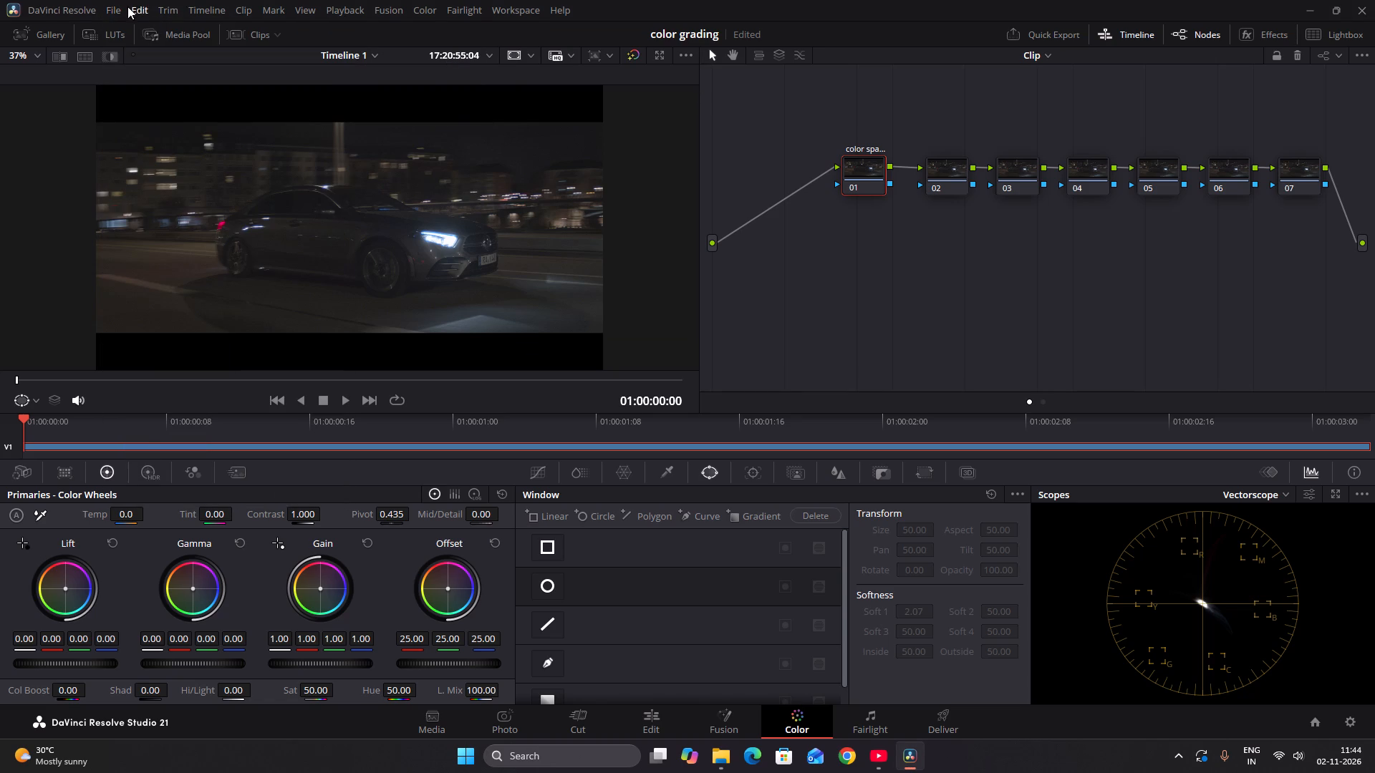
left_click(116, 7)
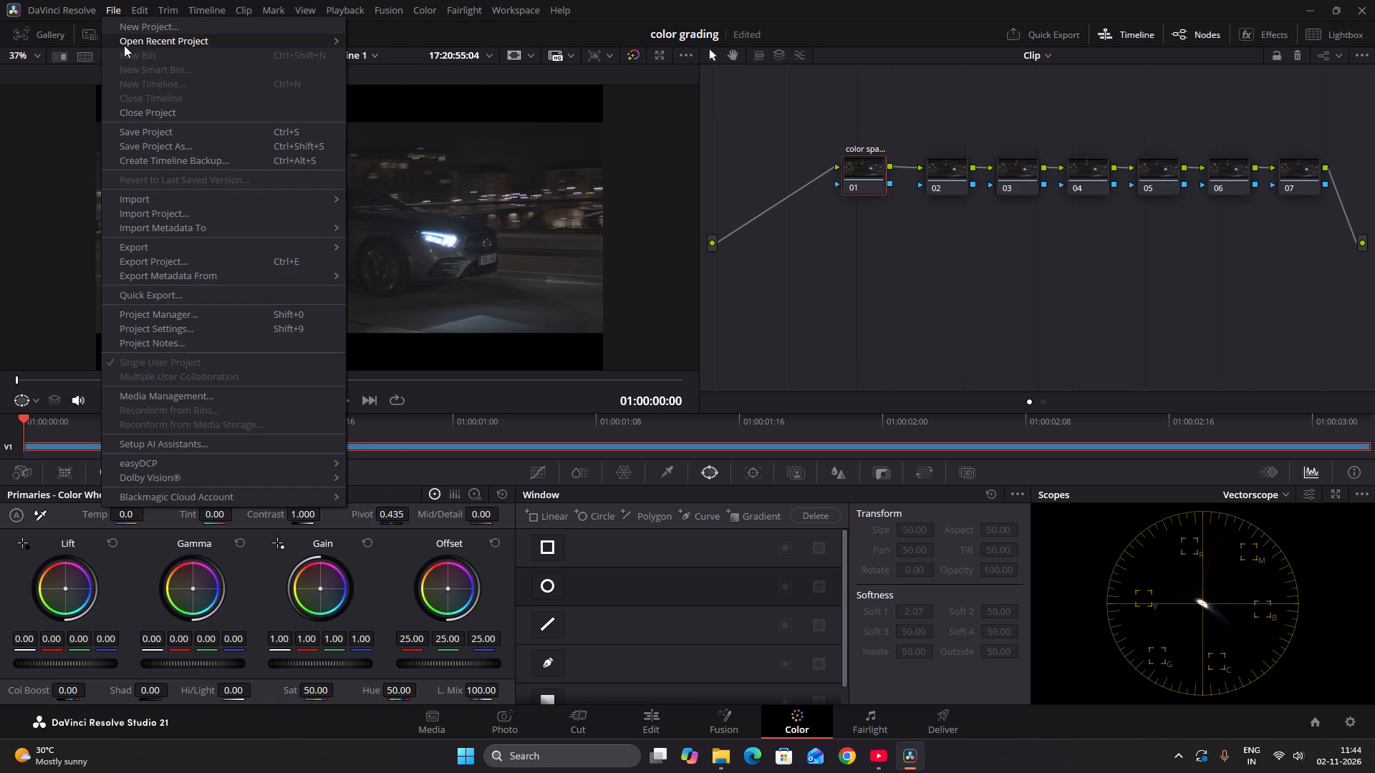
left_click(455, 39)
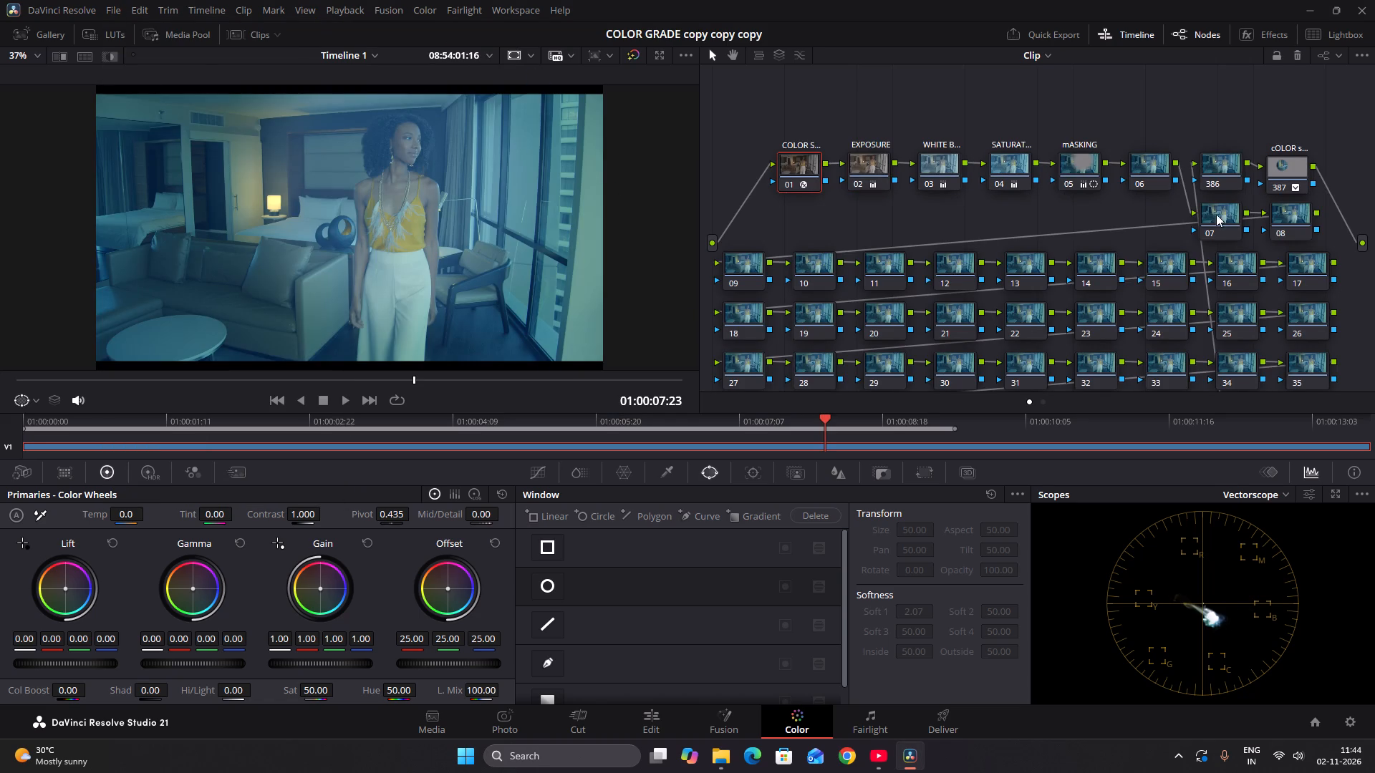
scroll(1209, 218, "down", 2)
scroll(1280, 206, "up", 3)
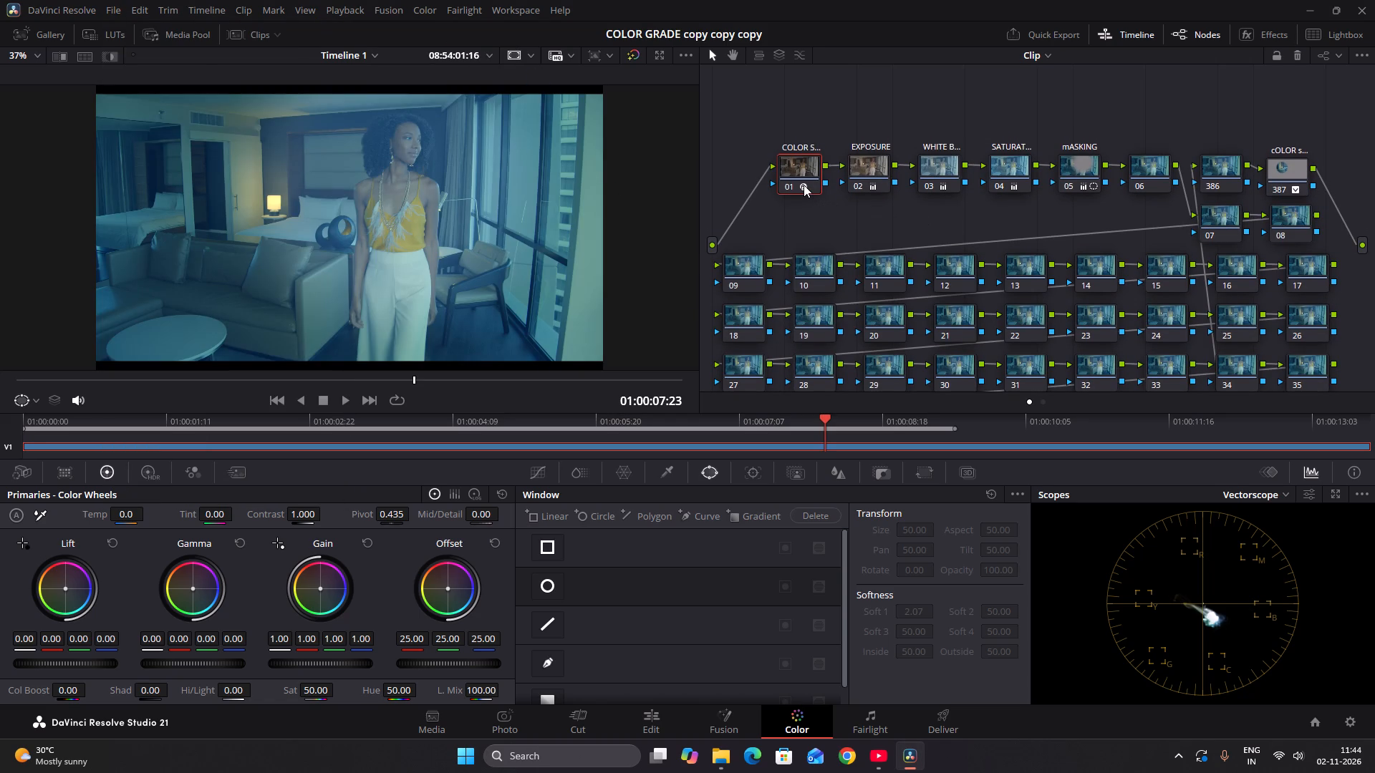
left_click(804, 185)
left_click(804, 185)
right_click(804, 185)
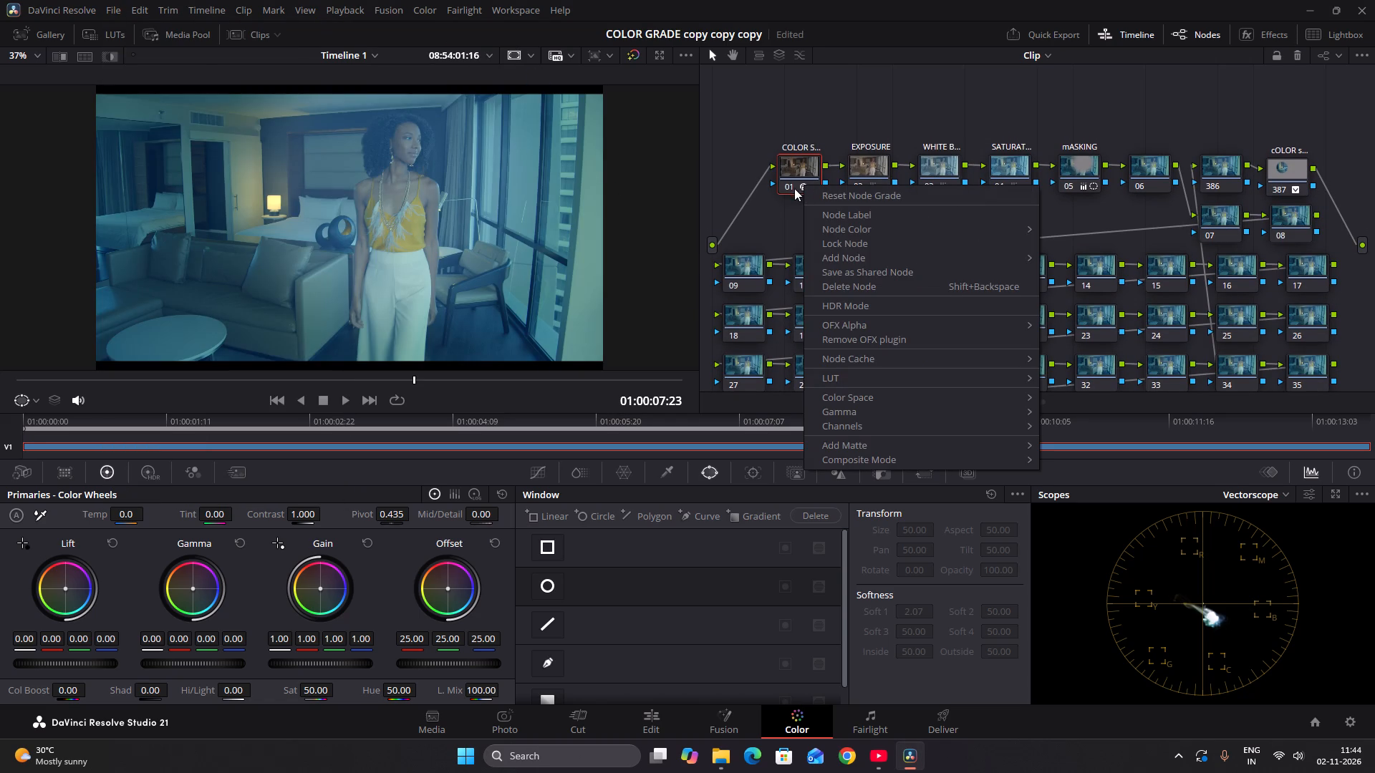
left_click(773, 211)
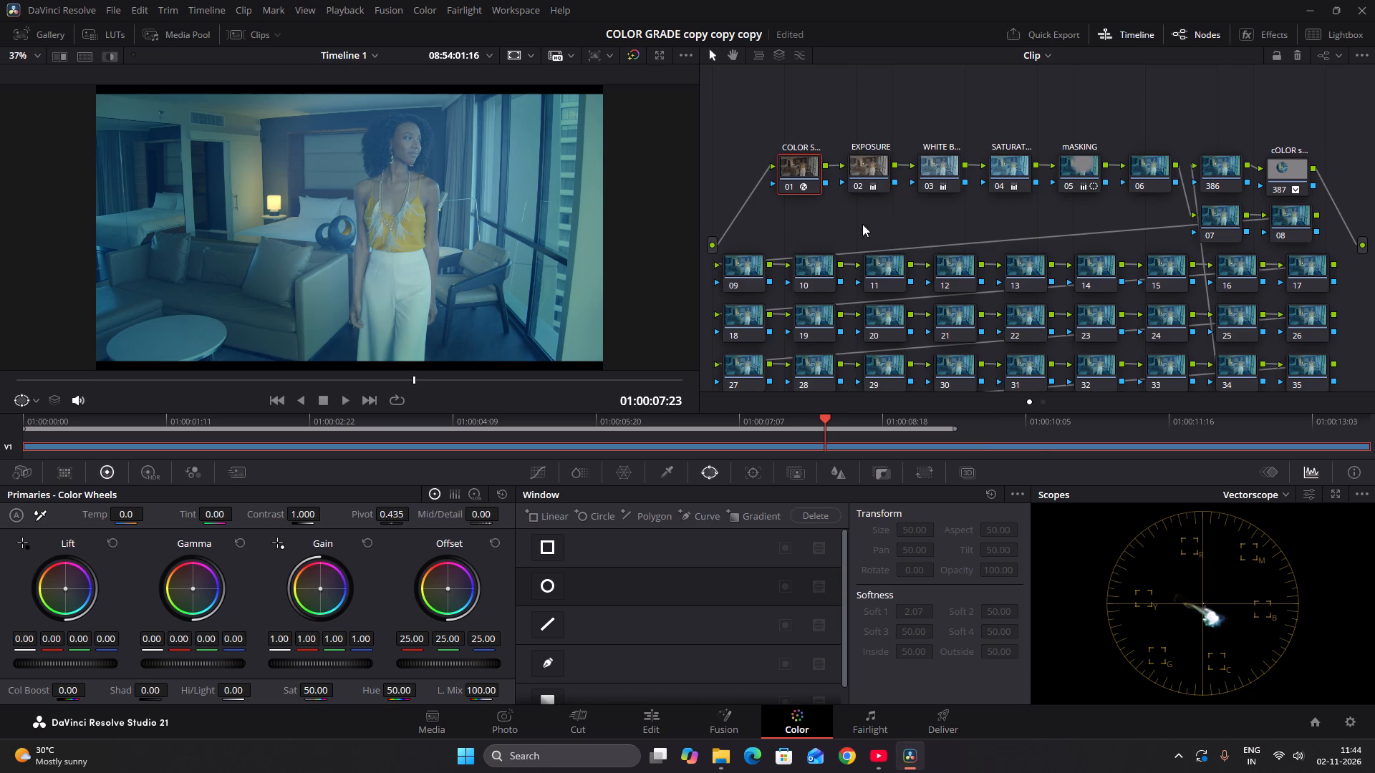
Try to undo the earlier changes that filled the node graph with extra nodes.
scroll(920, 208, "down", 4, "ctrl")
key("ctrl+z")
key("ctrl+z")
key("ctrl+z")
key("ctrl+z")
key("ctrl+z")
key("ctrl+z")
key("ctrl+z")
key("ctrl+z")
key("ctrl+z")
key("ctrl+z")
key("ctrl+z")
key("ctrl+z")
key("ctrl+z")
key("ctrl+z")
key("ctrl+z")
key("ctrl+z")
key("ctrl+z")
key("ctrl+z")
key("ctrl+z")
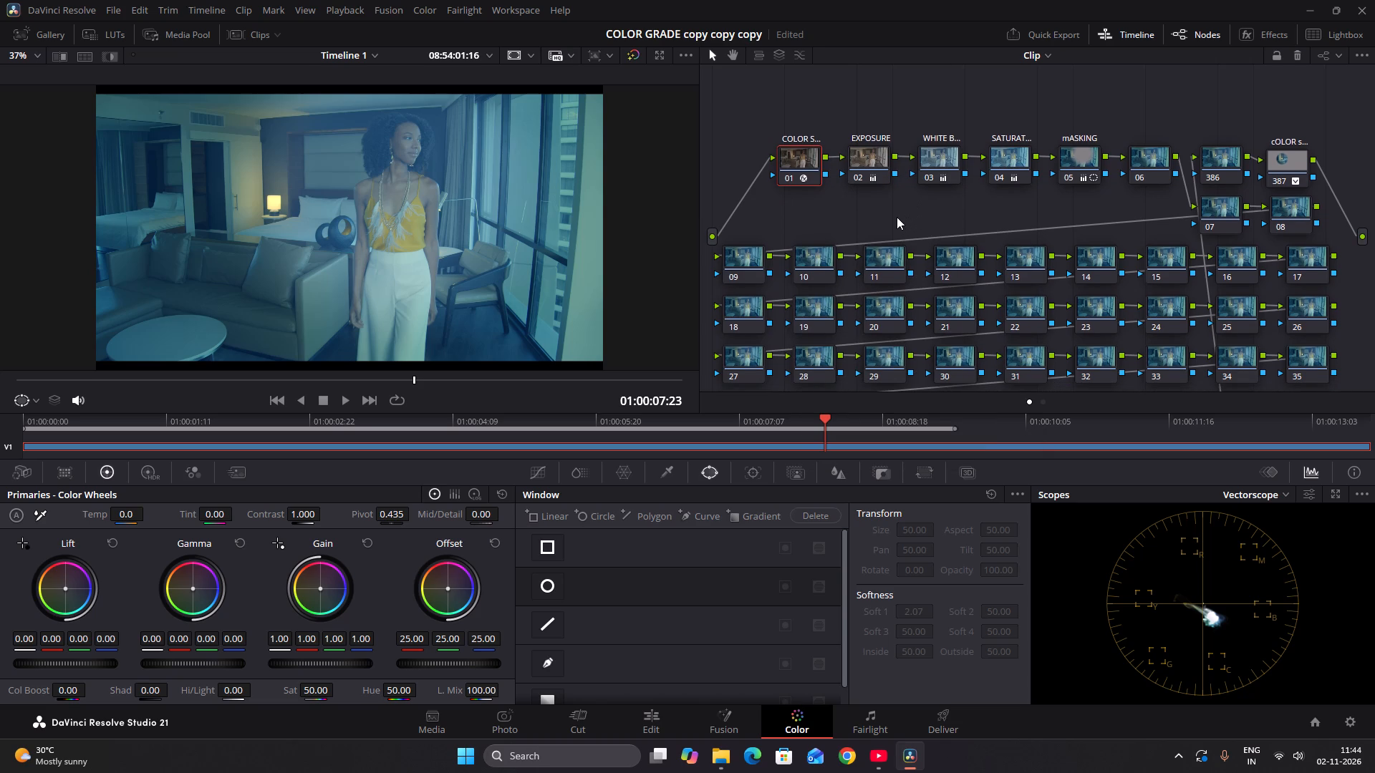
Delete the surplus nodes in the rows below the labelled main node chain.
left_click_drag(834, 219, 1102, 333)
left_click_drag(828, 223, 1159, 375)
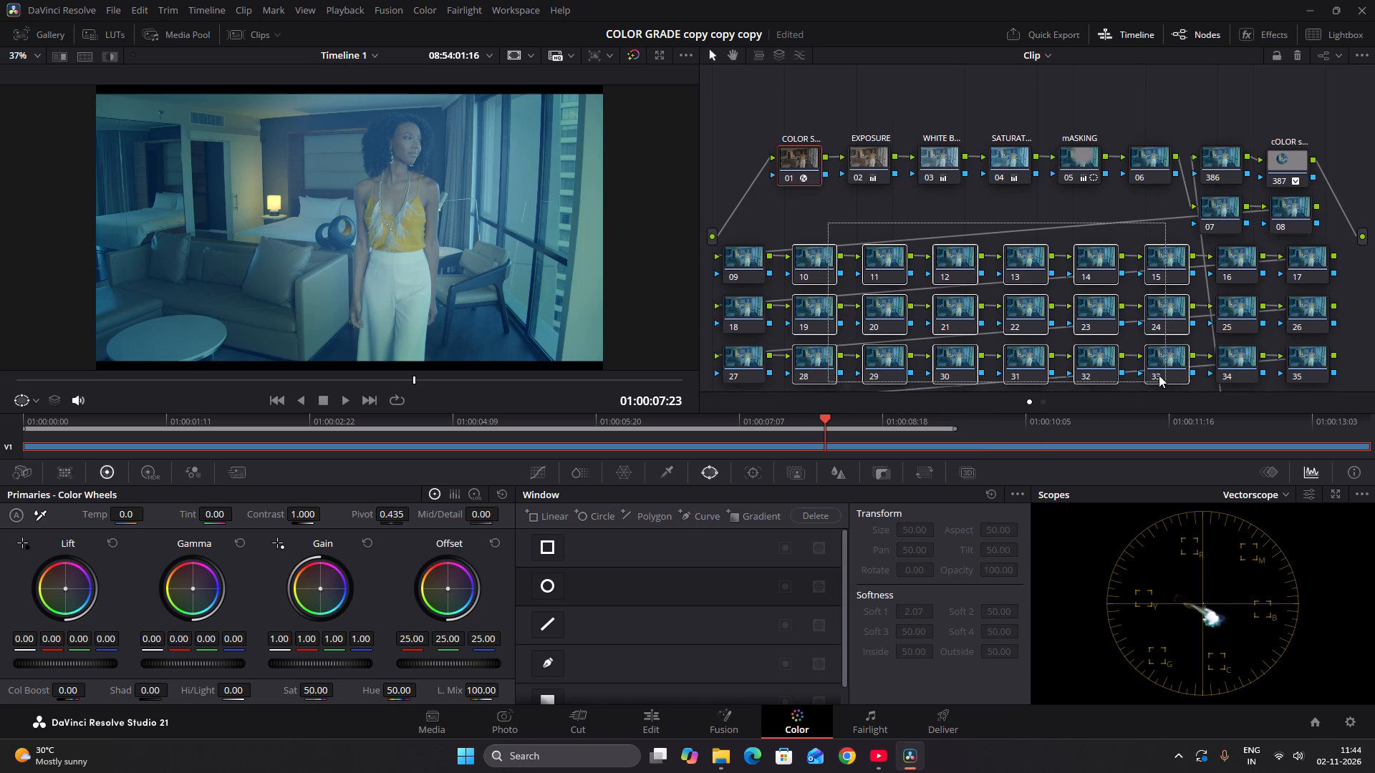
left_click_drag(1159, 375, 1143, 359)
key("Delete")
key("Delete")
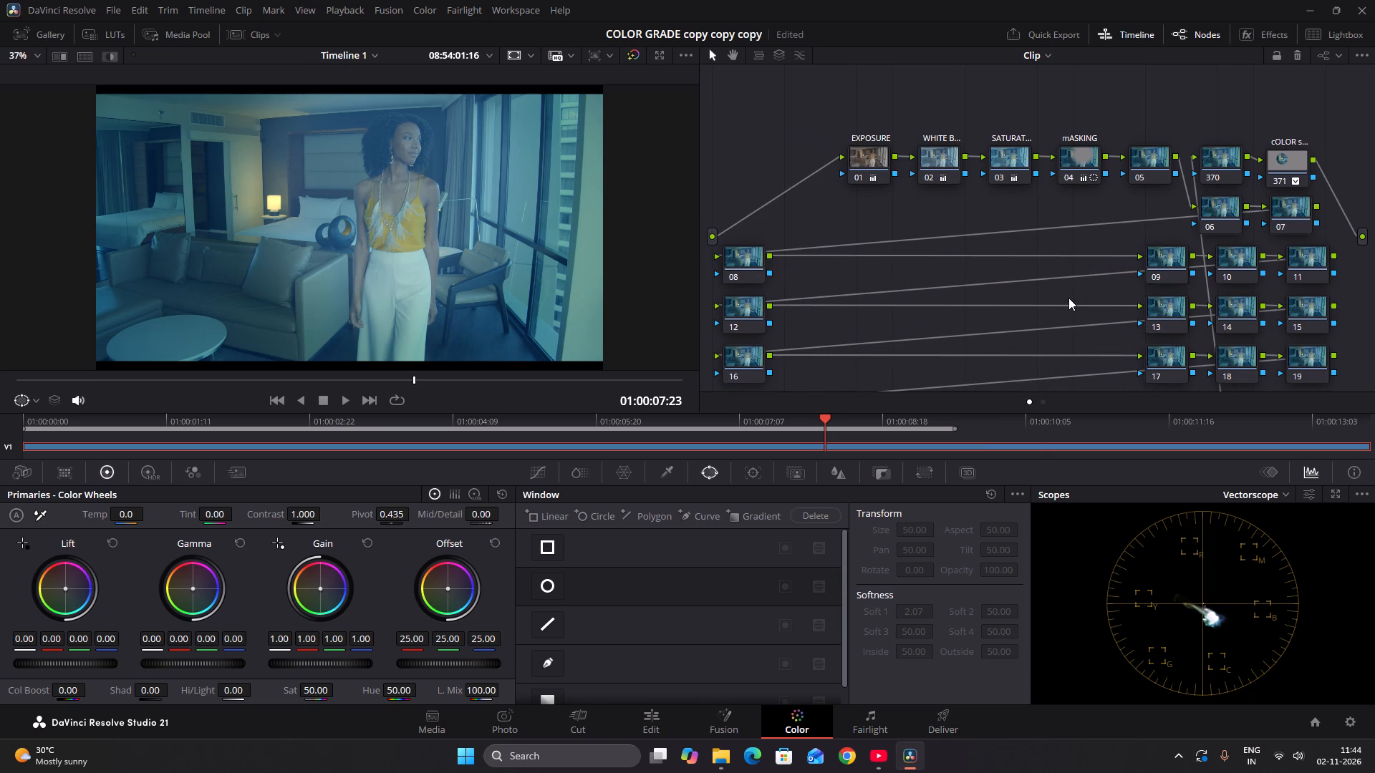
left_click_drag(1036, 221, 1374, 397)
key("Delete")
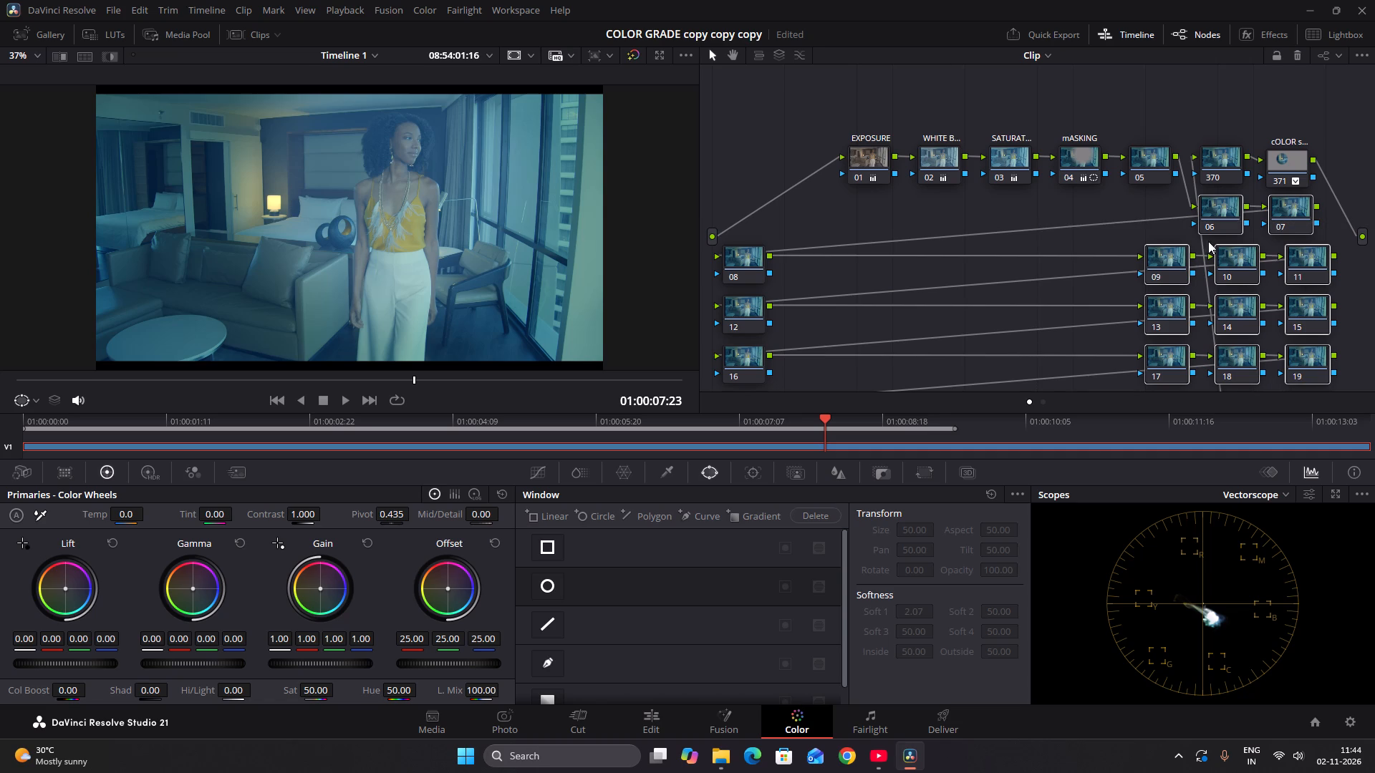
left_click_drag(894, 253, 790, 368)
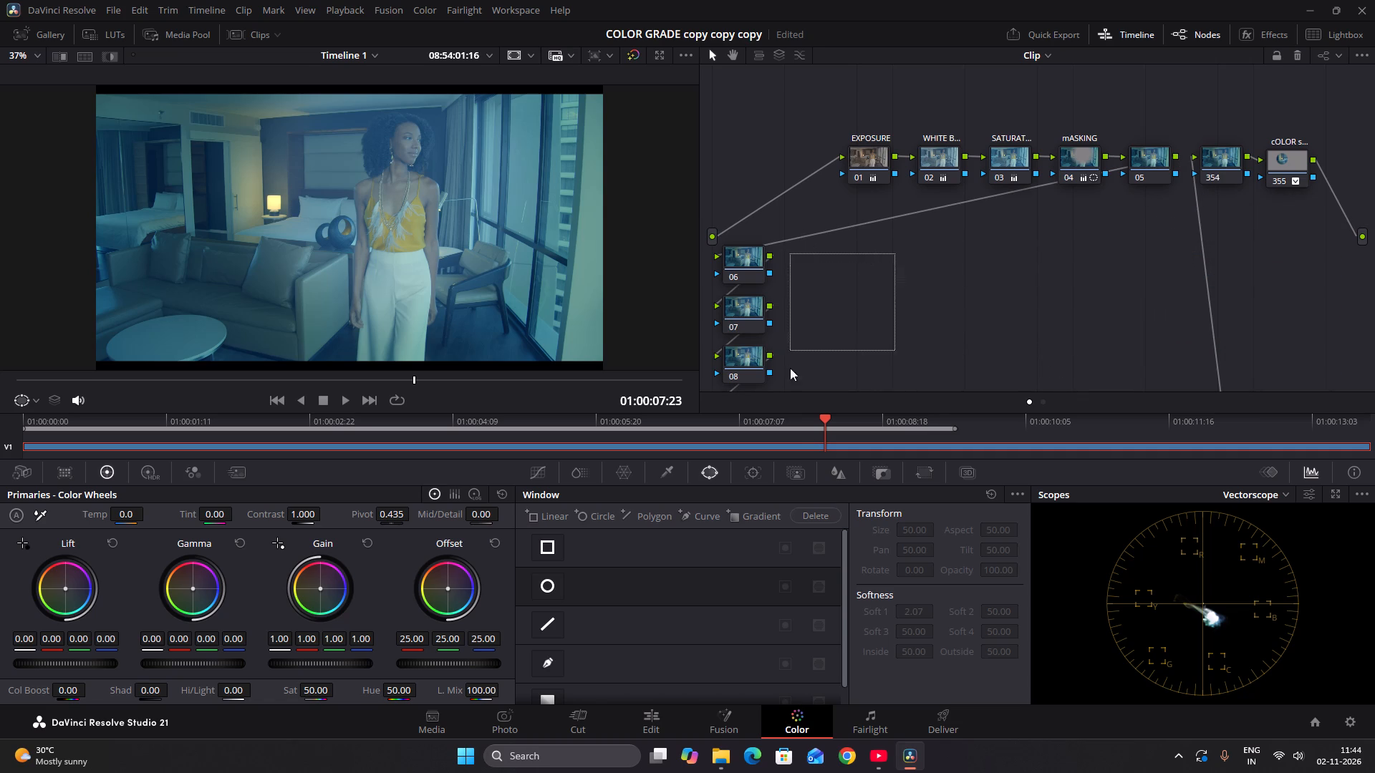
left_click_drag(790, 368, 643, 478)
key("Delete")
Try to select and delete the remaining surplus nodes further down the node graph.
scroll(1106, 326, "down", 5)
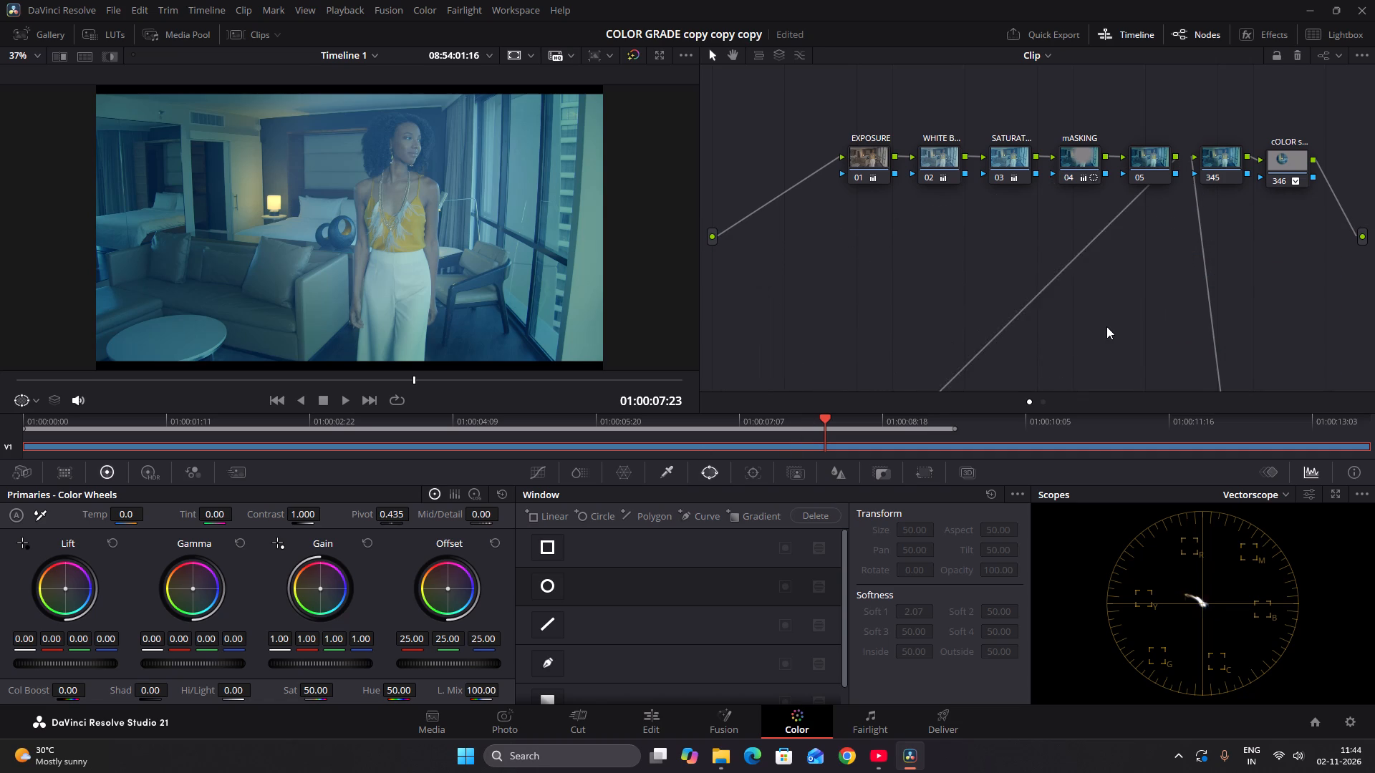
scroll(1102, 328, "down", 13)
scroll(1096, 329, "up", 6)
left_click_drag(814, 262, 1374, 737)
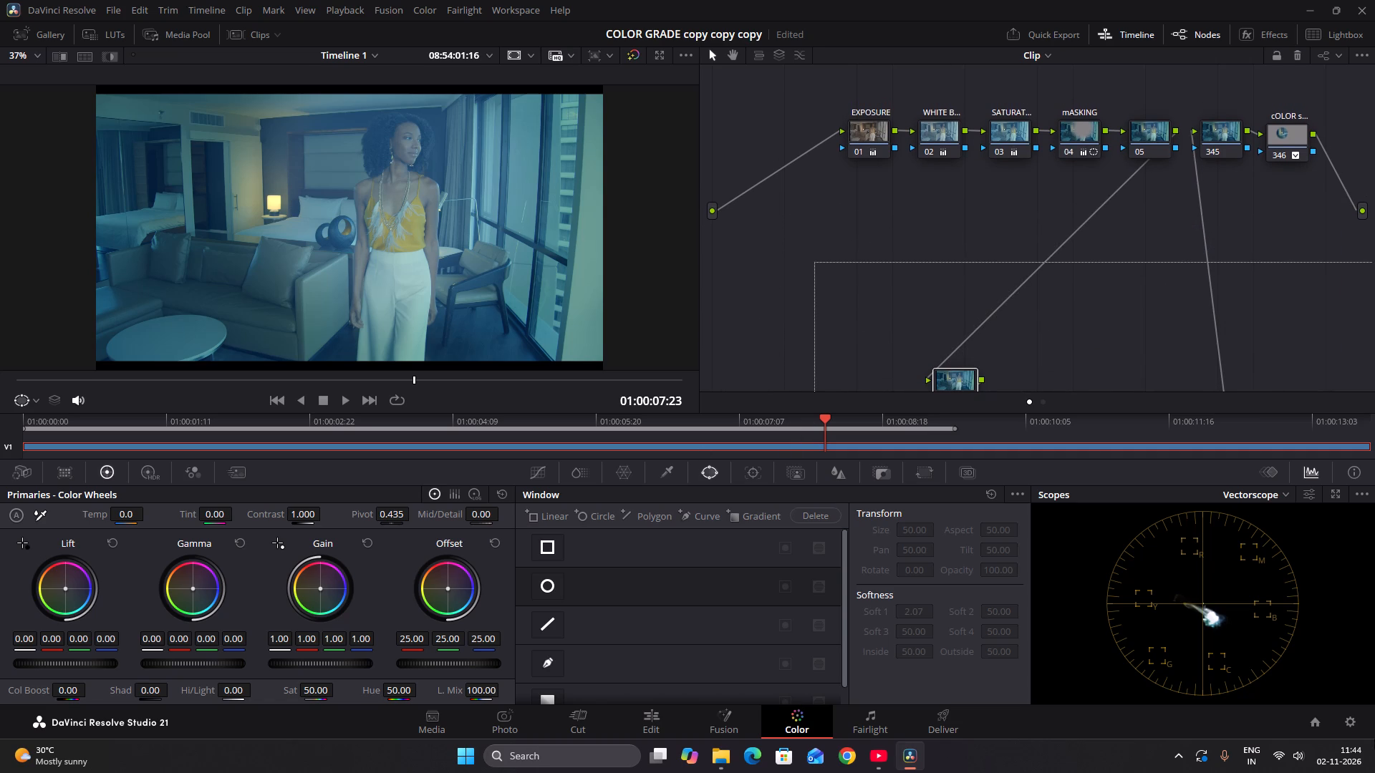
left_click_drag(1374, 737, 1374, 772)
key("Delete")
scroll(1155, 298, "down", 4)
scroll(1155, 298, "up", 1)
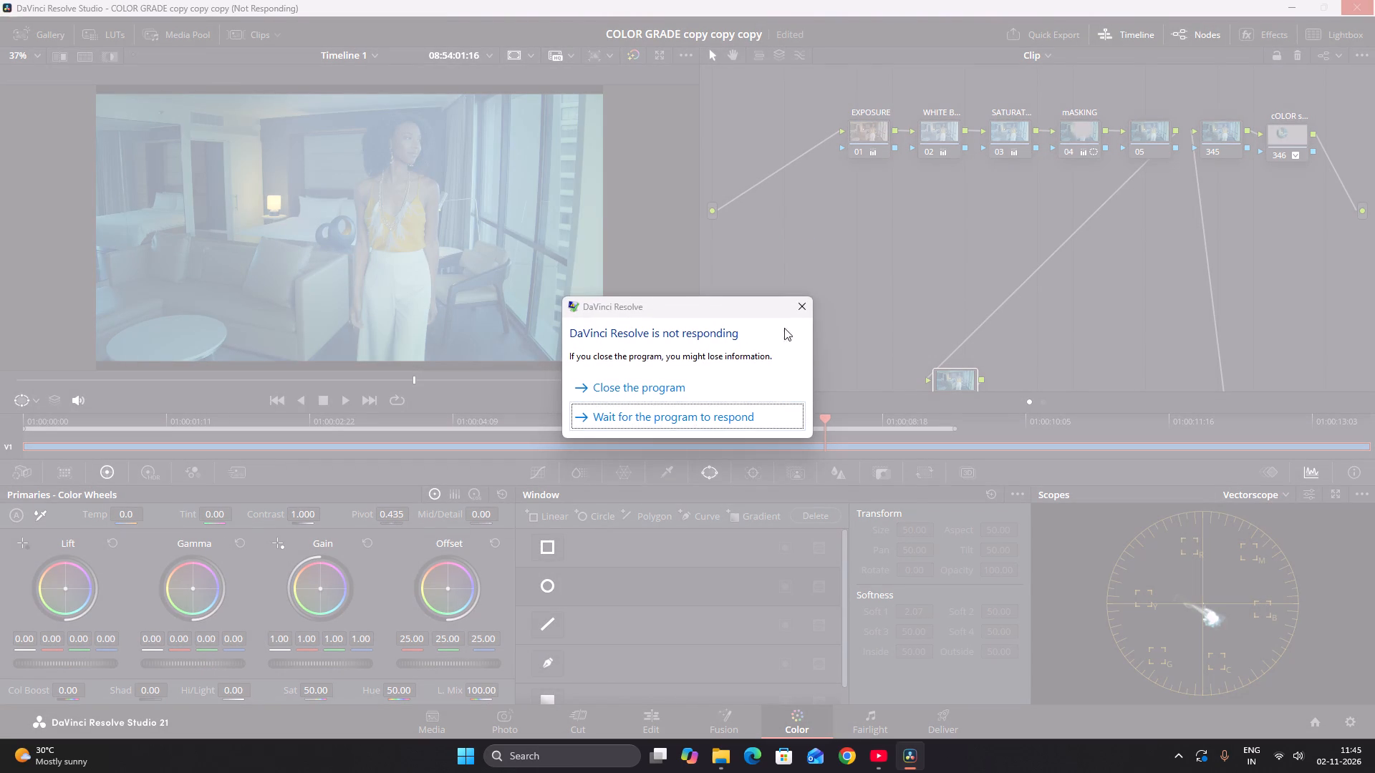
Close the unresponsive program and relaunch DaVinci Resolve.
left_click(682, 395)
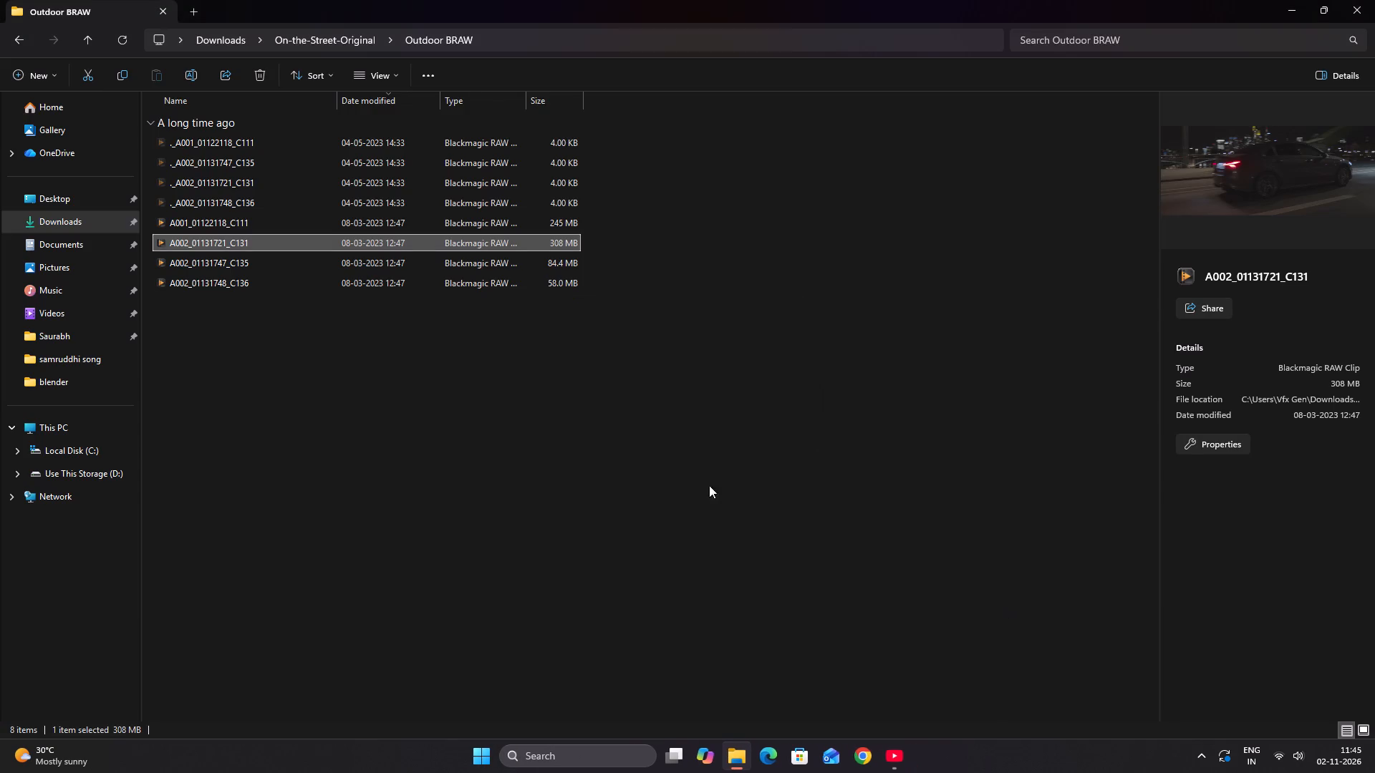
left_click(546, 747)
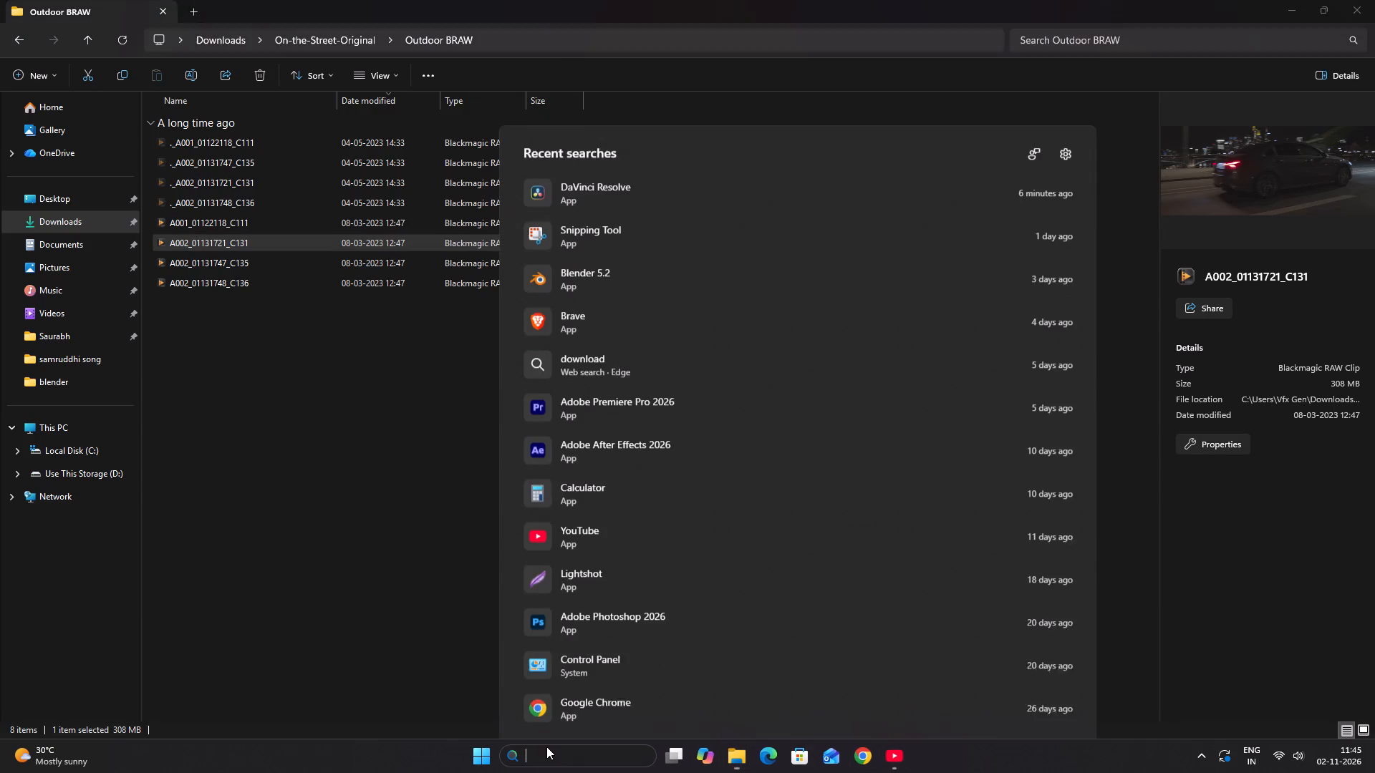
key("d")
key("a")
left_click(594, 220)
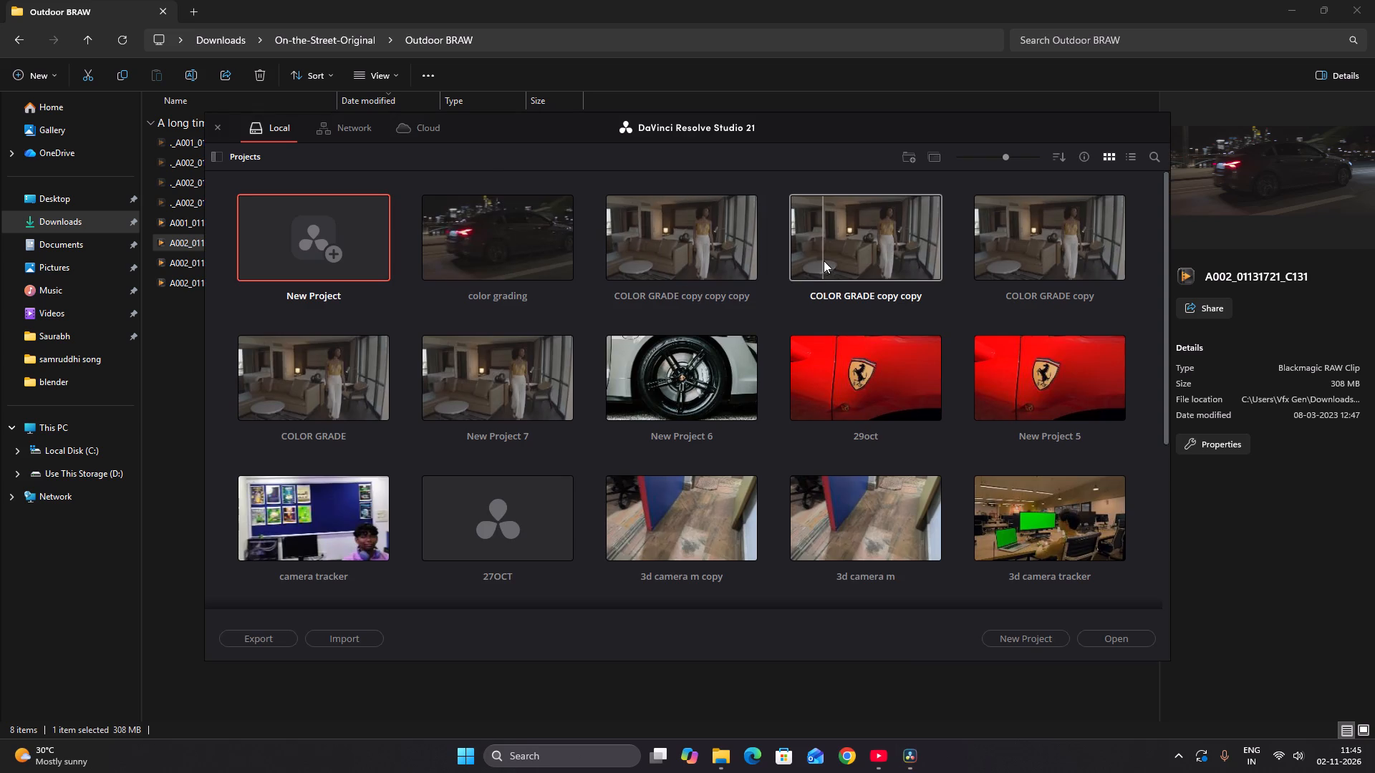
Open "New Project 7" from the local projects and check its node graph.
left_click(1094, 235)
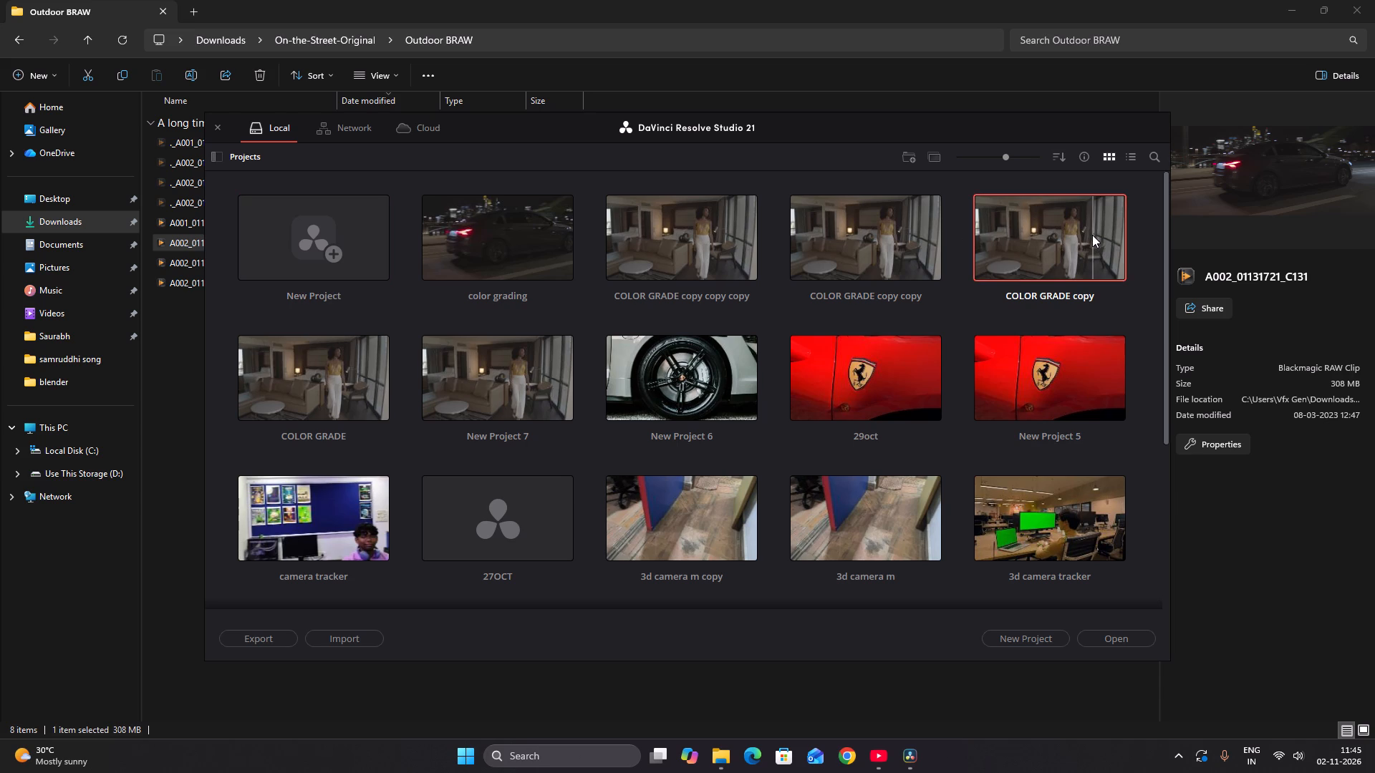
left_click(506, 394)
double_click(506, 394)
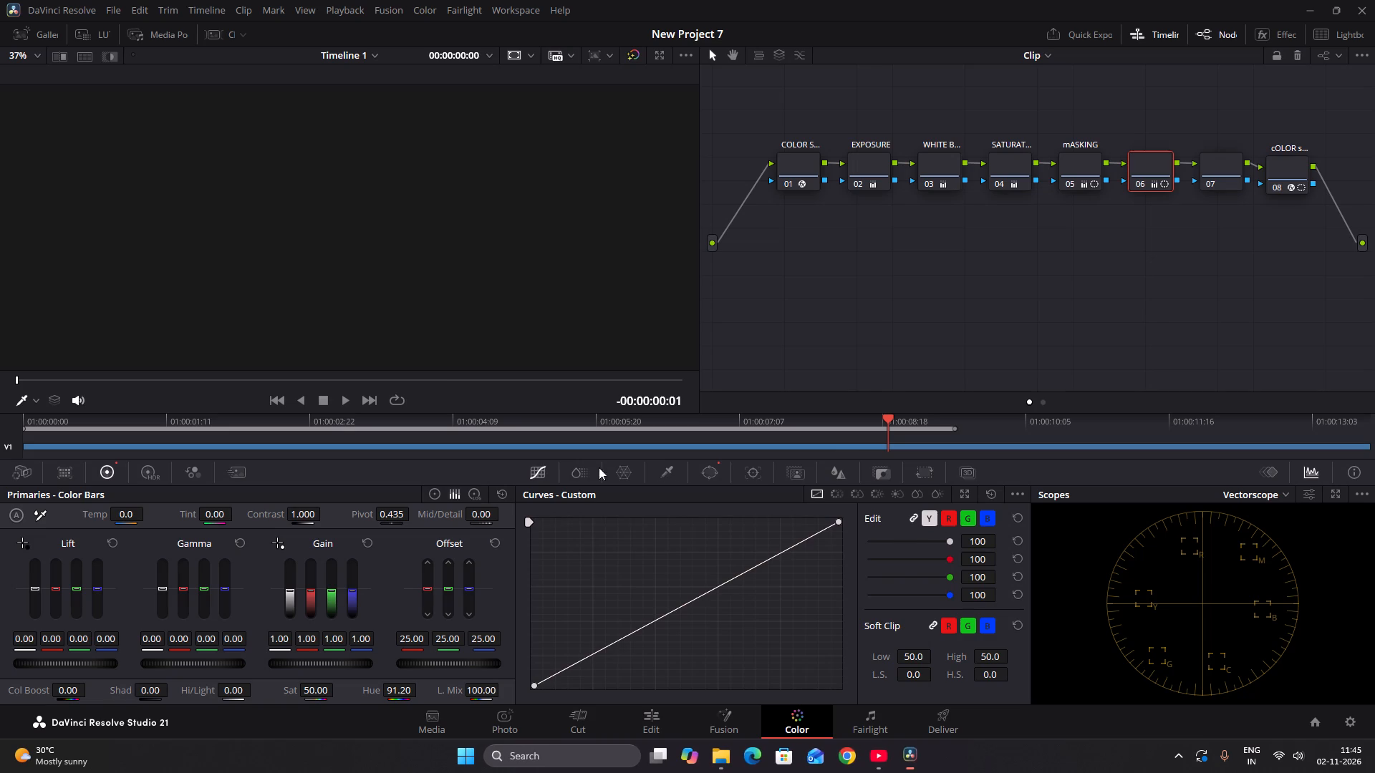
scroll(1183, 322, "down", 2)
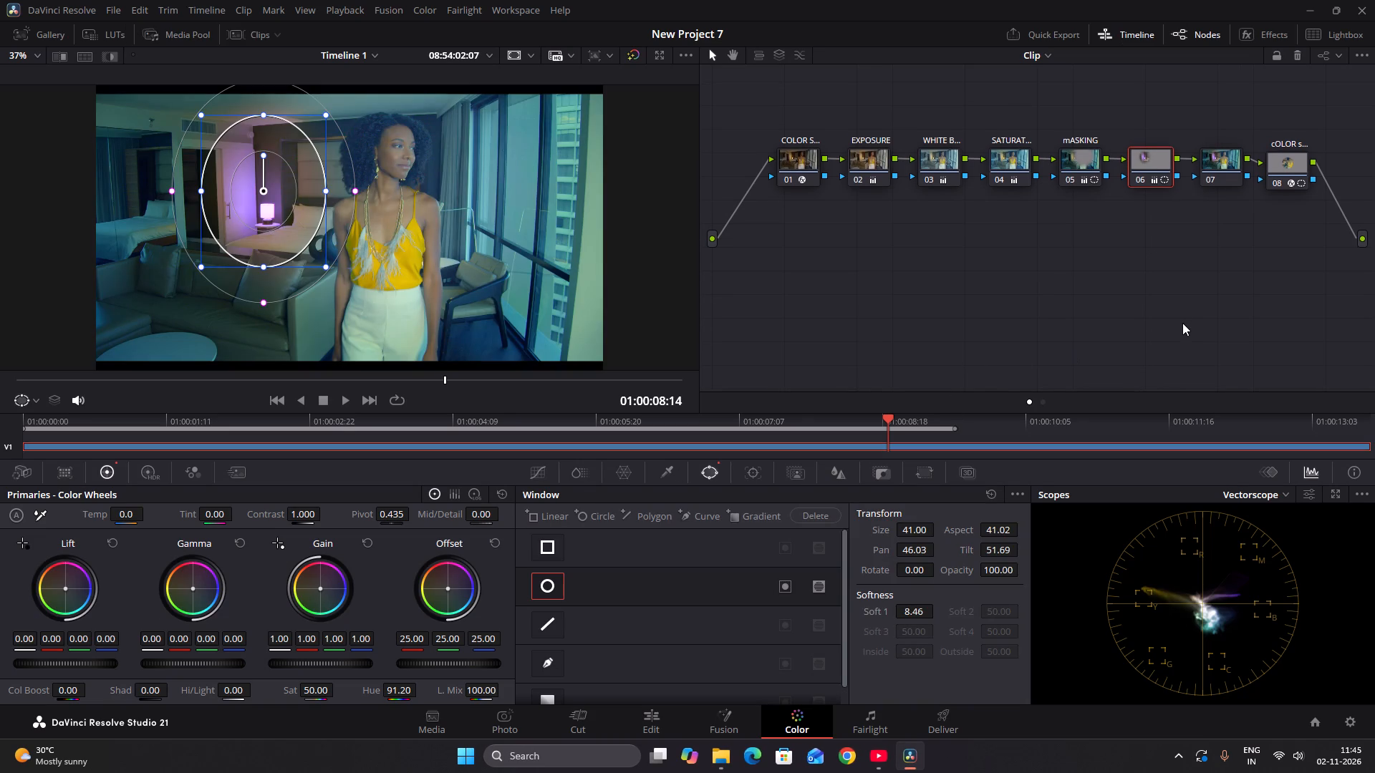
scroll(1181, 324, "up", 1)
Select the color space node 01 and show its effect settings.
left_click(804, 184)
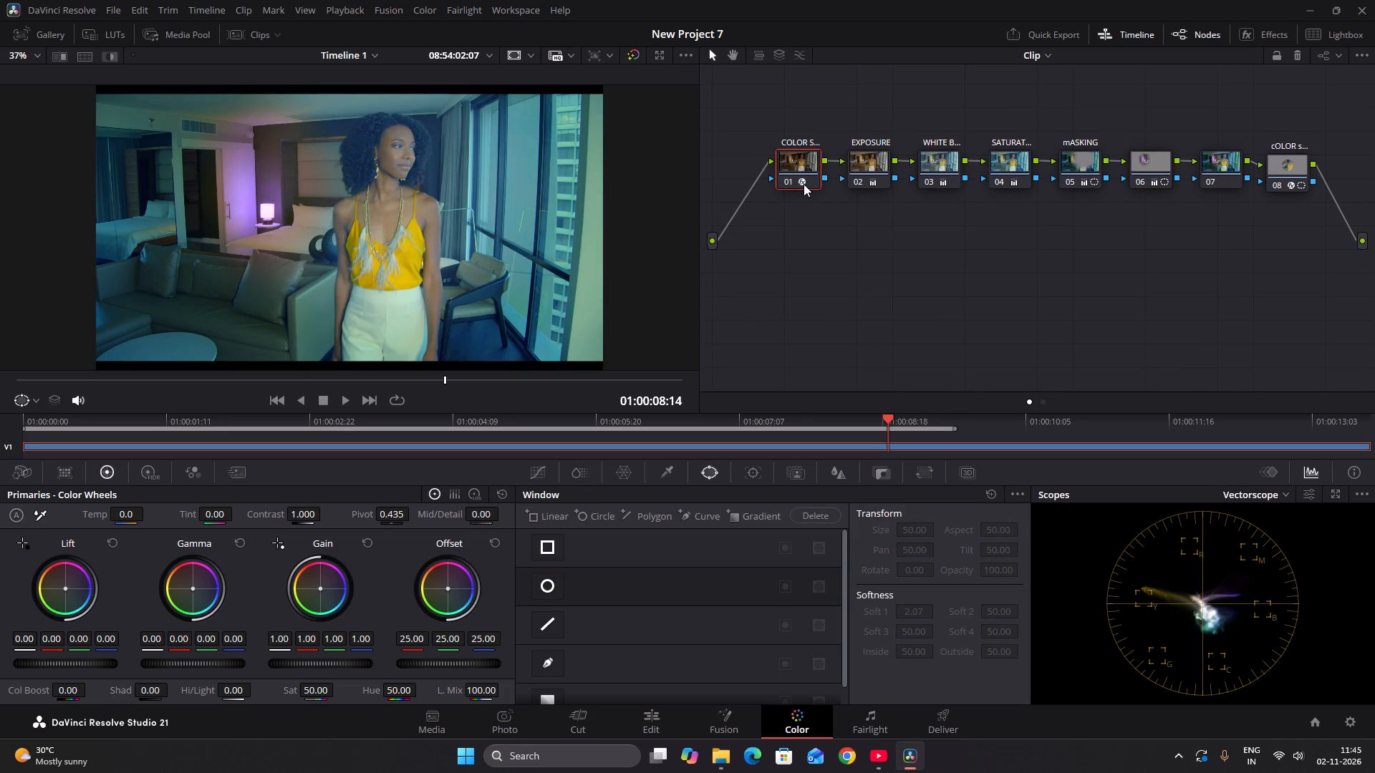
left_click(804, 184)
double_click(797, 184)
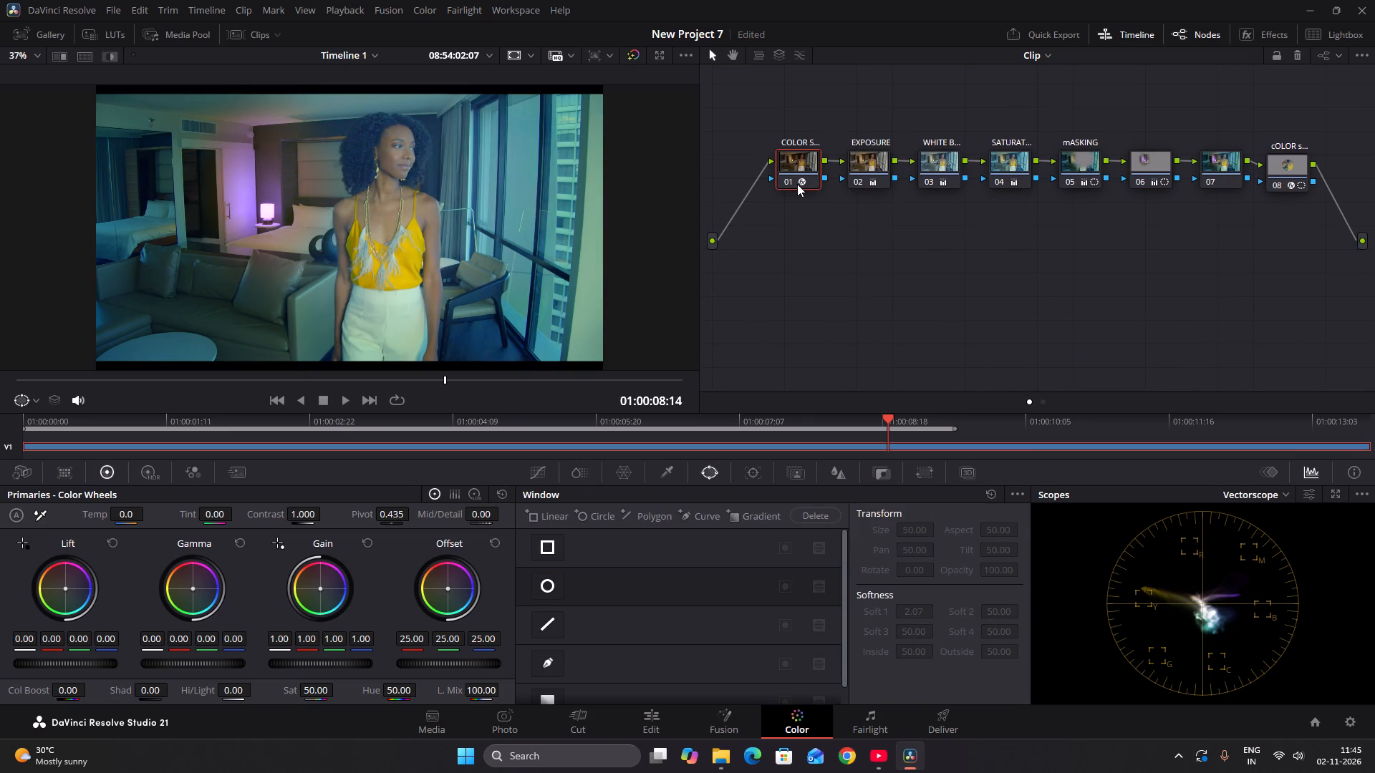
right_click(797, 184)
left_click(767, 258)
left_click(1263, 36)
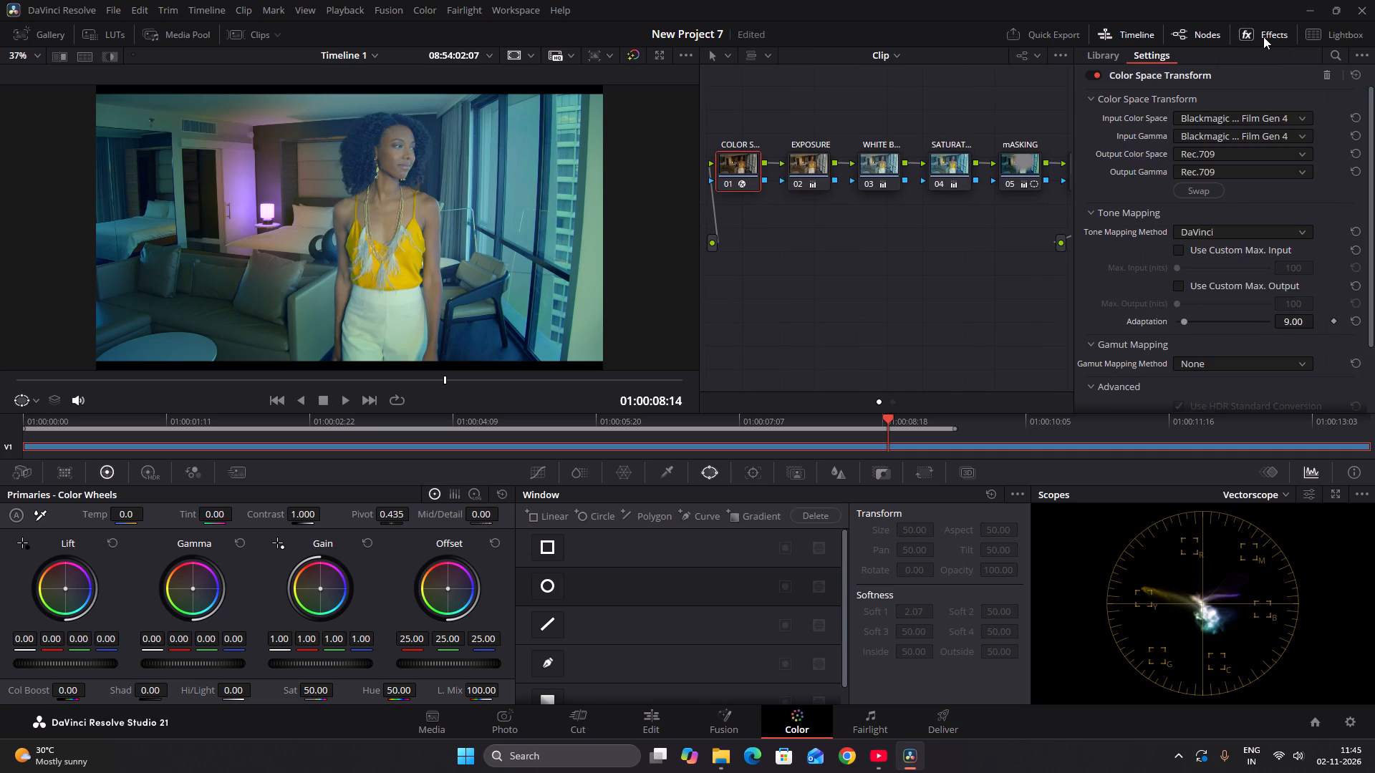
Browse the whole effects library through its Resolve FX categories and return to its beginning.
left_click(1104, 52)
scroll(1207, 233, "down", 8)
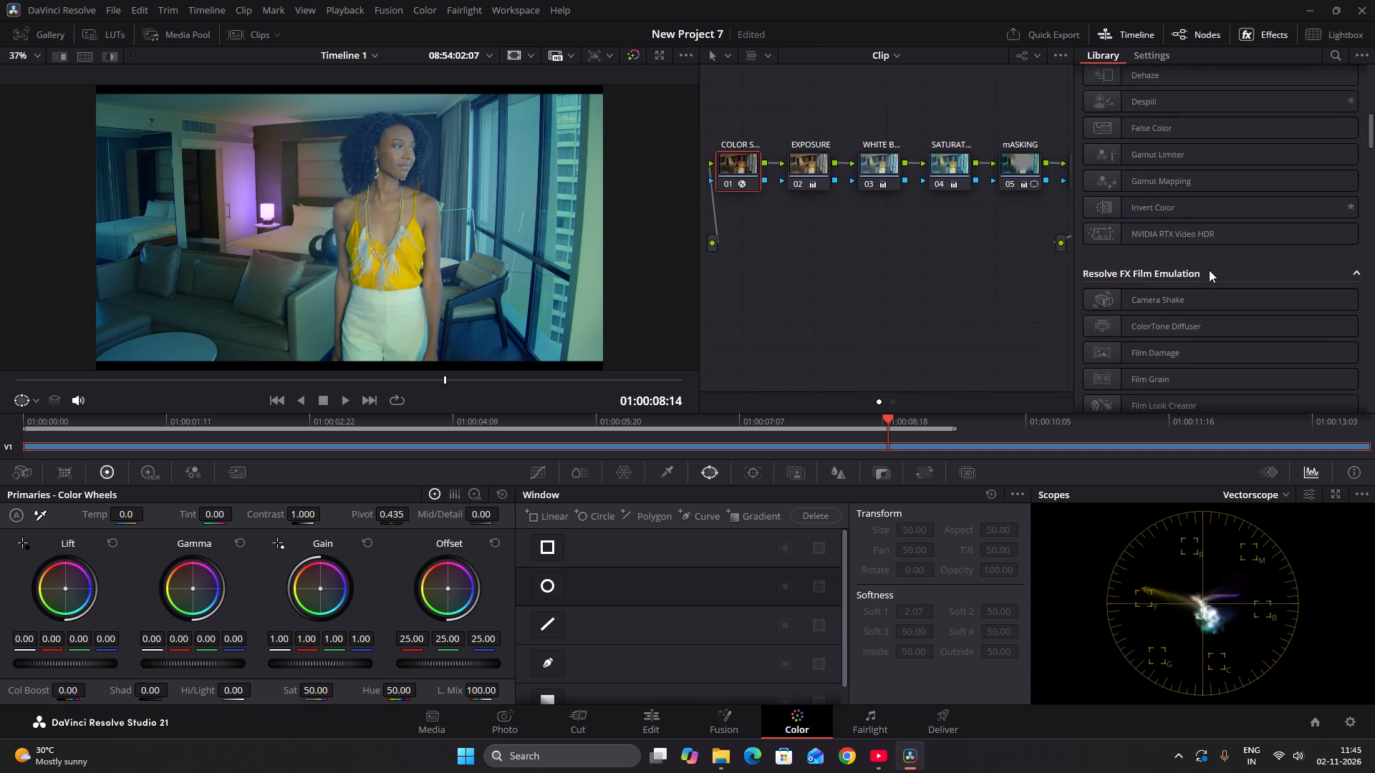
scroll(1209, 270, "down", 6)
scroll(1209, 275, "up", 2)
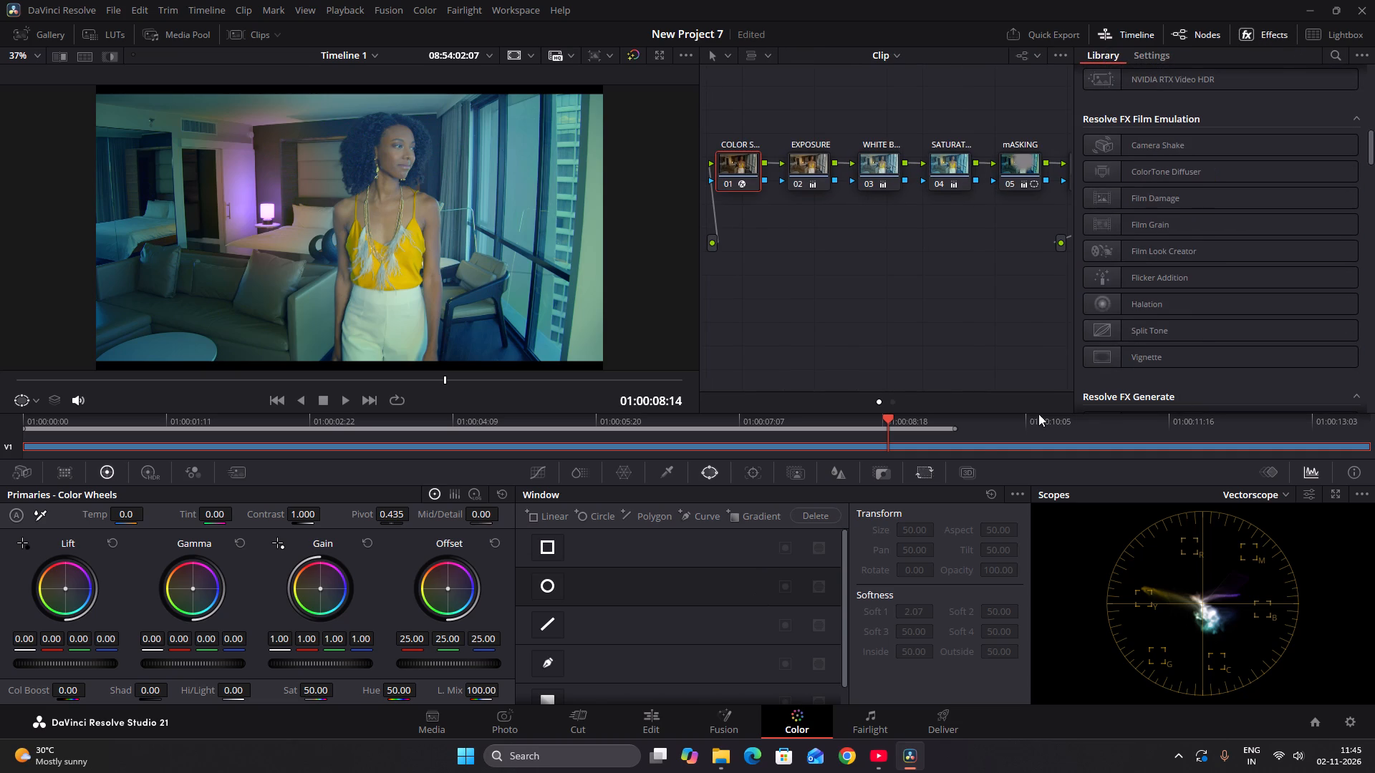
scroll(1197, 334, "down", 1)
scroll(1197, 334, "up", 1)
scroll(1197, 334, "down", 18)
scroll(1192, 336, "up", 1)
scroll(1192, 336, "down", 2)
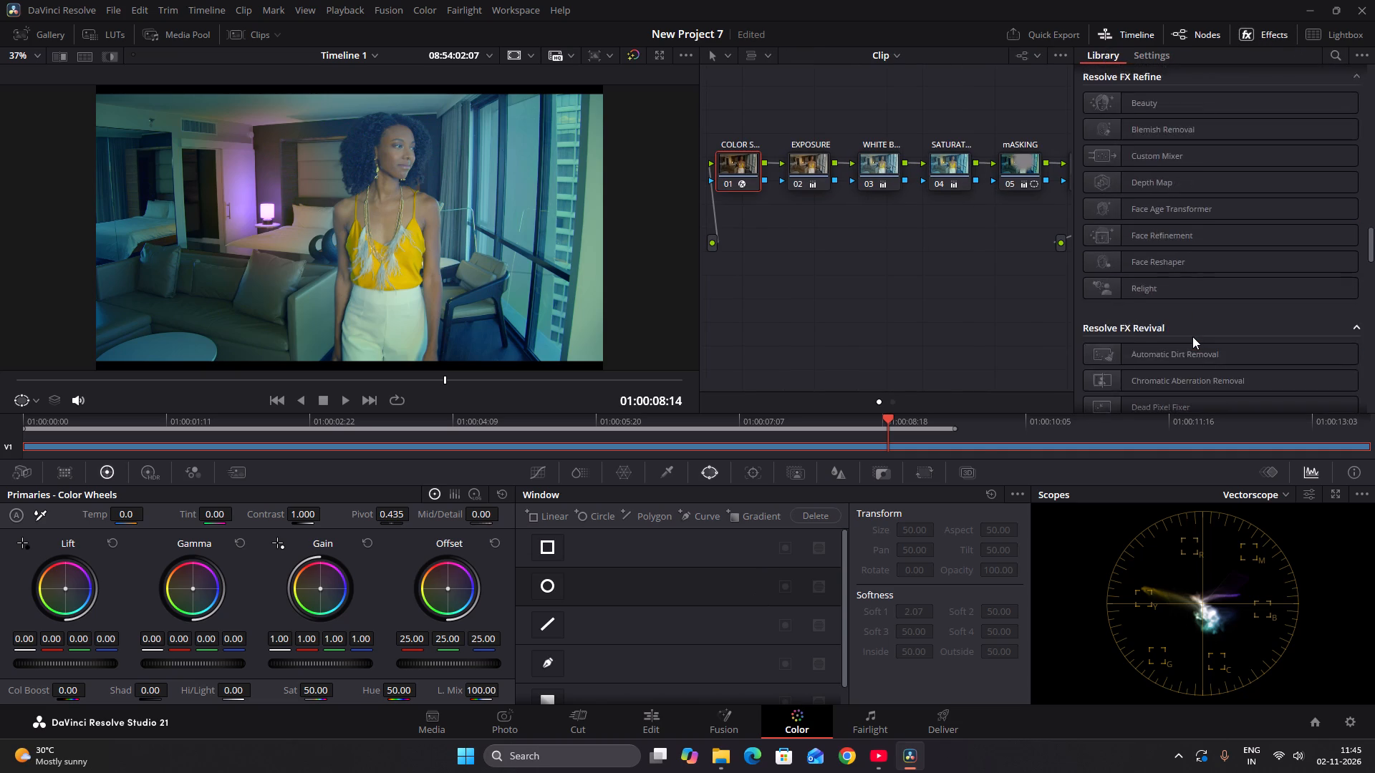
scroll(1192, 336, "down", 20)
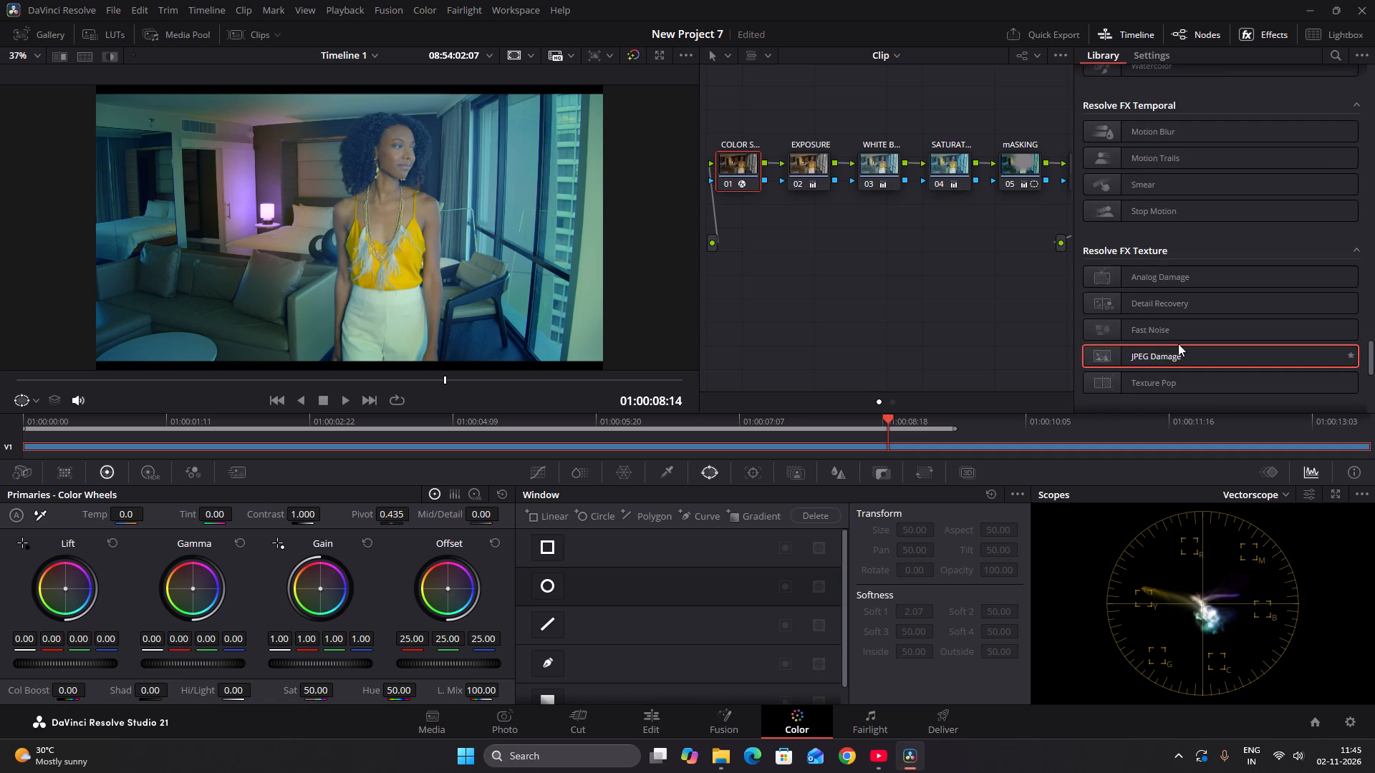
scroll(1178, 344, "down", 3)
scroll(1178, 344, "up", 1)
scroll(1178, 344, "down", 12)
left_click_drag(1374, 389, 1374, 386)
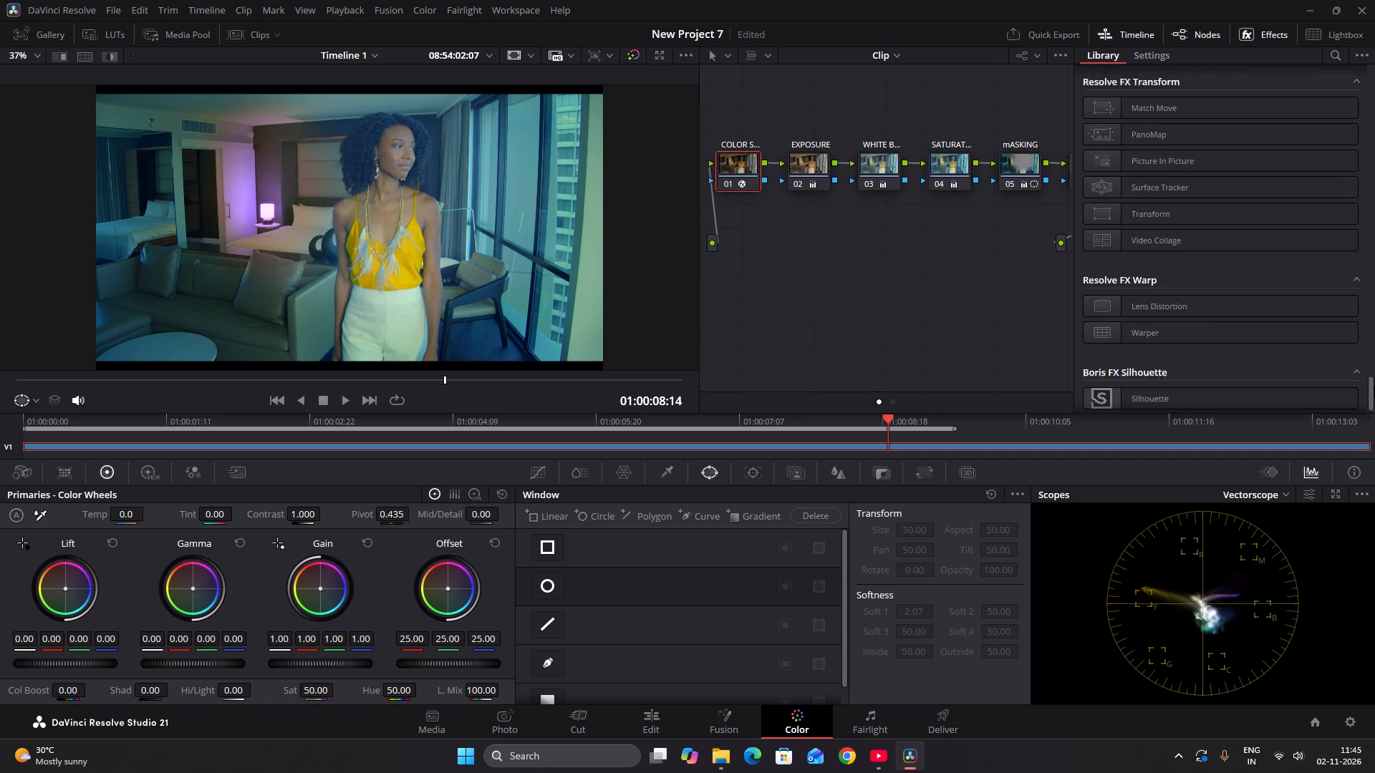
left_click_drag(1374, 386, 1374, 8)
left_click(991, 306)
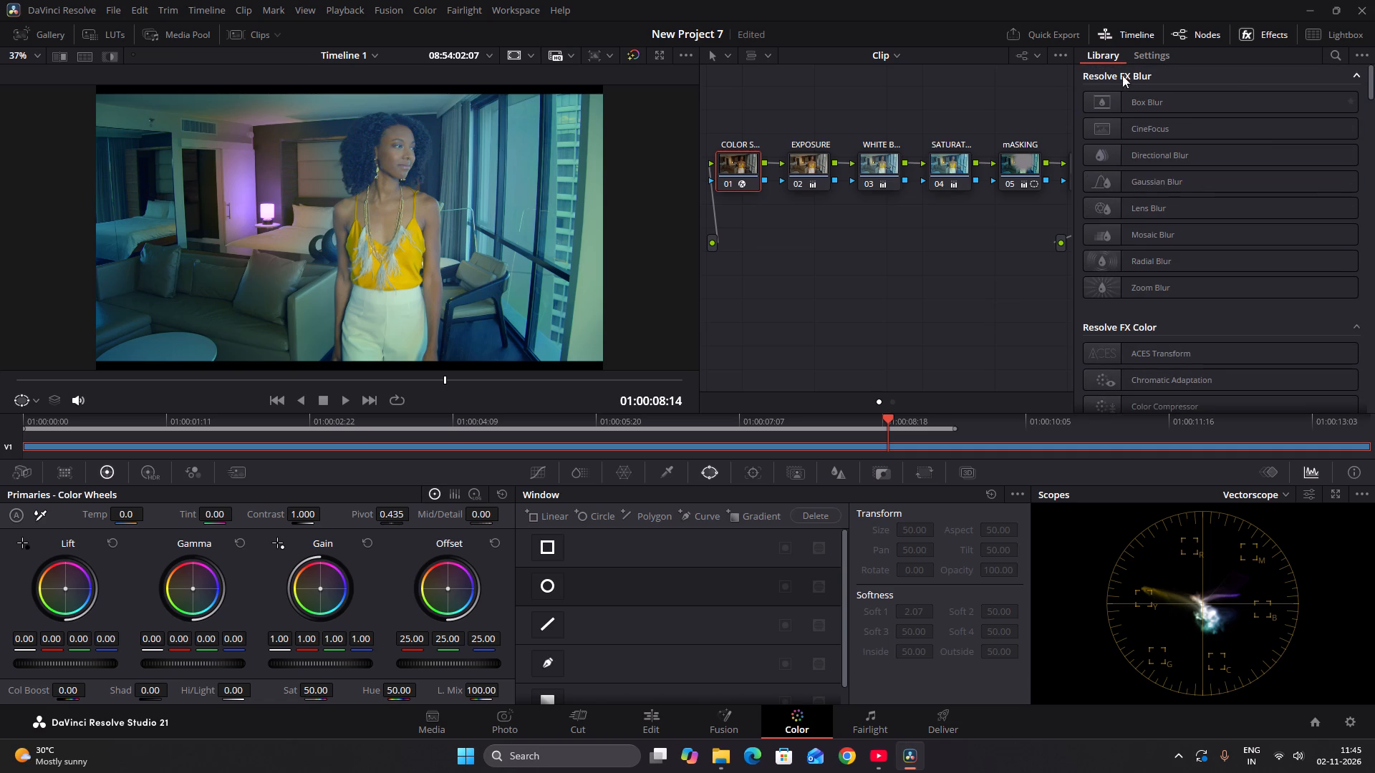
Show node 01's Color Space Transform settings again and examine its input and output choices.
left_click(1139, 54)
left_click(945, 278)
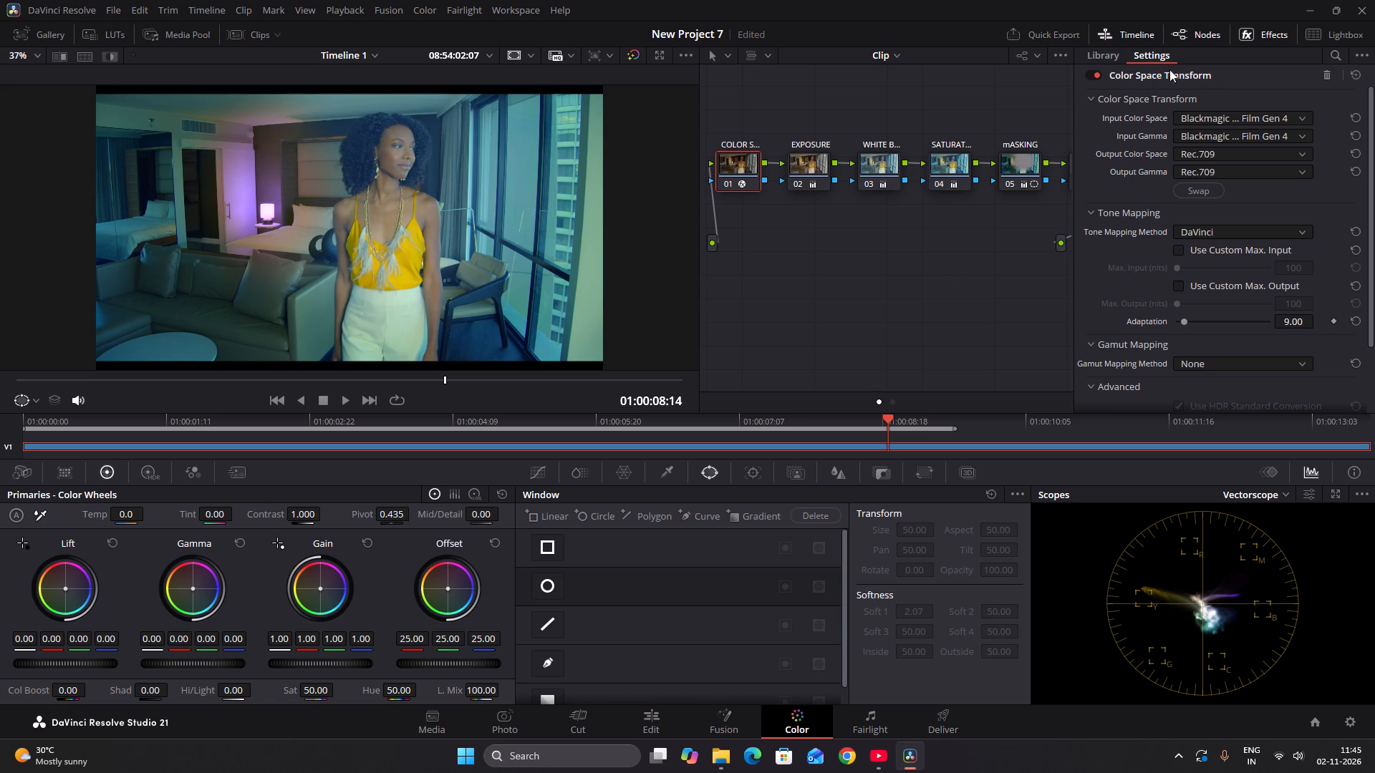
Browse the effects library from the Resolve FX Color effects through the Resolve FX Key and Resolve FX Light categories.
left_click(1104, 50)
scroll(1172, 258, "down", 6)
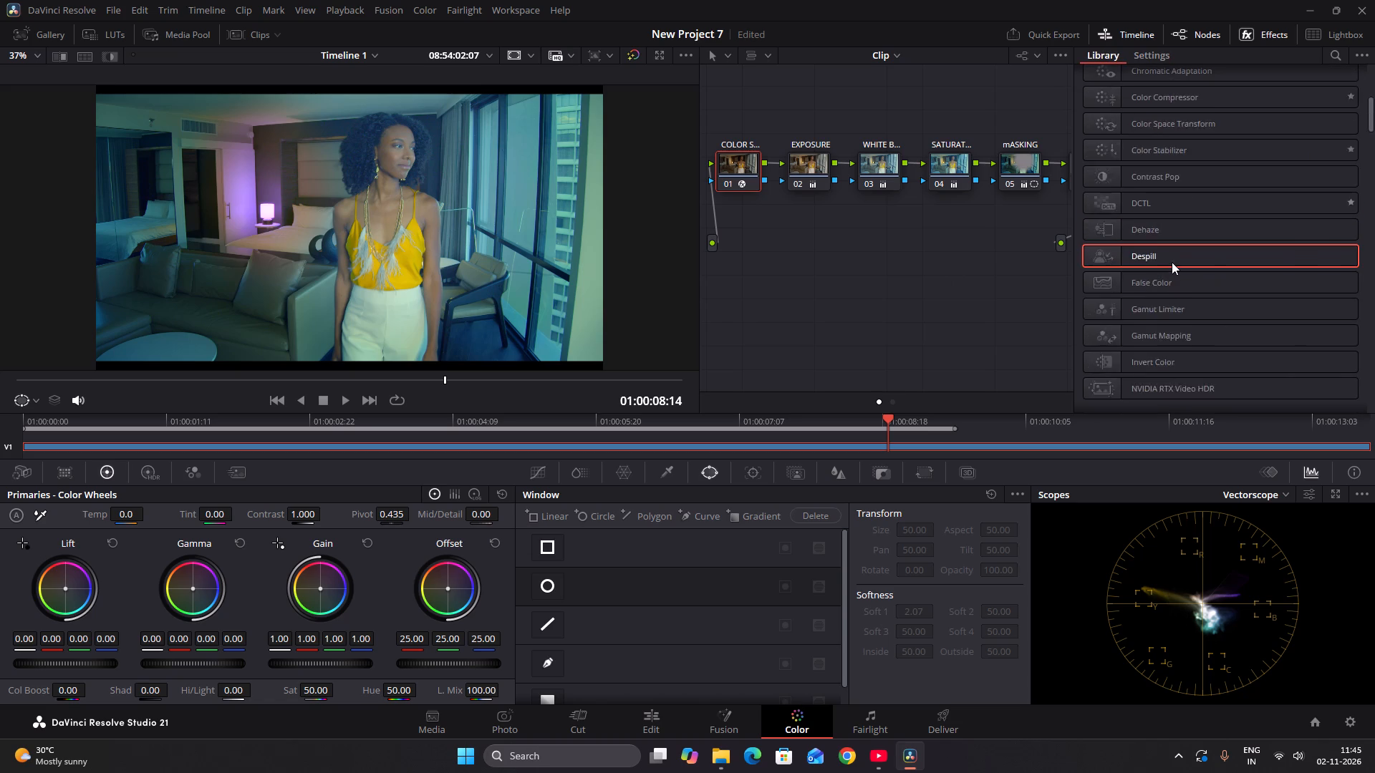
scroll(1172, 262, "down", 3)
scroll(1172, 262, "up", 2)
scroll(1172, 263, "down", 11)
scroll(1172, 264, "up", 1)
scroll(1172, 264, "down", 2)
scroll(1172, 264, "up", 1)
scroll(1172, 264, "down", 2)
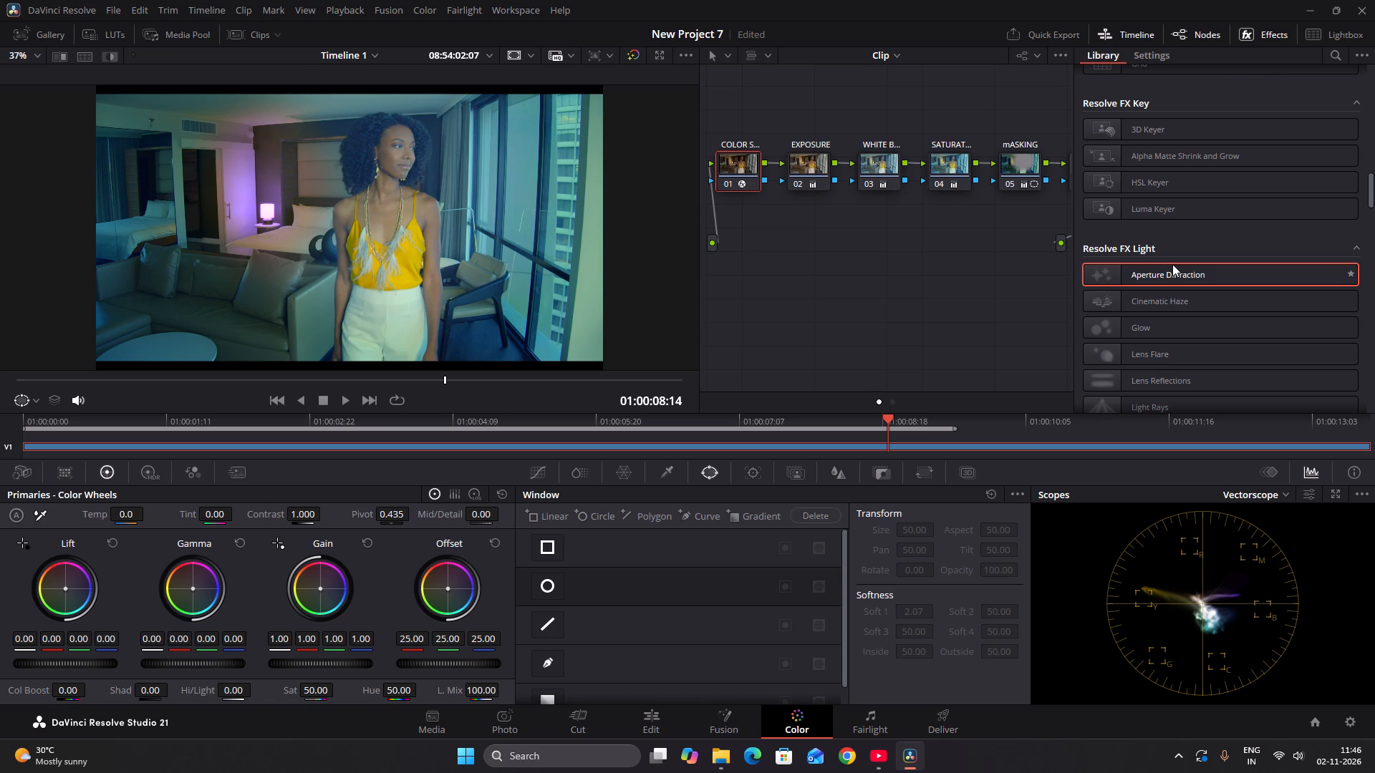
Pause the YouTube music video playing in the background and return to the color page.
left_click(1289, 751)
left_click(1285, 749)
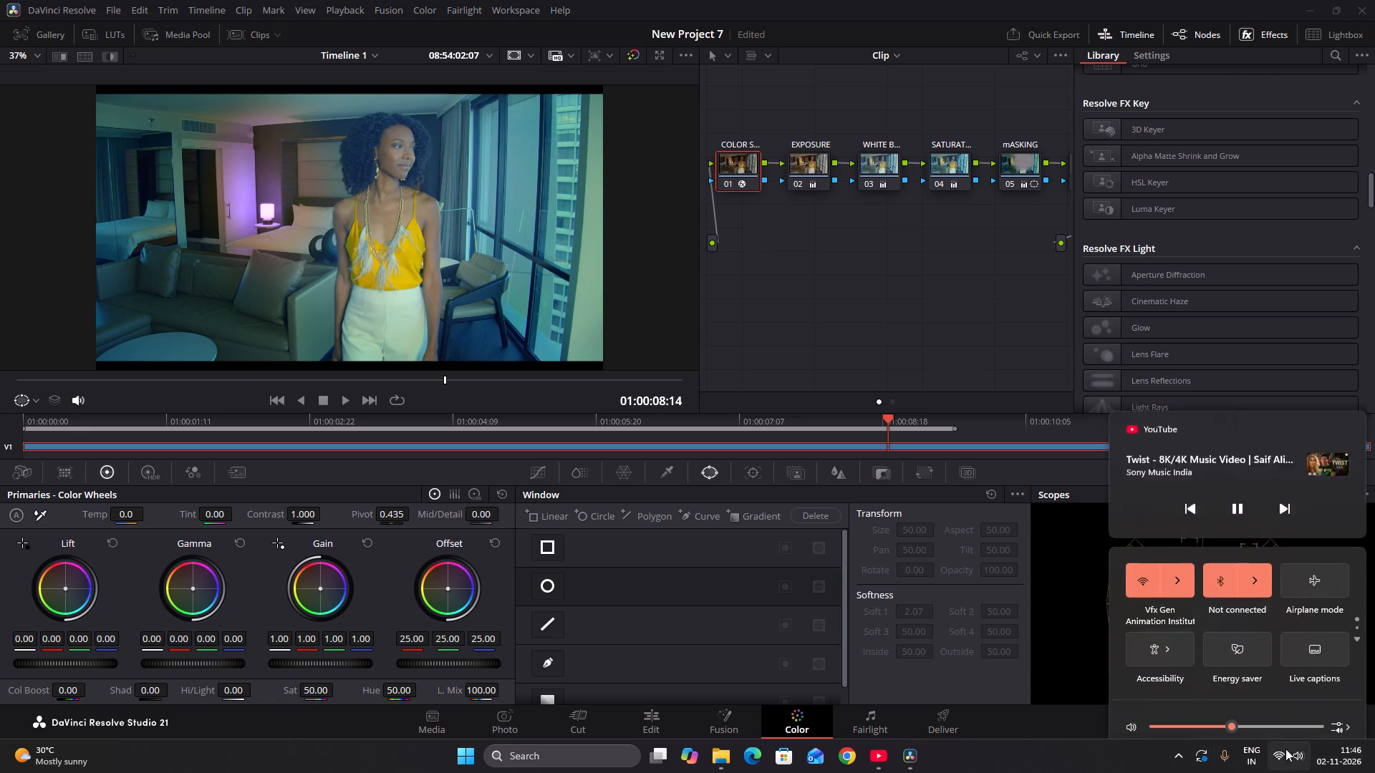
left_click(1233, 459)
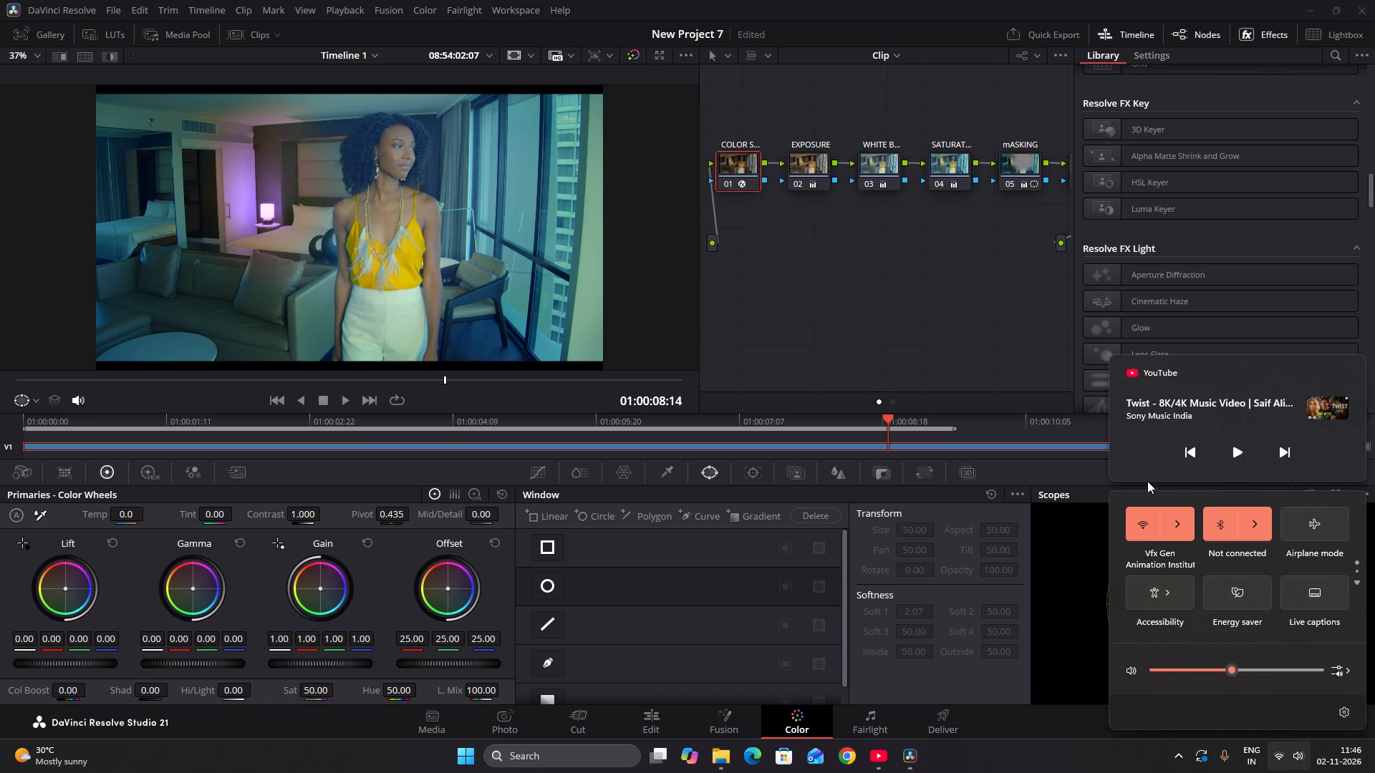
left_click(847, 281)
Review node 01's Color Space Transform settings once more, return to the effects library, and hide the effects.
scroll(970, 286, "down", 6)
scroll(970, 286, "up", 4)
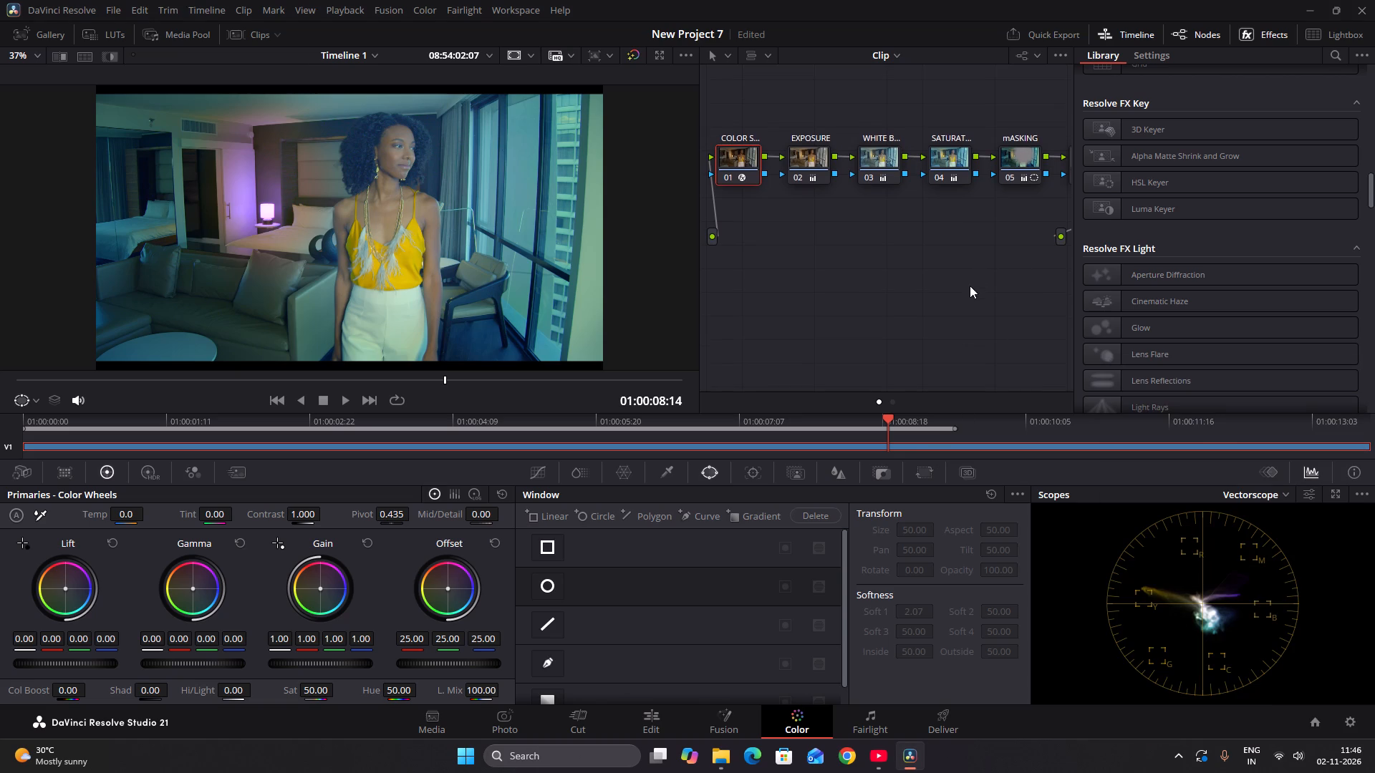
double_click(1146, 64)
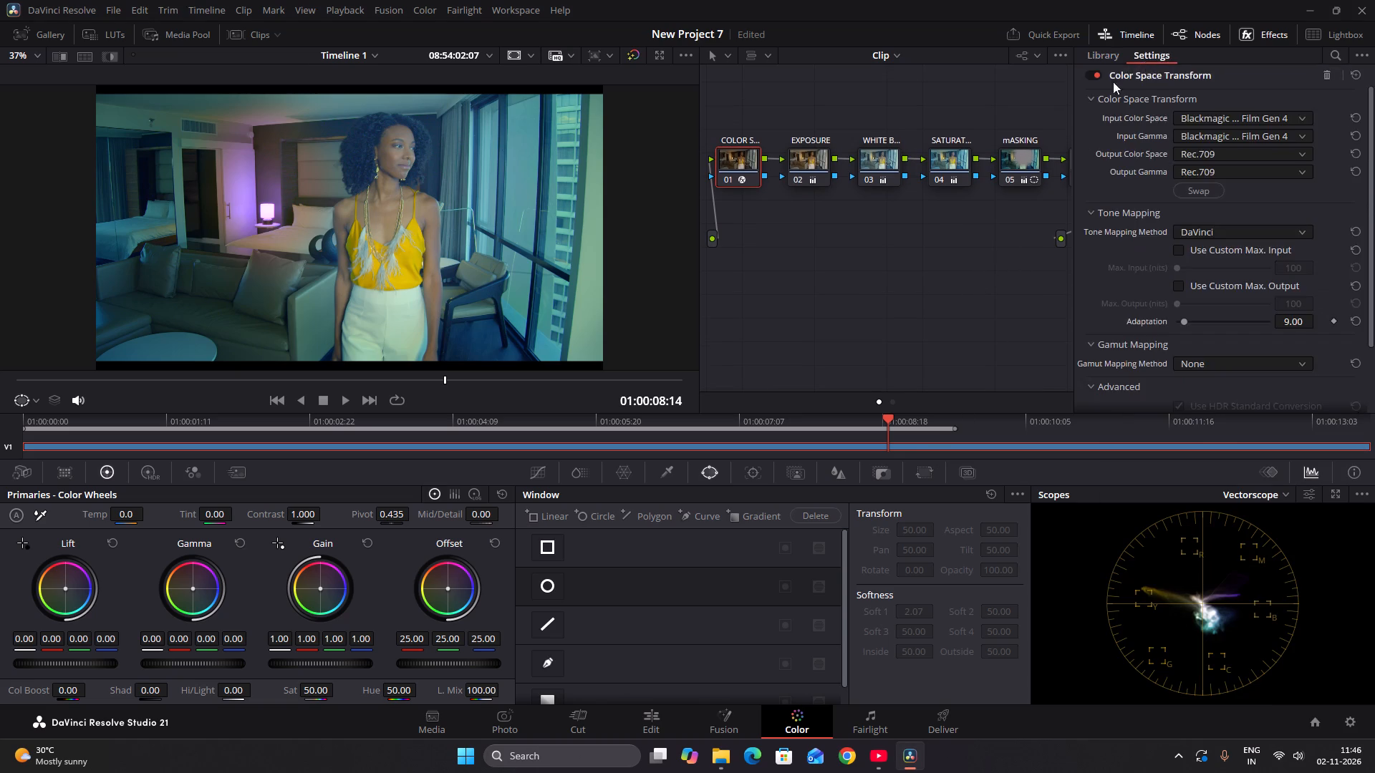
left_click(1056, 240)
left_click(1363, 57)
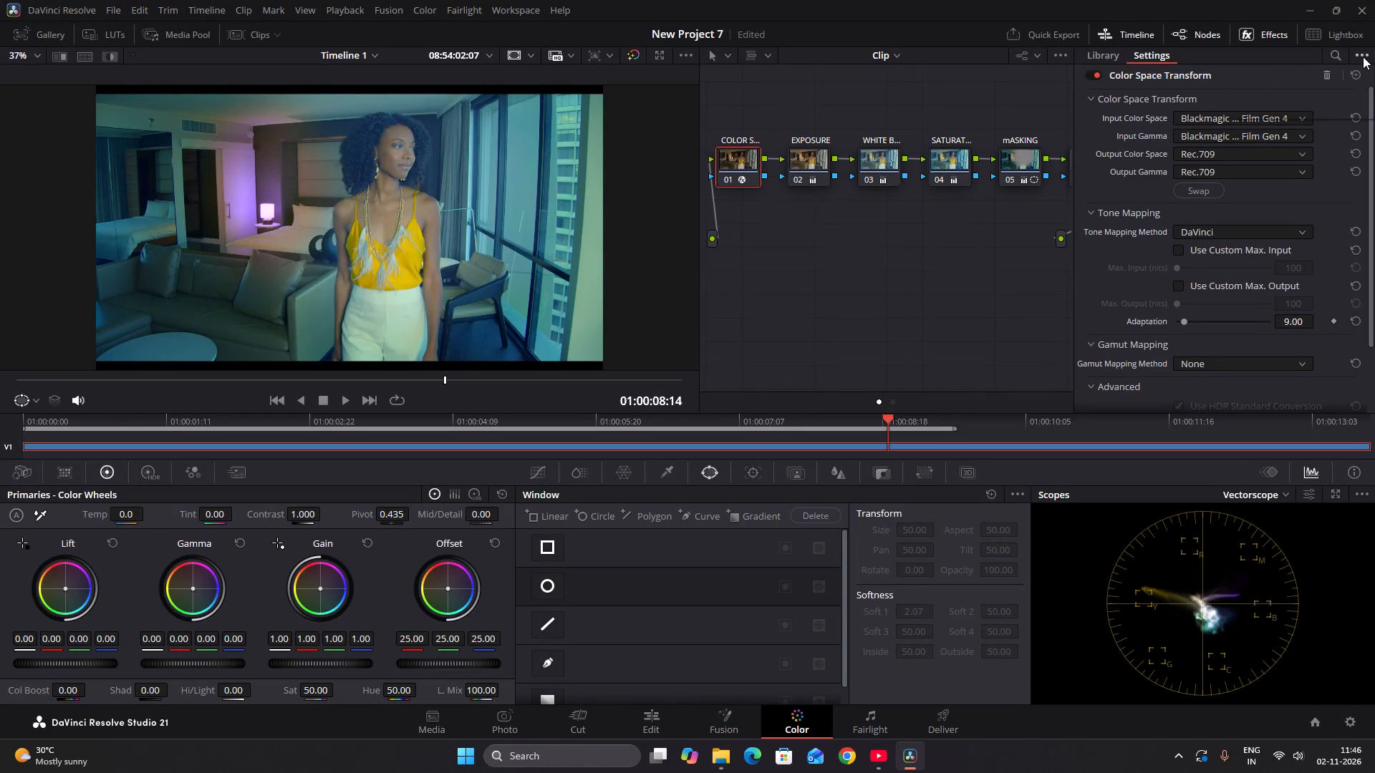
left_click(902, 120)
scroll(882, 152, "down", 4, "ctrl")
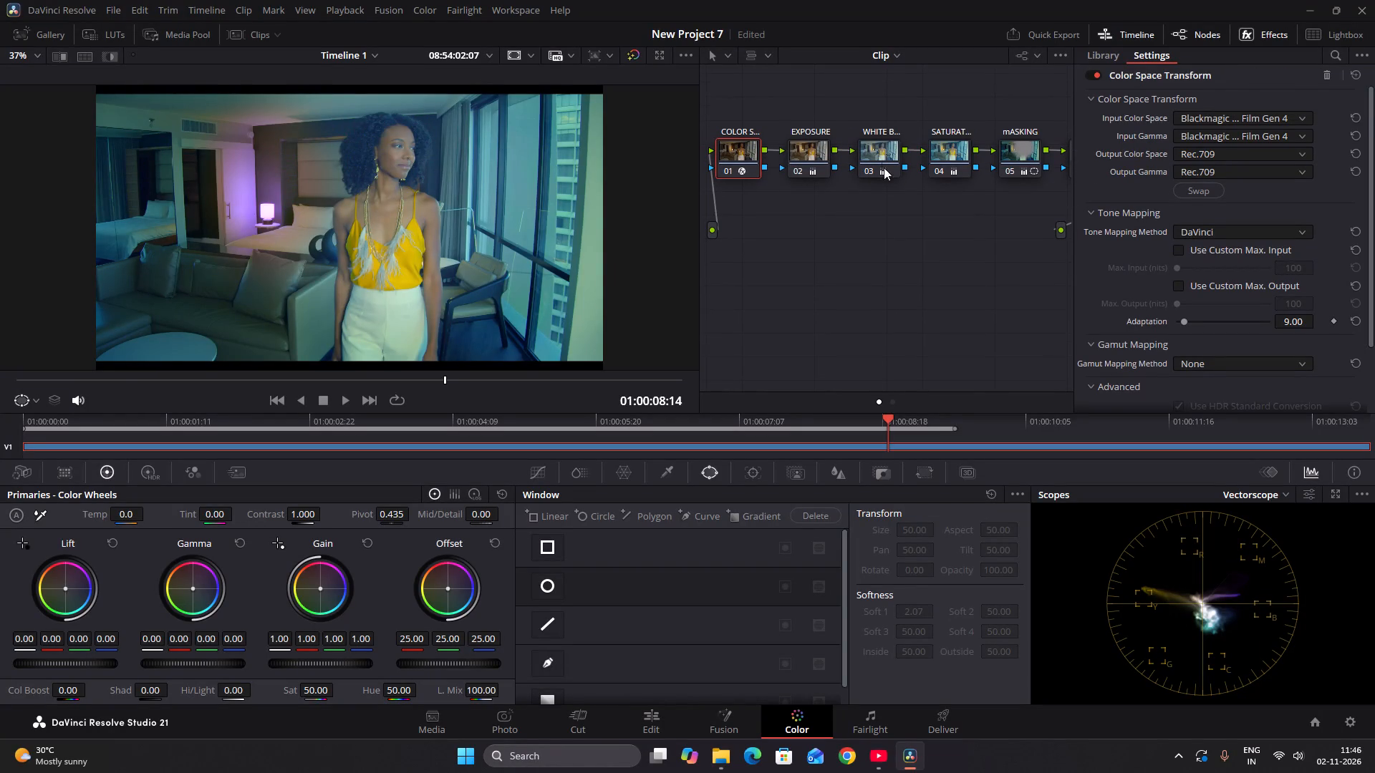
left_click(893, 245)
left_click(1114, 54)
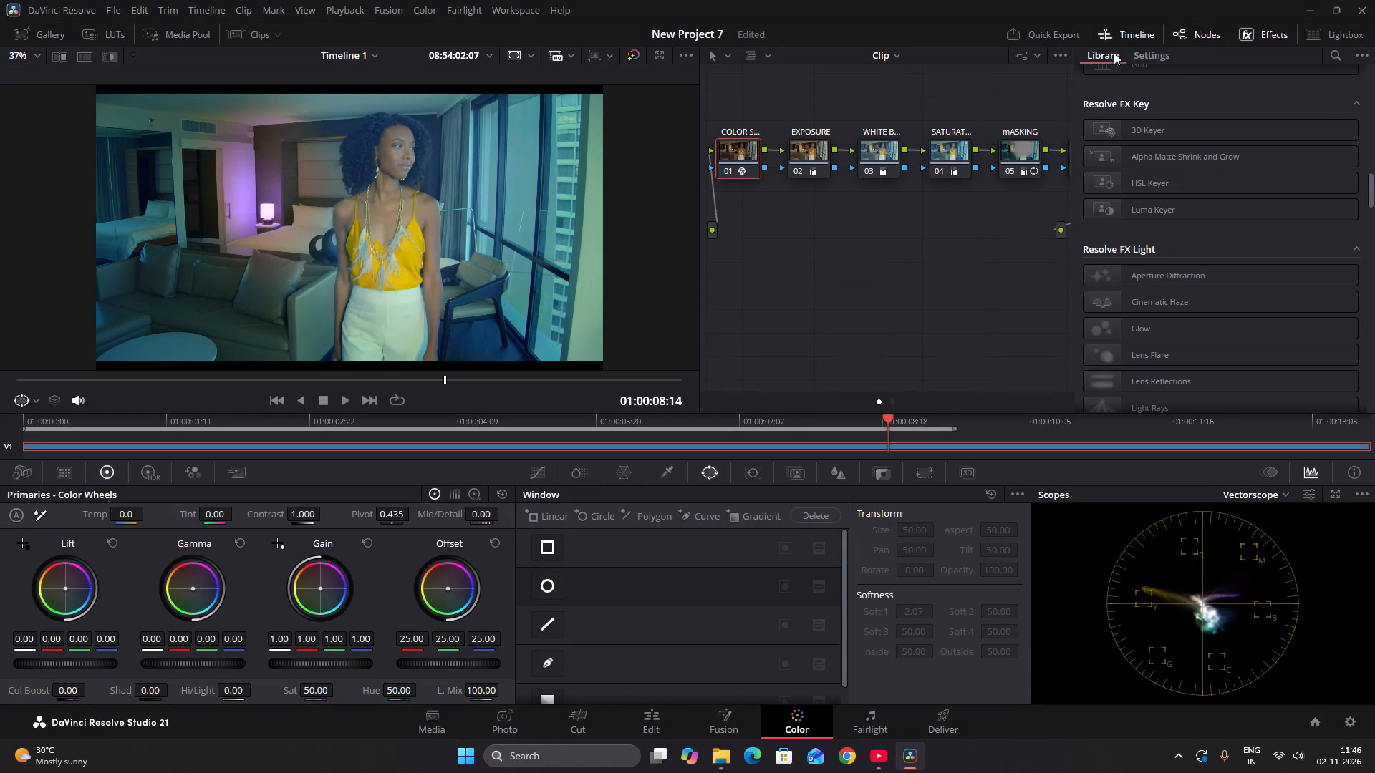
left_click(1272, 27)
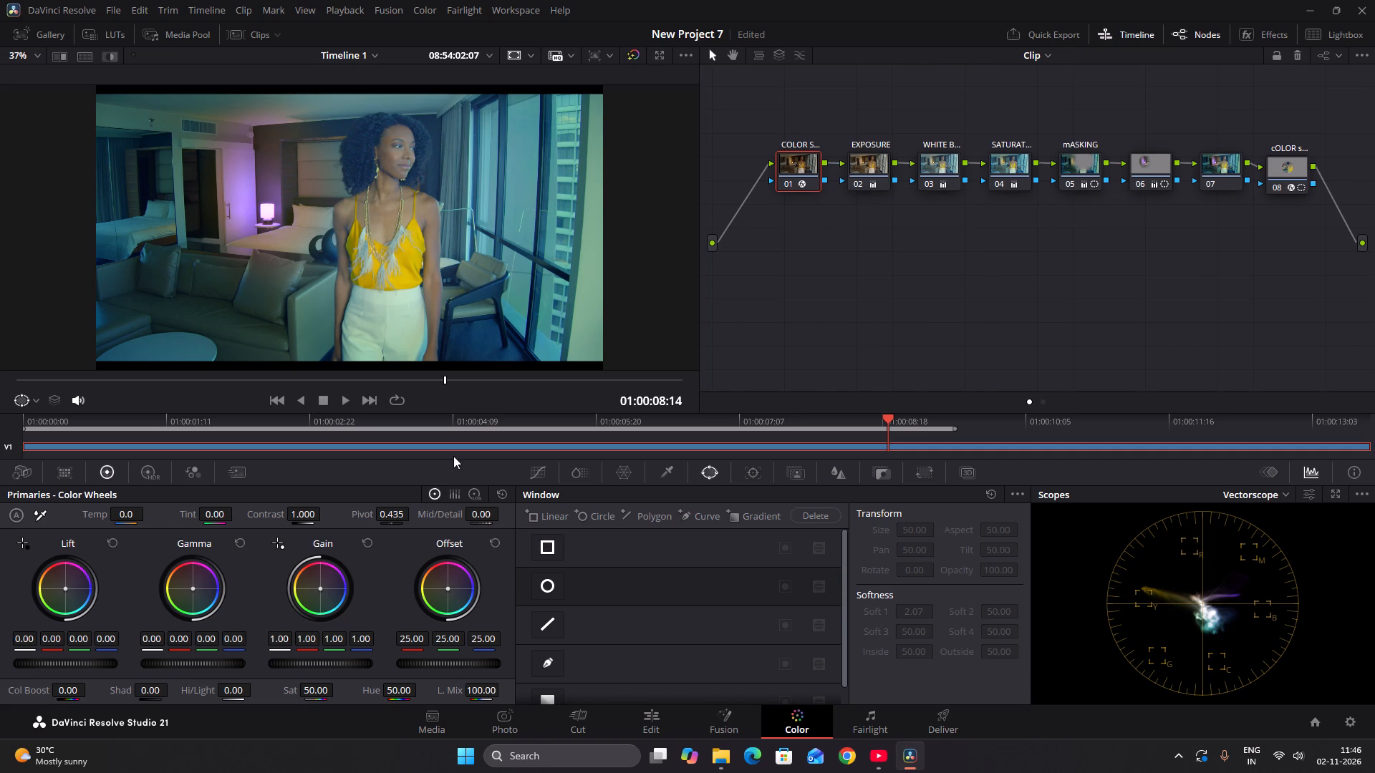
Check the clip's Fusion composition, select MediaOut1 to see its properties, and return to the Color page.
left_click(730, 716)
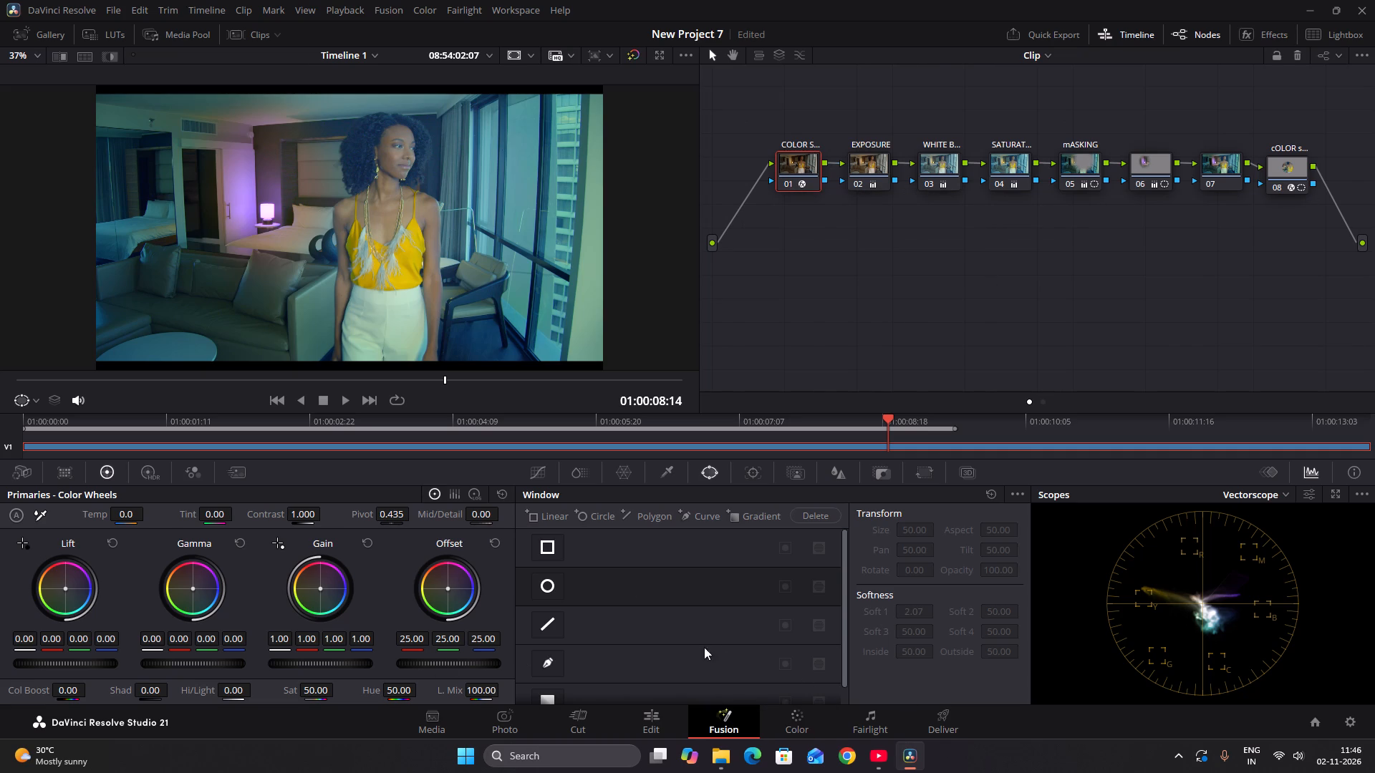
left_click_drag(655, 596, 654, 578)
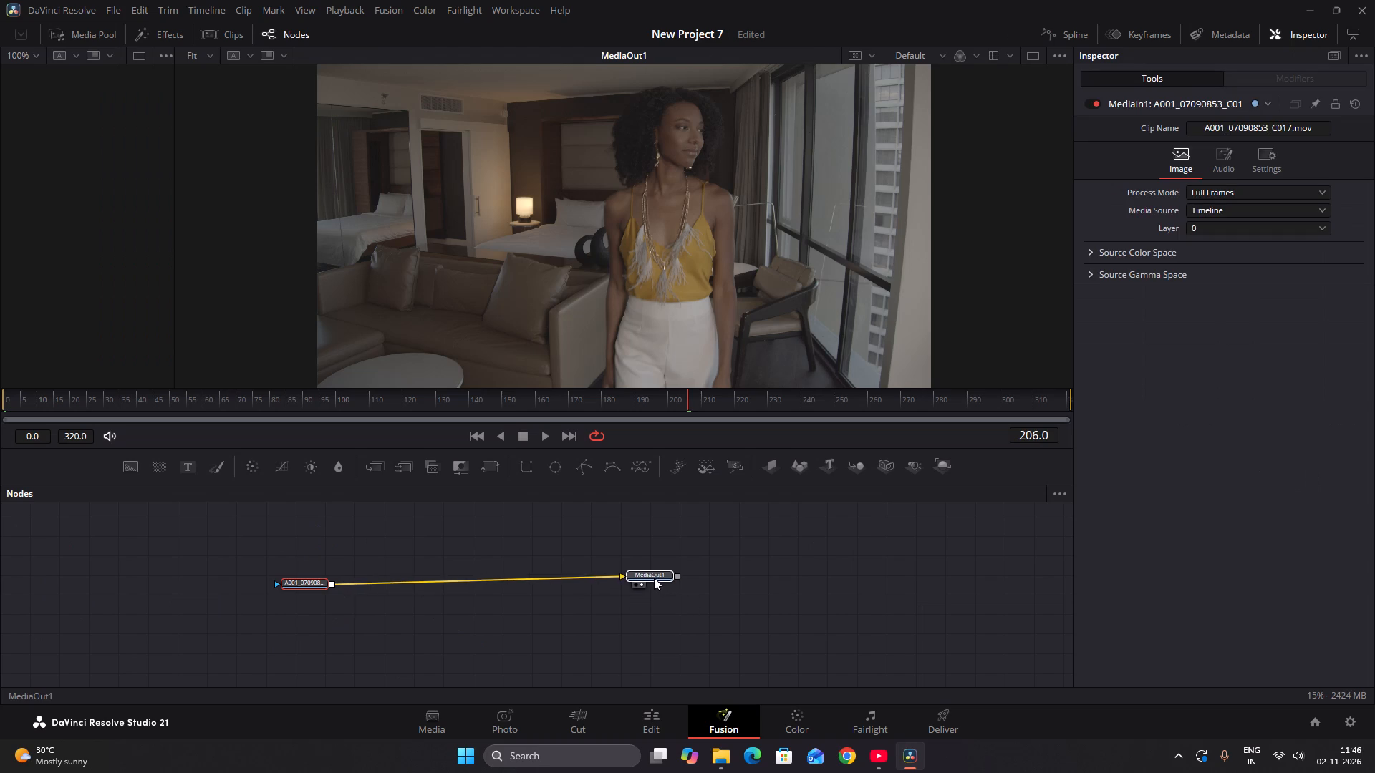
left_click_drag(654, 578, 647, 583)
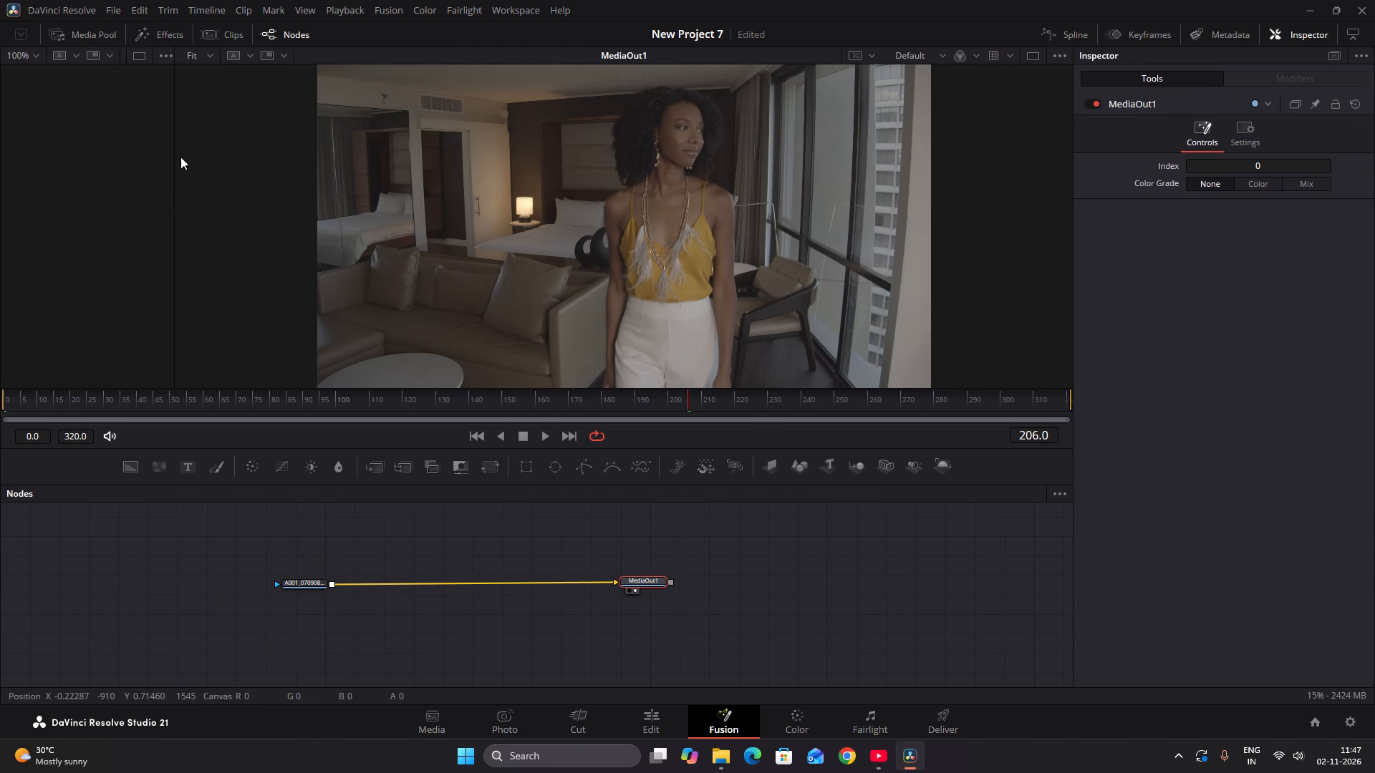
left_click(792, 723)
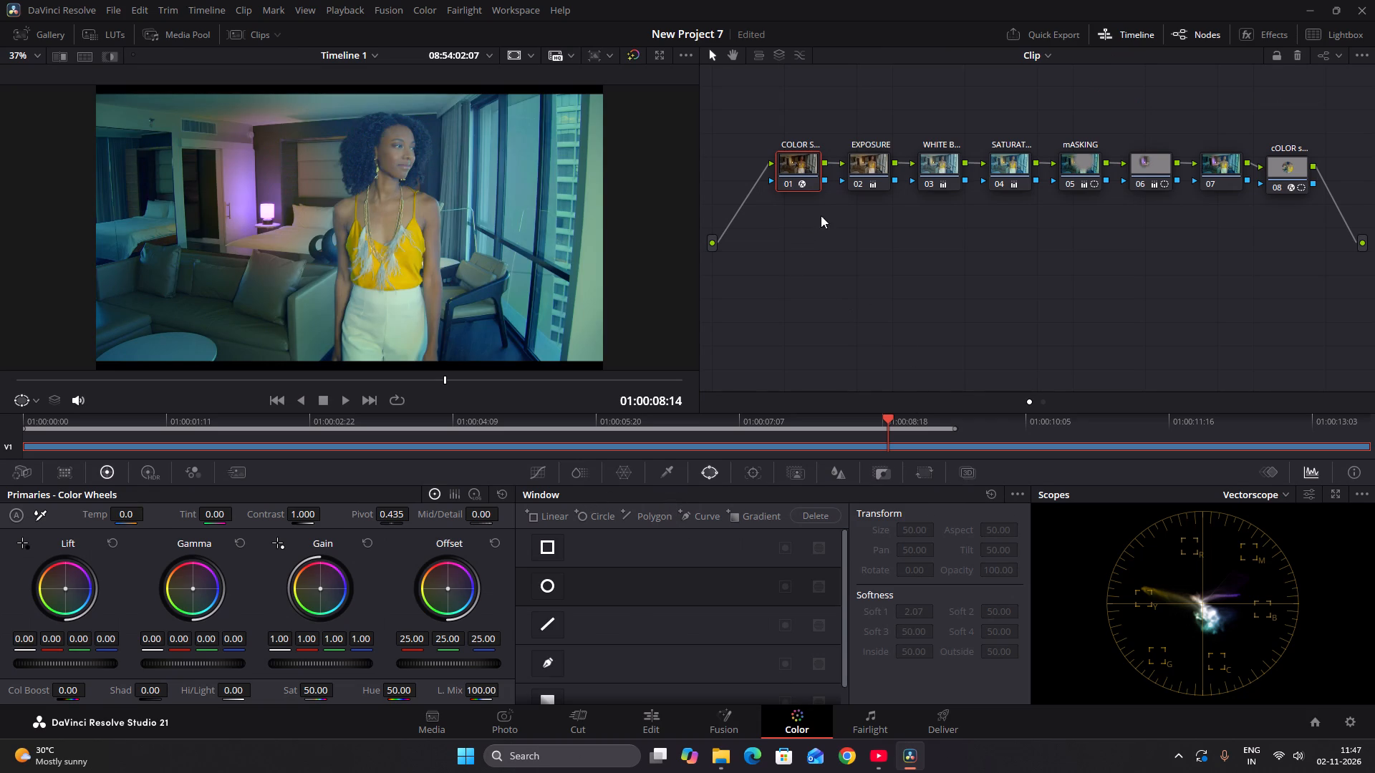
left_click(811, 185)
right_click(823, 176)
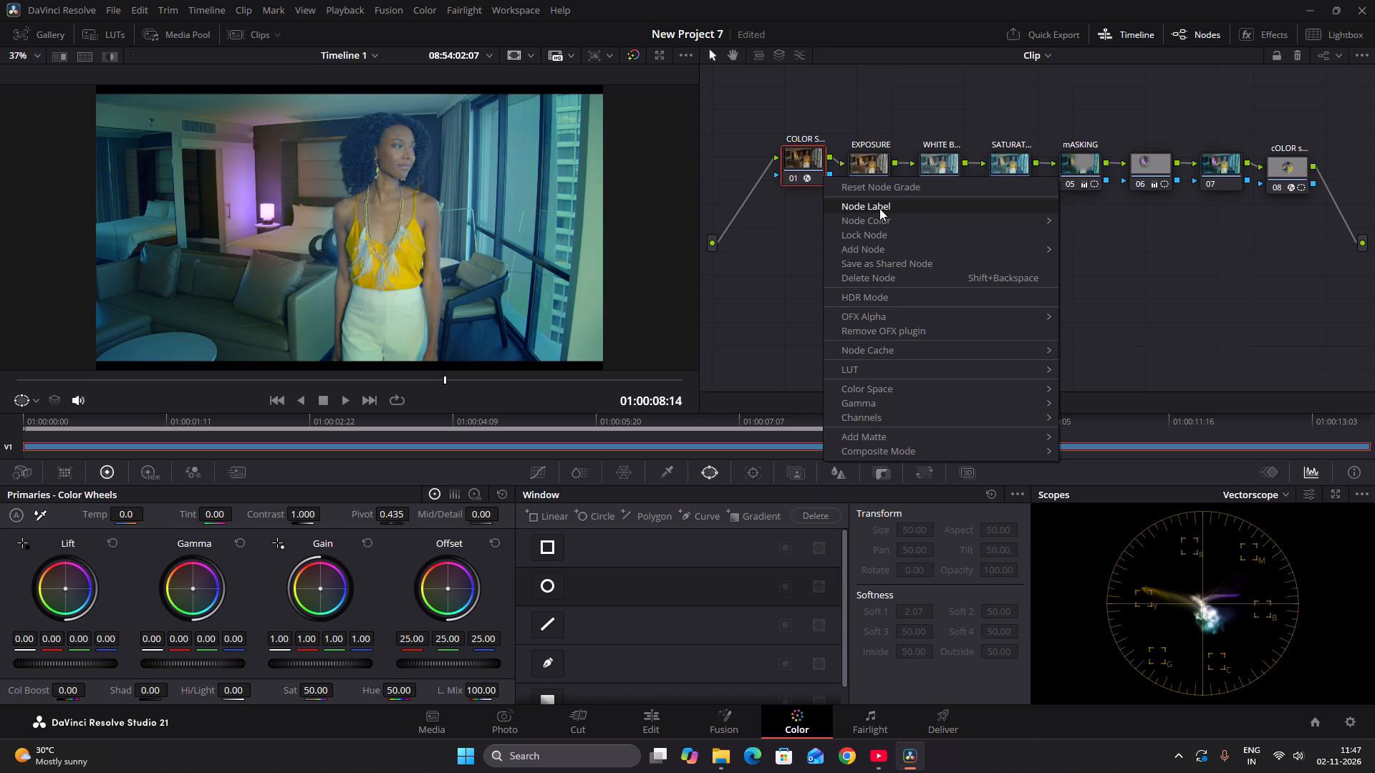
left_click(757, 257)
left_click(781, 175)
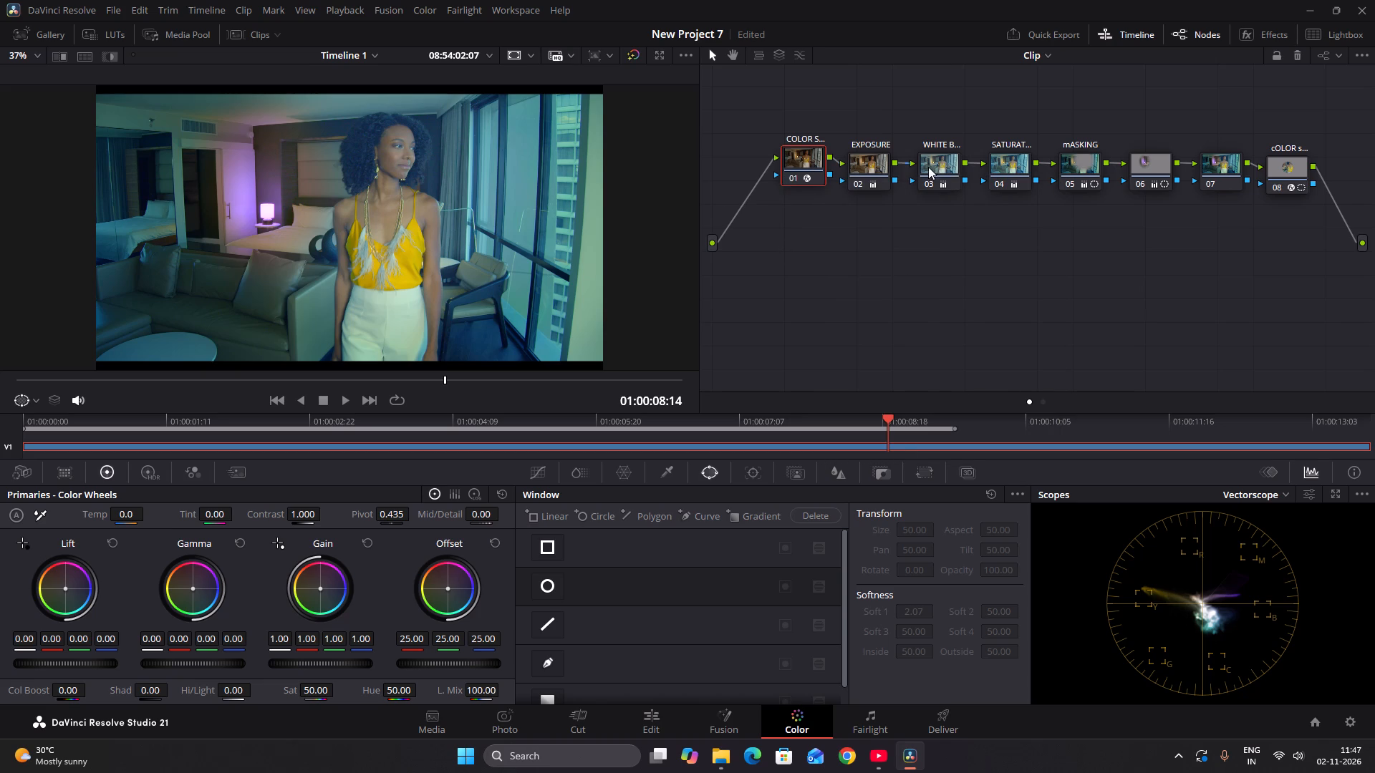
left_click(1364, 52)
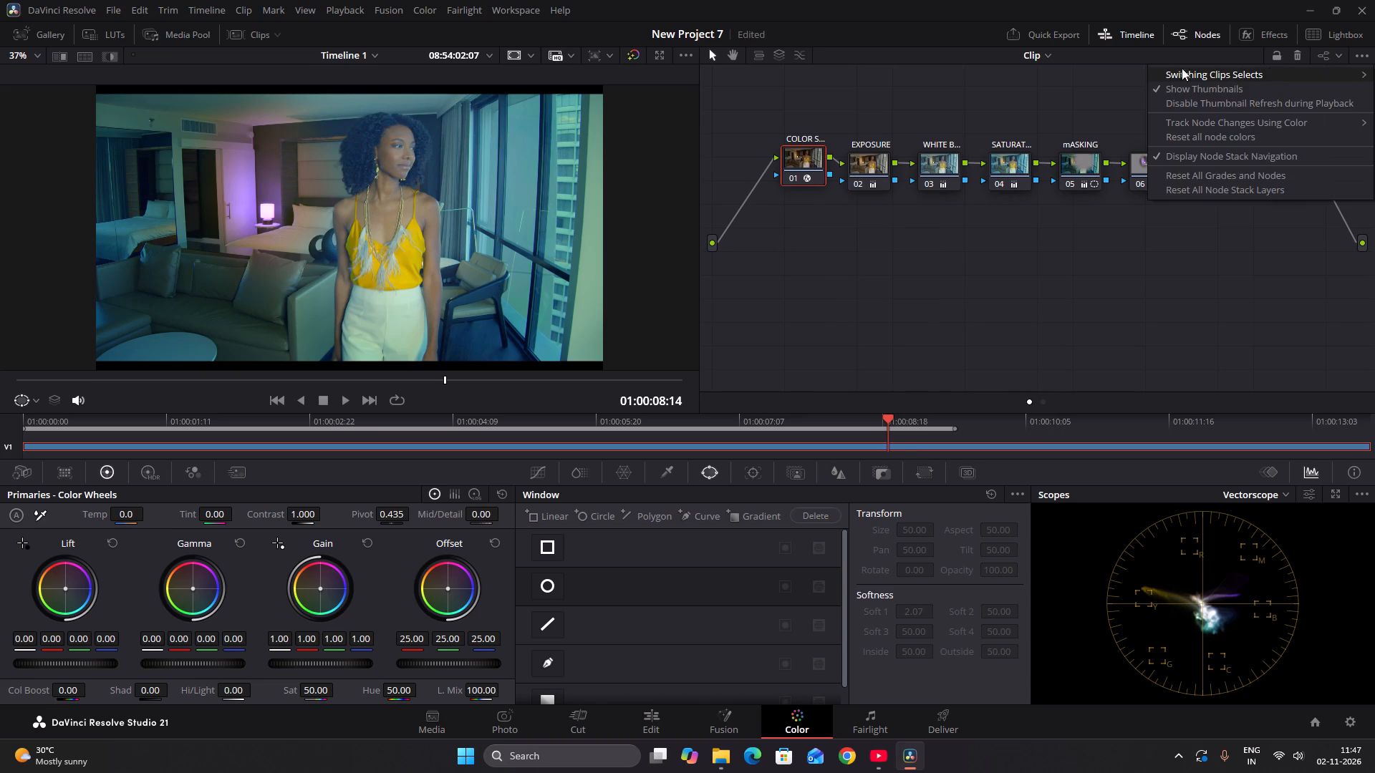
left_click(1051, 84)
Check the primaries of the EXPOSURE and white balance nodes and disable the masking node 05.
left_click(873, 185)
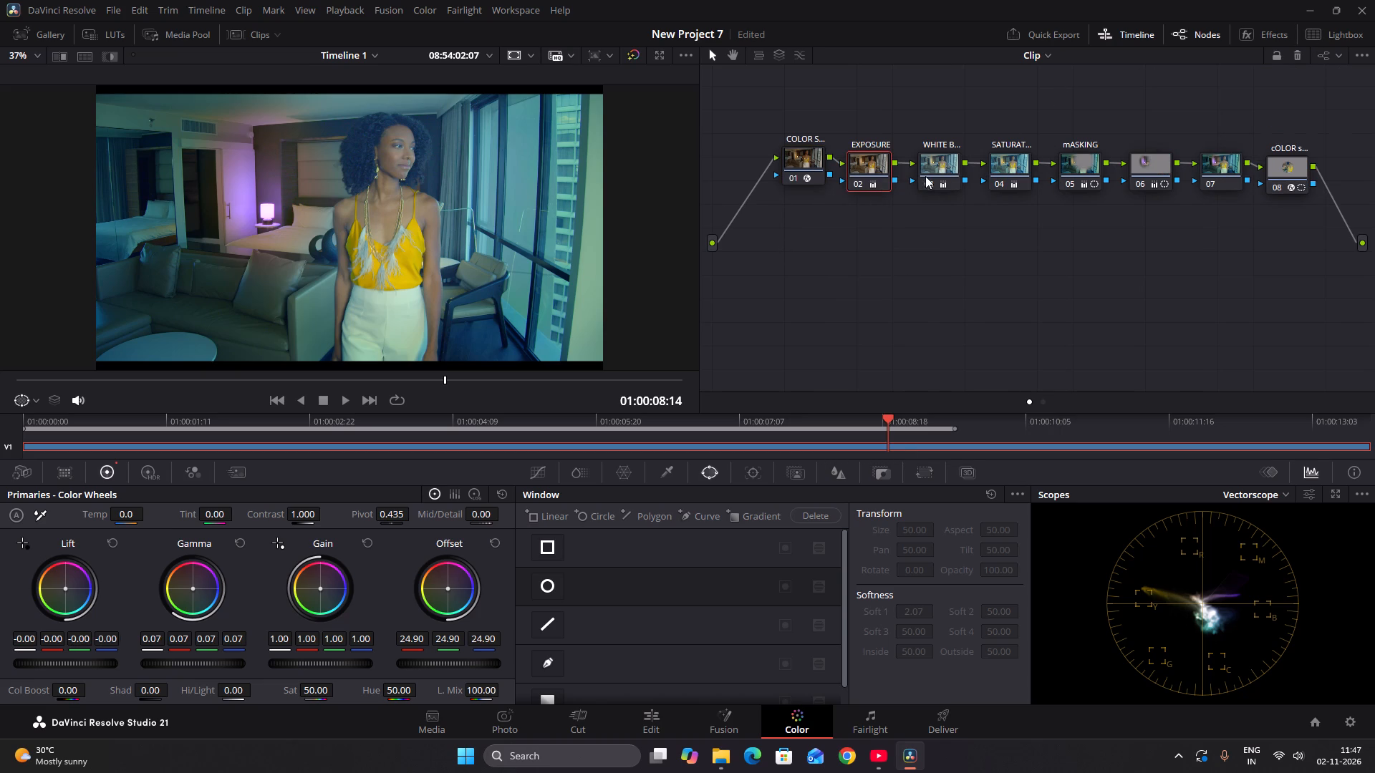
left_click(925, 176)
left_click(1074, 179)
Select node 01, examine the effects library and its Color Space Transform settings, and hide the effects again.
left_click(826, 167)
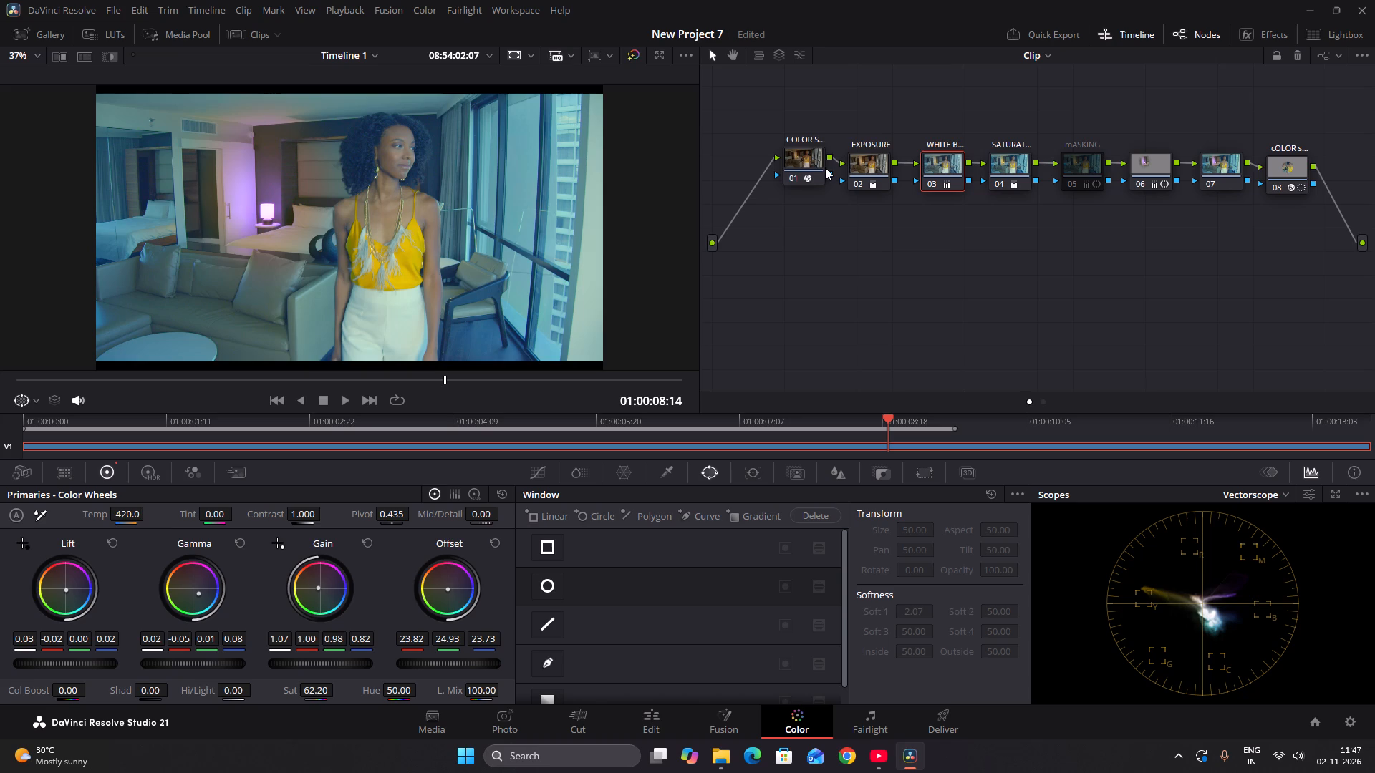
left_click(819, 165)
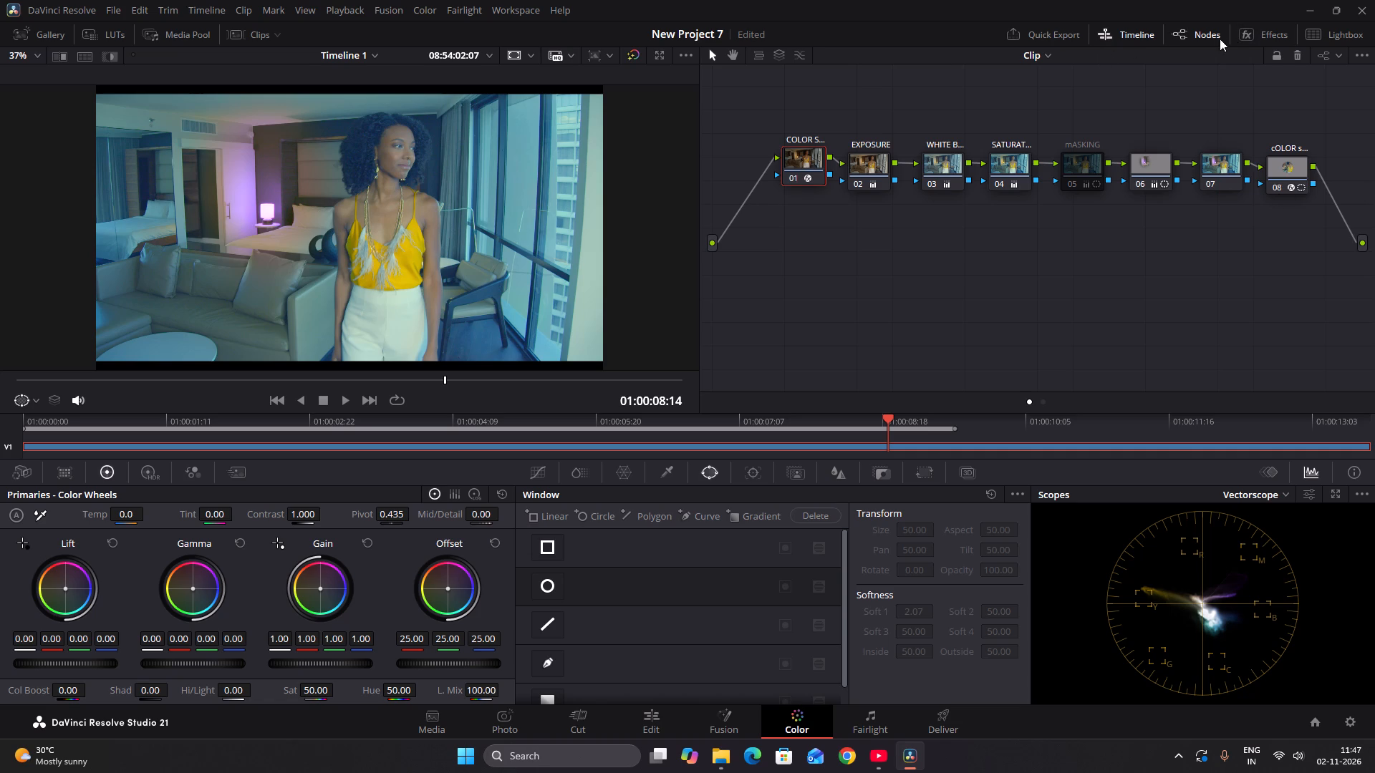
left_click(1258, 39)
left_click(1110, 57)
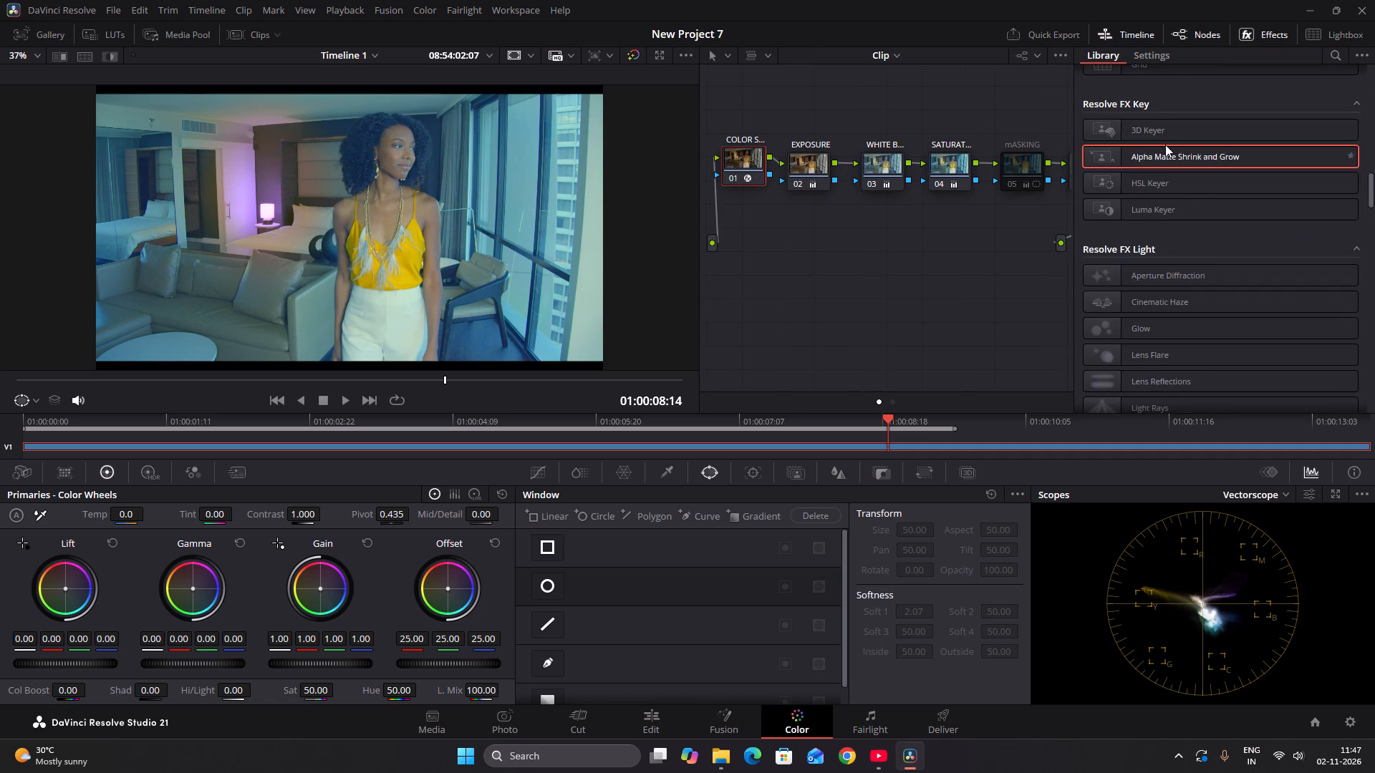
scroll(1165, 145, "up", 4)
scroll(1193, 162, "down", 1)
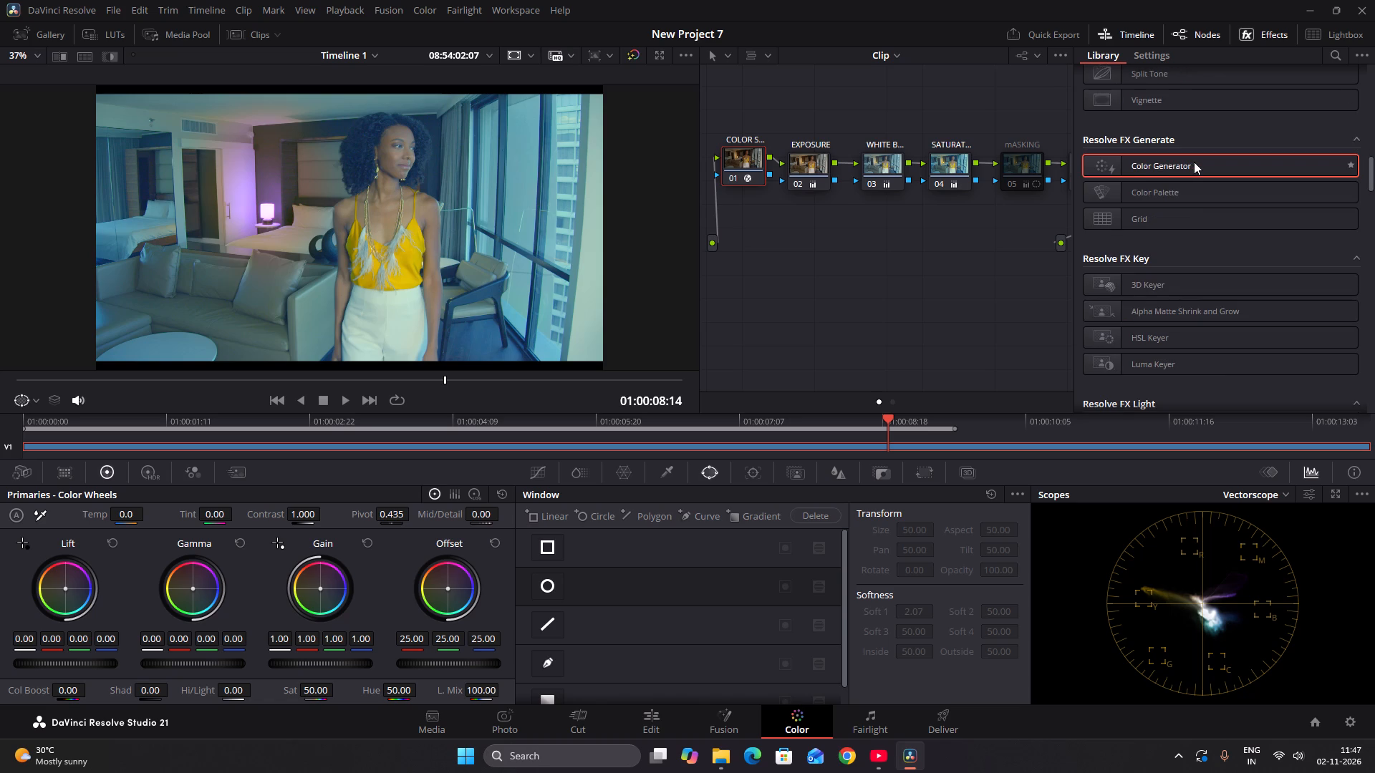
scroll(1194, 162, "up", 1)
left_click(1207, 39)
left_click(1199, 47)
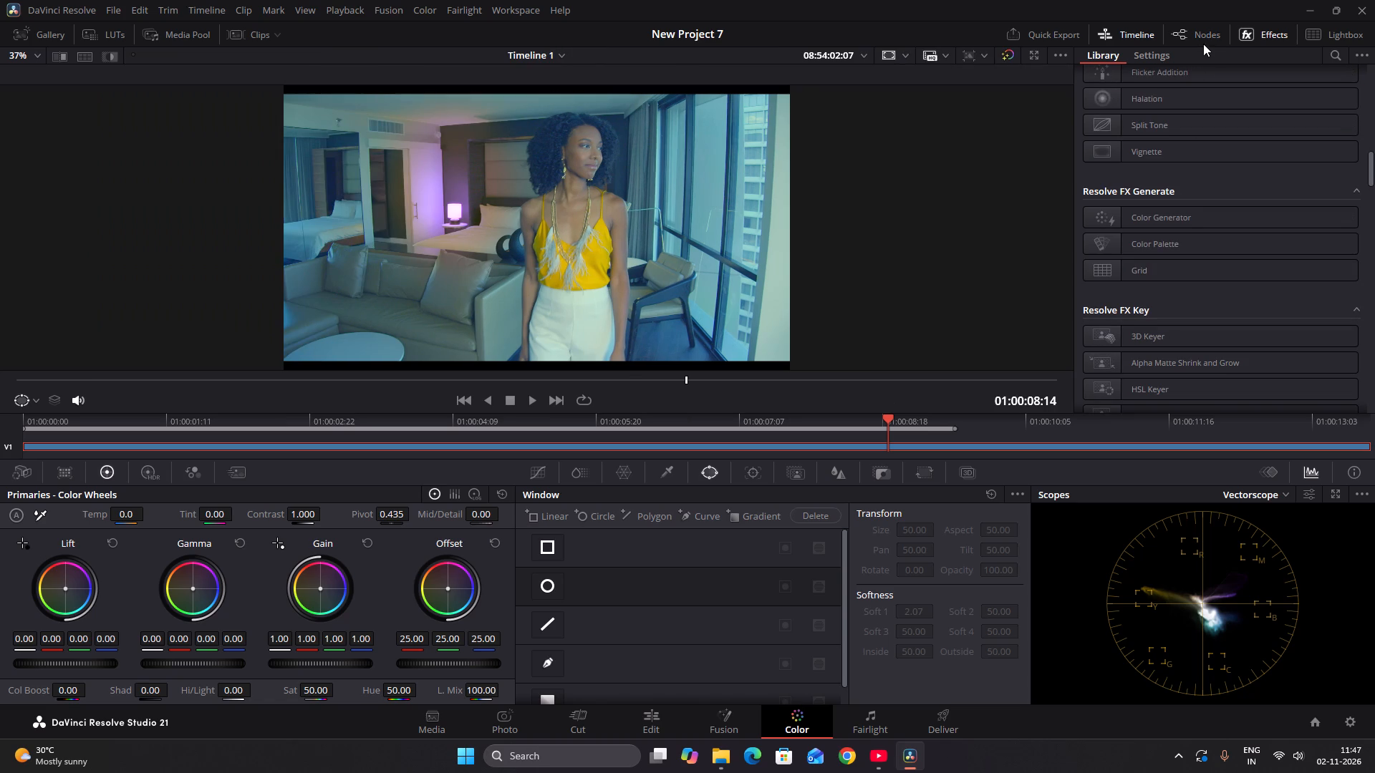
left_click(1211, 38)
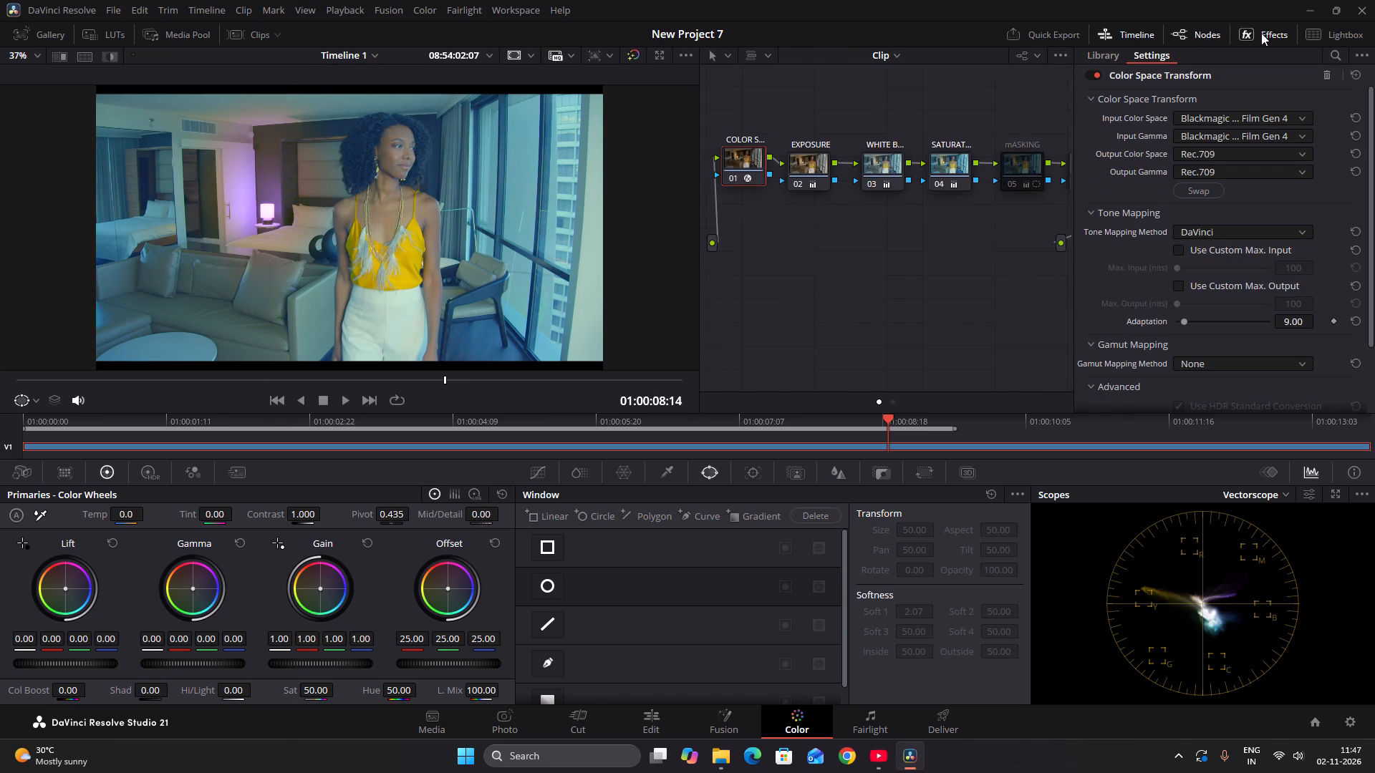
left_click(1261, 33)
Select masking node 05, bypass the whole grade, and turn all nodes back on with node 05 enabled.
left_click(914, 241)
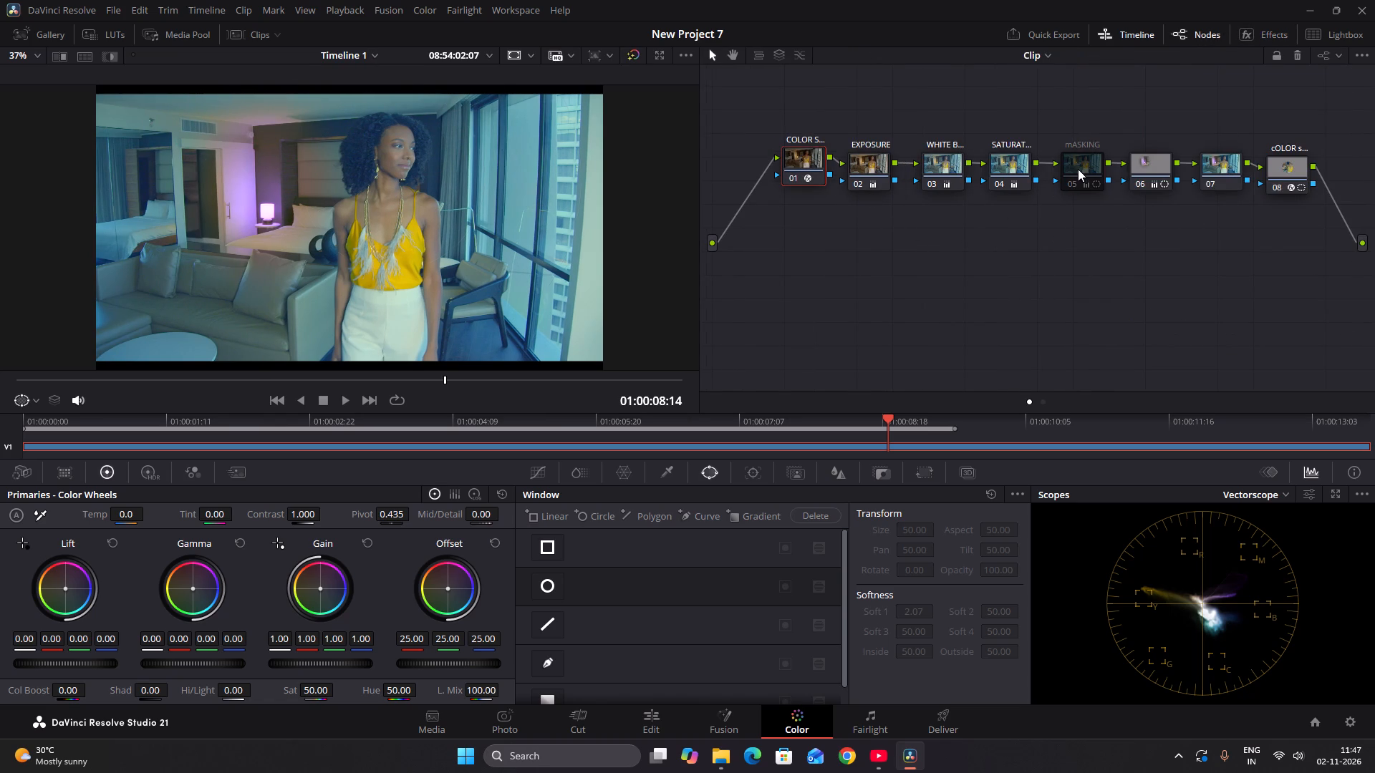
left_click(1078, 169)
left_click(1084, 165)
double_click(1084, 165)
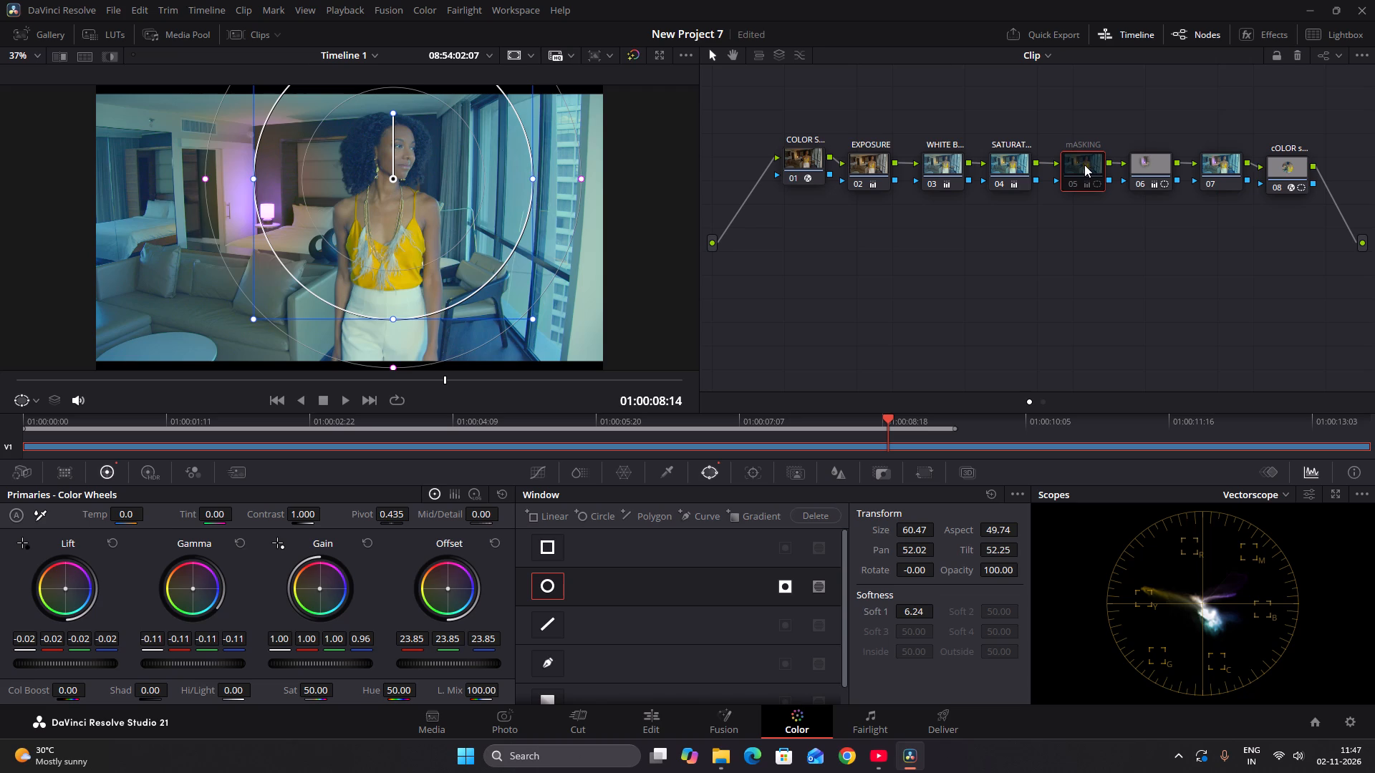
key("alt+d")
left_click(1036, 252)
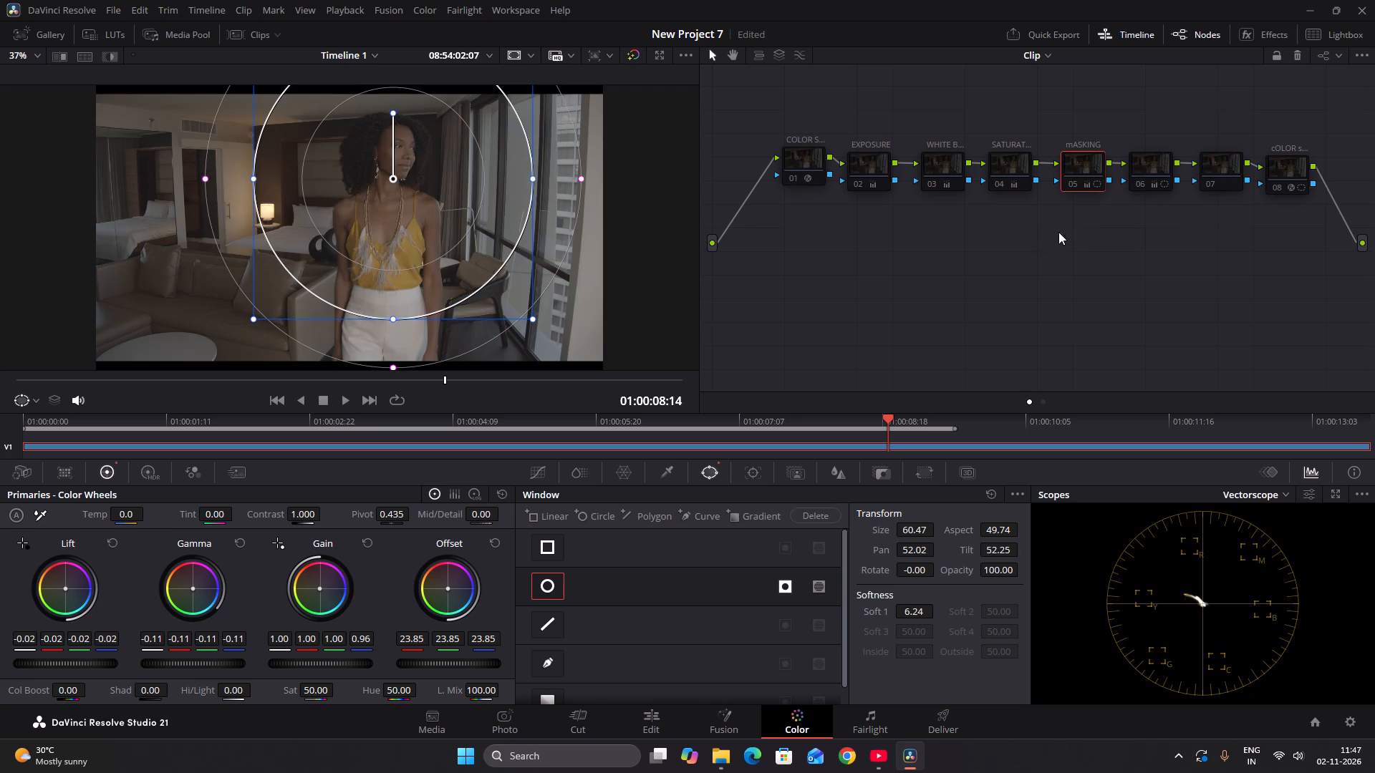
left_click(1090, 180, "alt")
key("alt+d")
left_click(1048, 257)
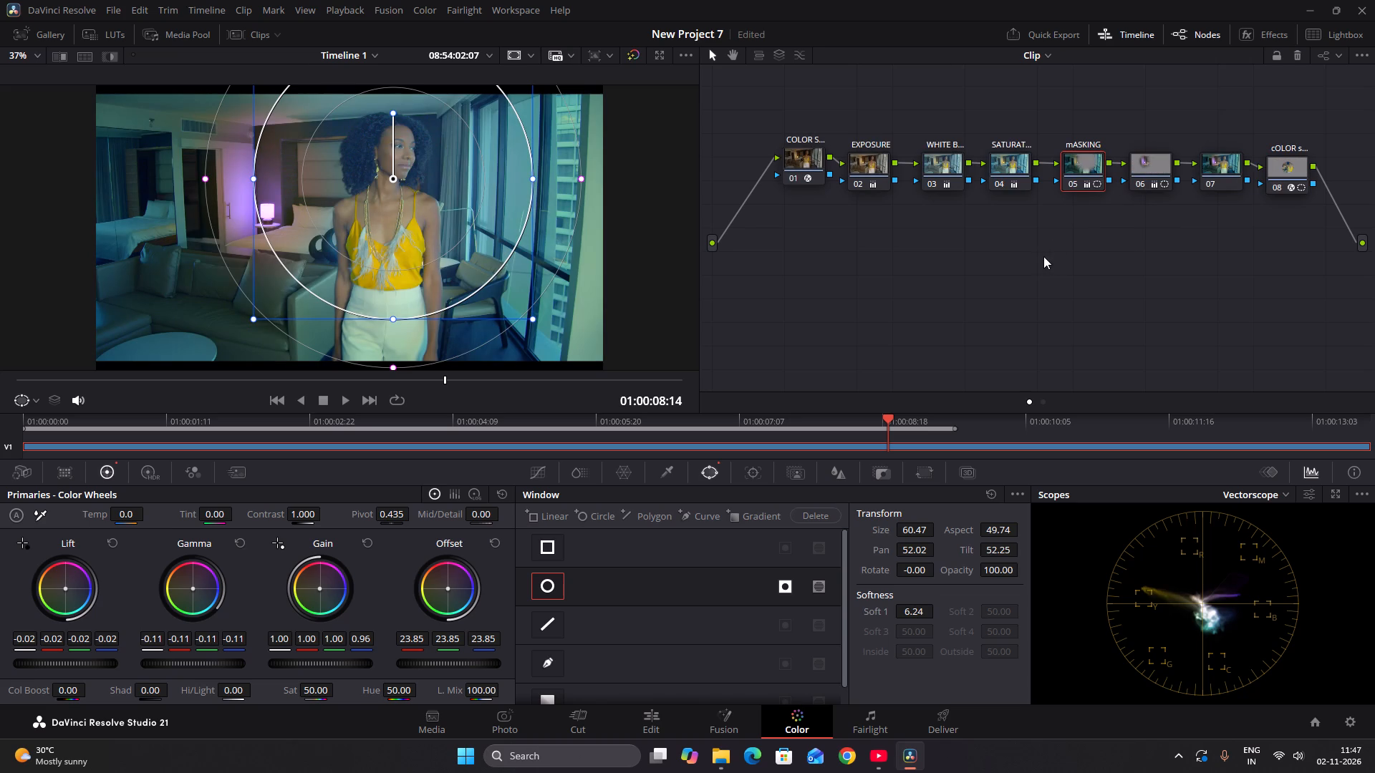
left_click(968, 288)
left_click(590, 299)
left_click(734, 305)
Select node 01, show the effects, and look through the Resolve FX categories in the effects library.
left_click(812, 176)
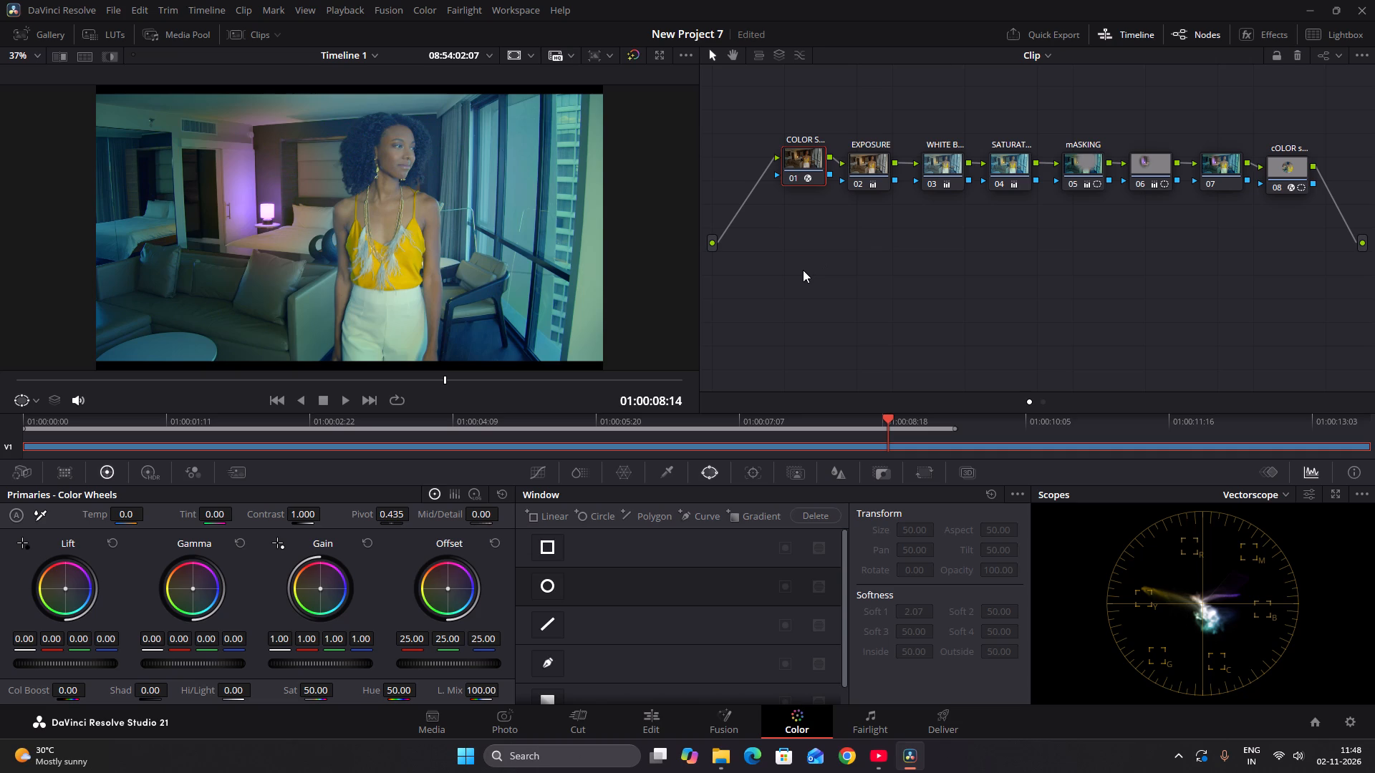
left_click(788, 147)
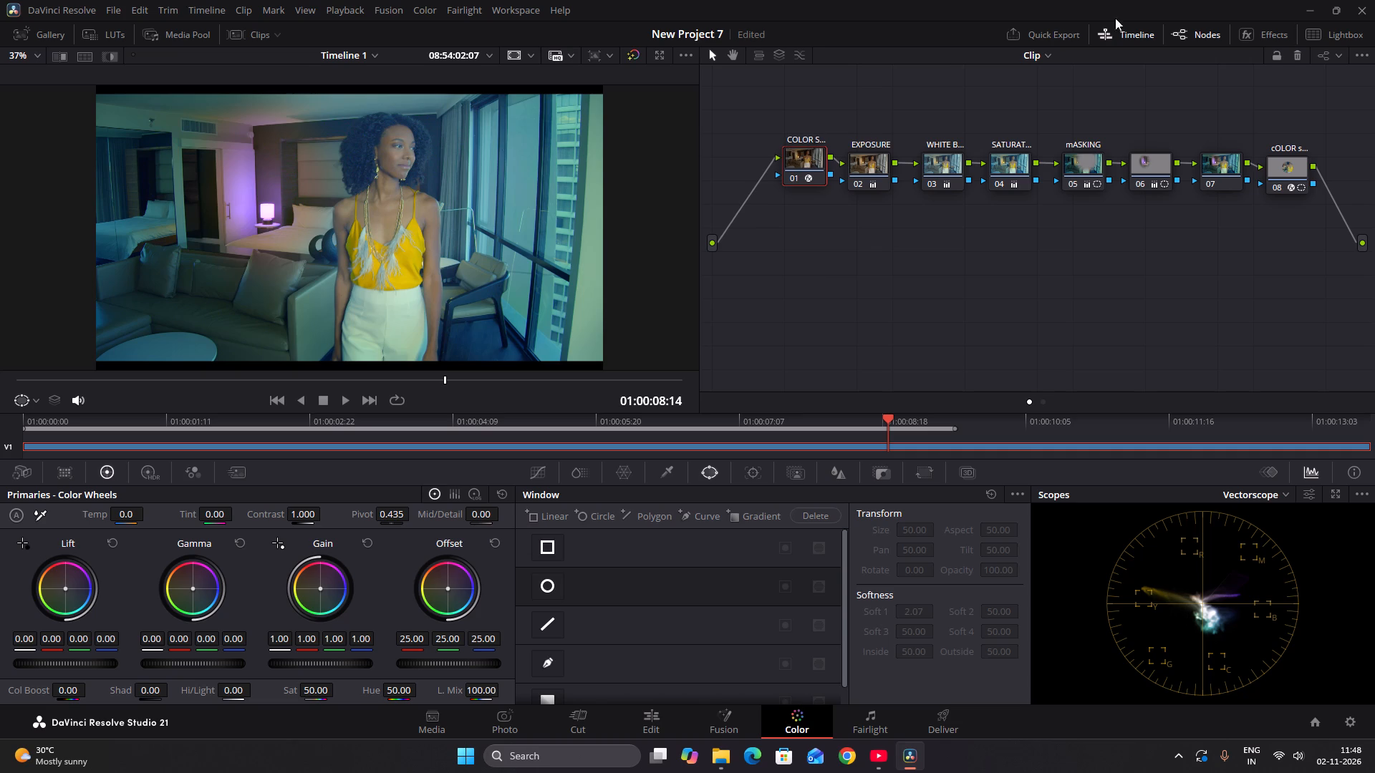
left_click(1246, 29)
left_click(1106, 61)
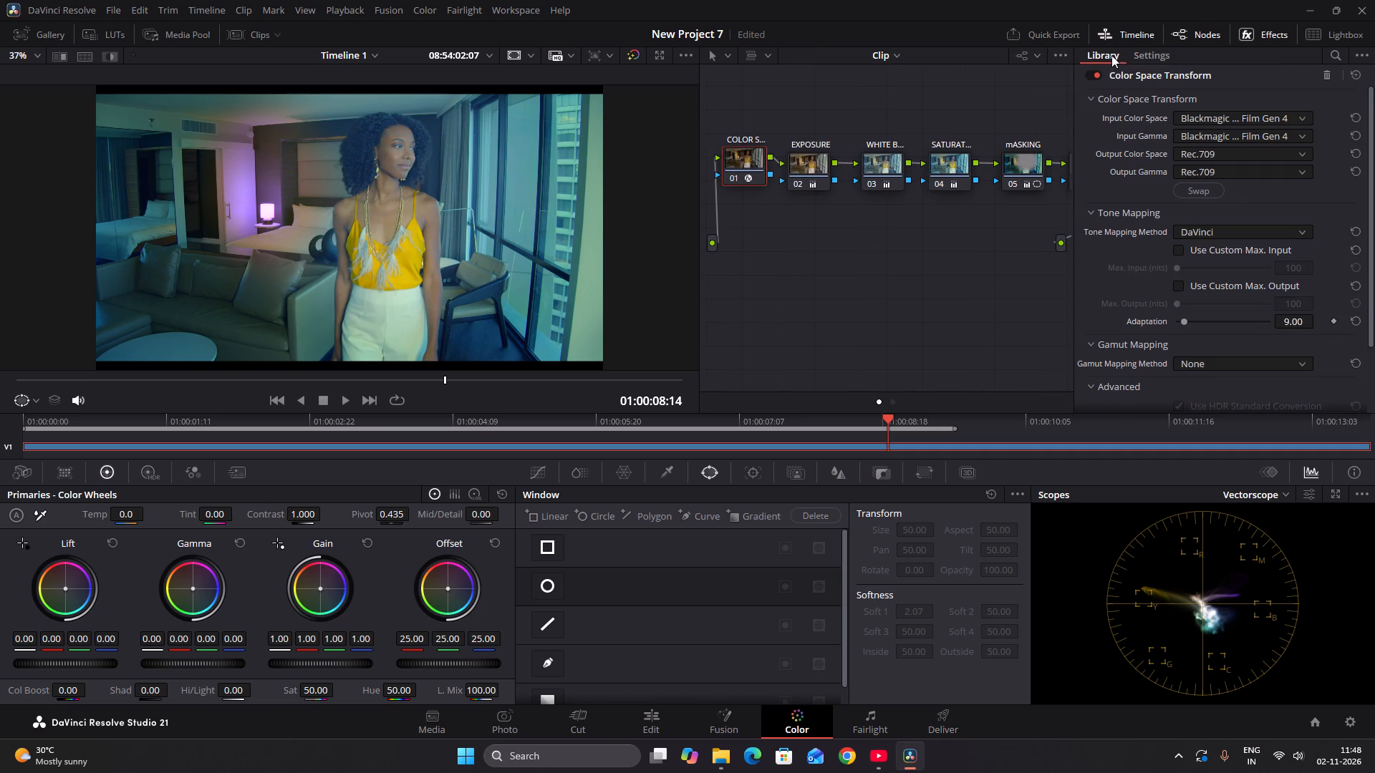
scroll(1204, 191, "down", 15)
scroll(1205, 197, "up", 1)
scroll(1205, 197, "down", 1)
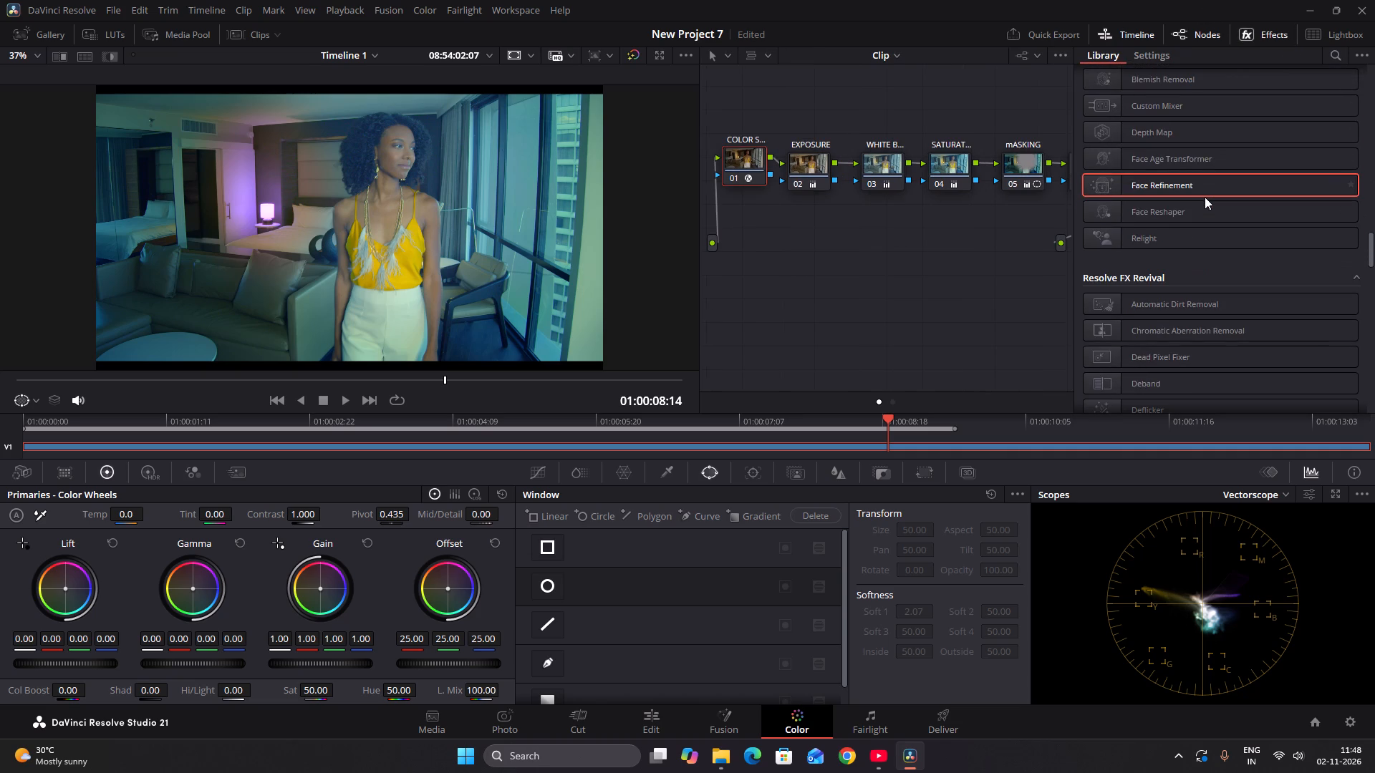
scroll(1200, 208, "down", 2)
scroll(1194, 239, "up", 1)
scroll(1192, 246, "down", 5)
scroll(1194, 244, "up", 1)
scroll(1194, 244, "down", 5)
scroll(1195, 240, "up", 2)
scroll(1197, 235, "down", 3)
scroll(1197, 235, "up", 1)
scroll(1201, 229, "down", 2)
scroll(1201, 229, "up", 1)
scroll(1201, 229, "down", 2)
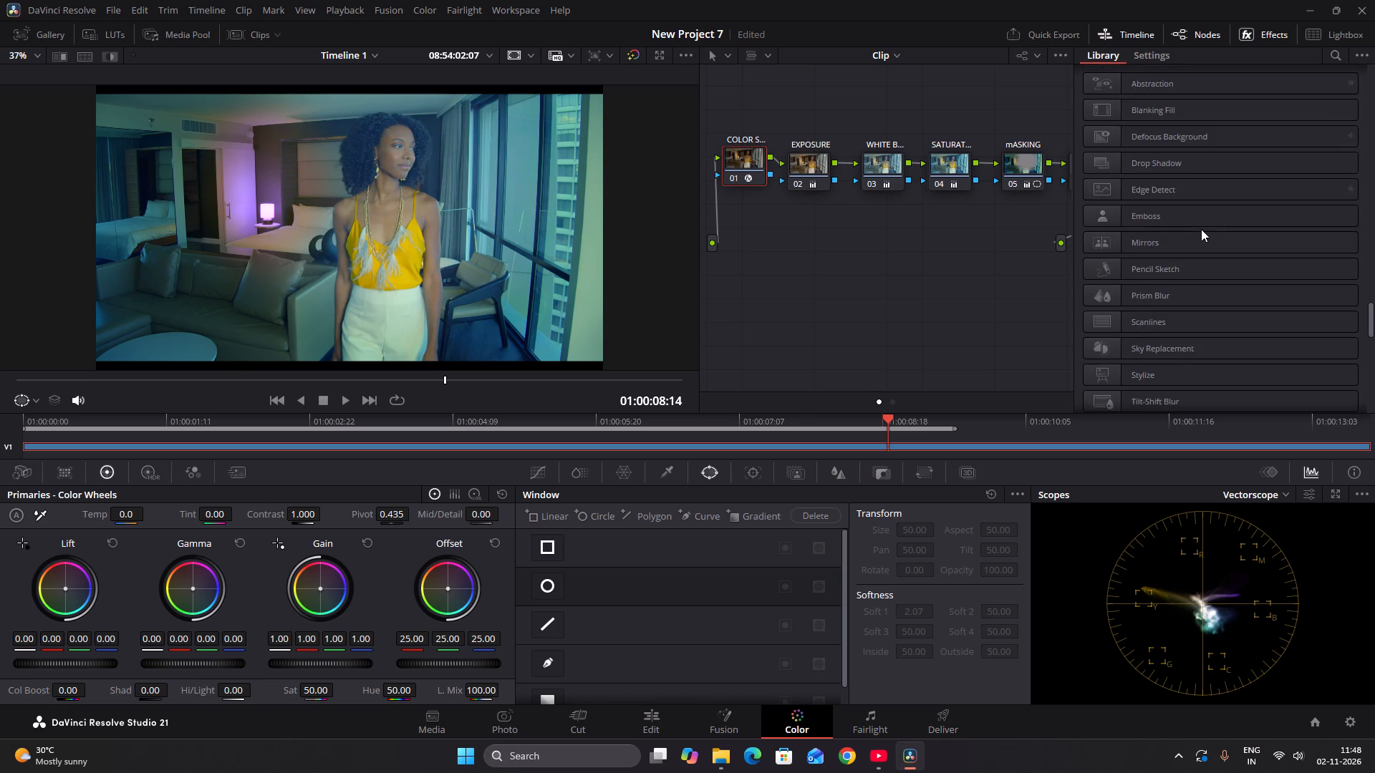
scroll(1201, 229, "down", 18)
scroll(1202, 225, "up", 2)
scroll(1202, 225, "down", 20)
scroll(1205, 221, "up", 1)
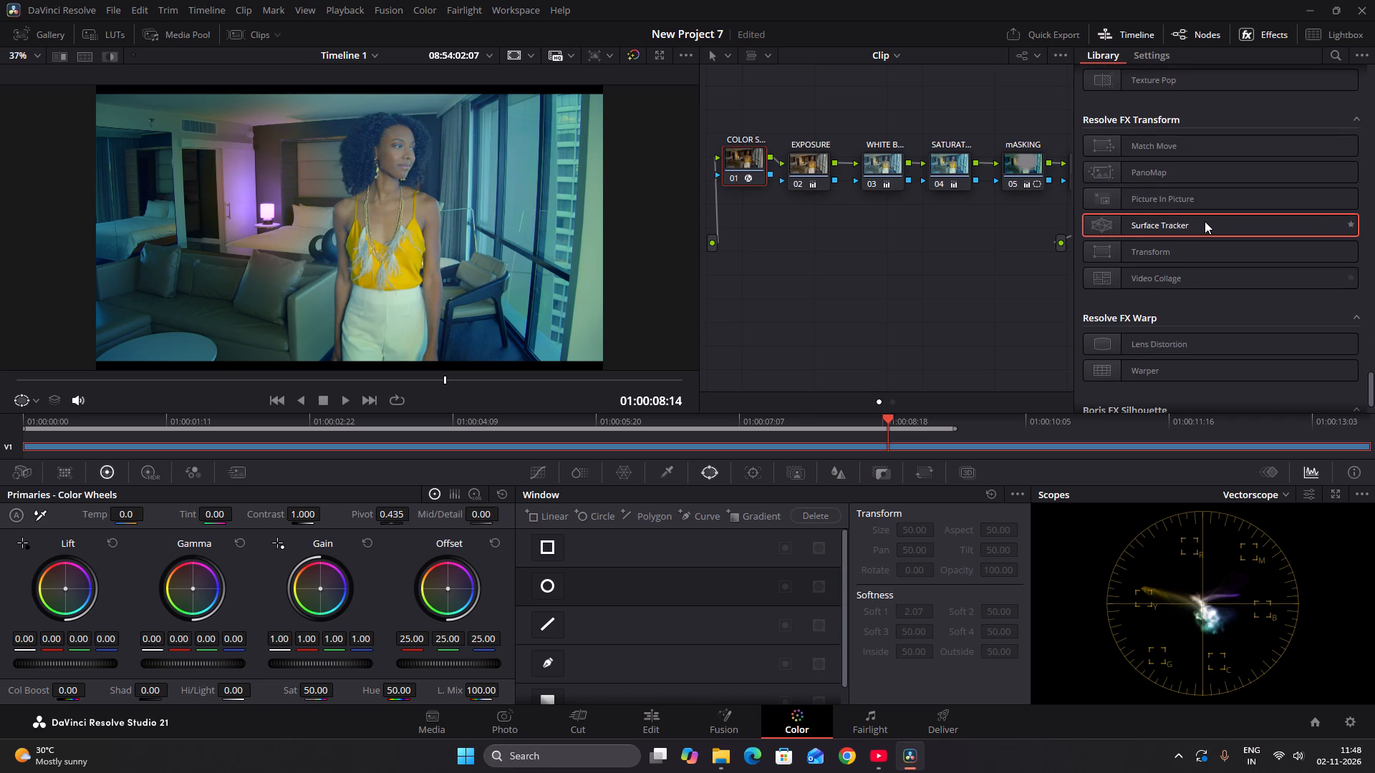
scroll(1197, 230, "down", 5)
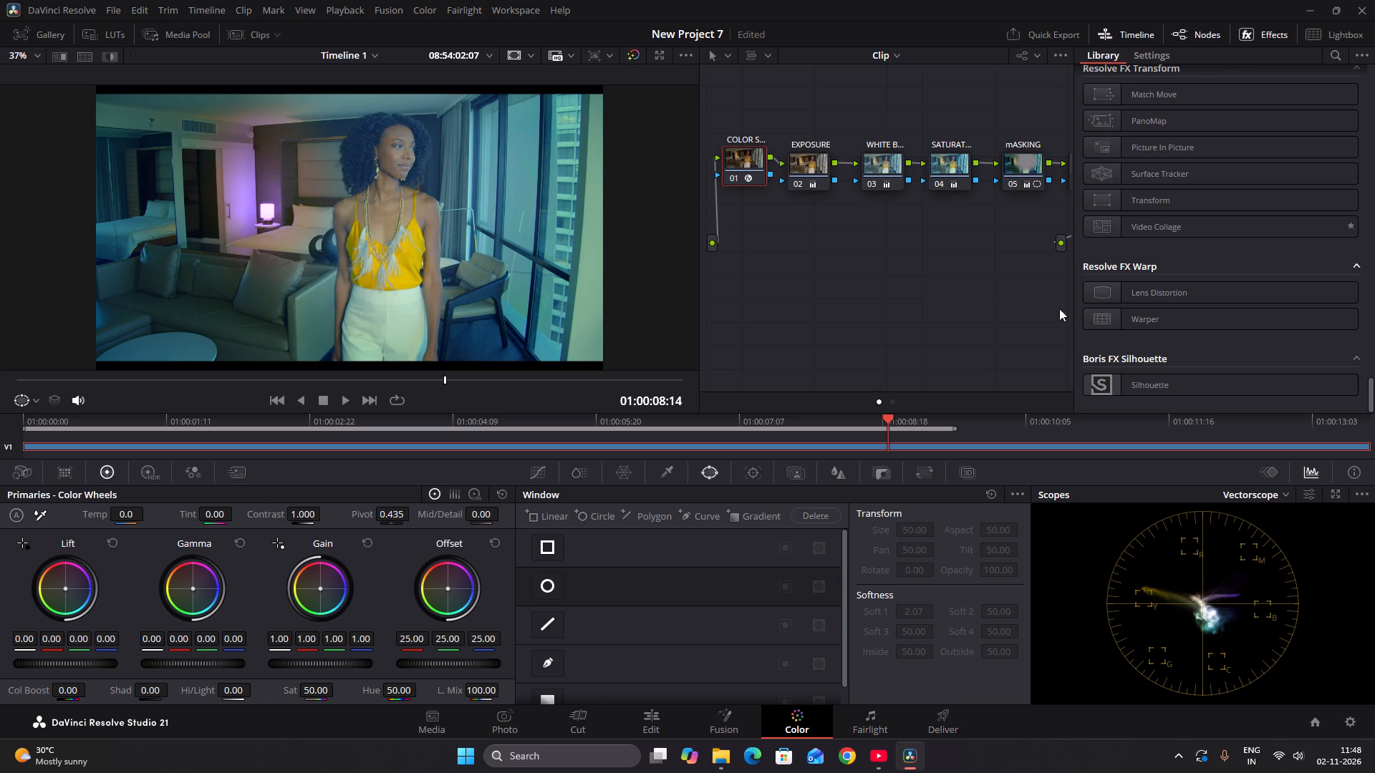
scroll(1194, 248, "up", 3)
scroll(1162, 271, "down", 1)
scroll(1162, 271, "up", 2)
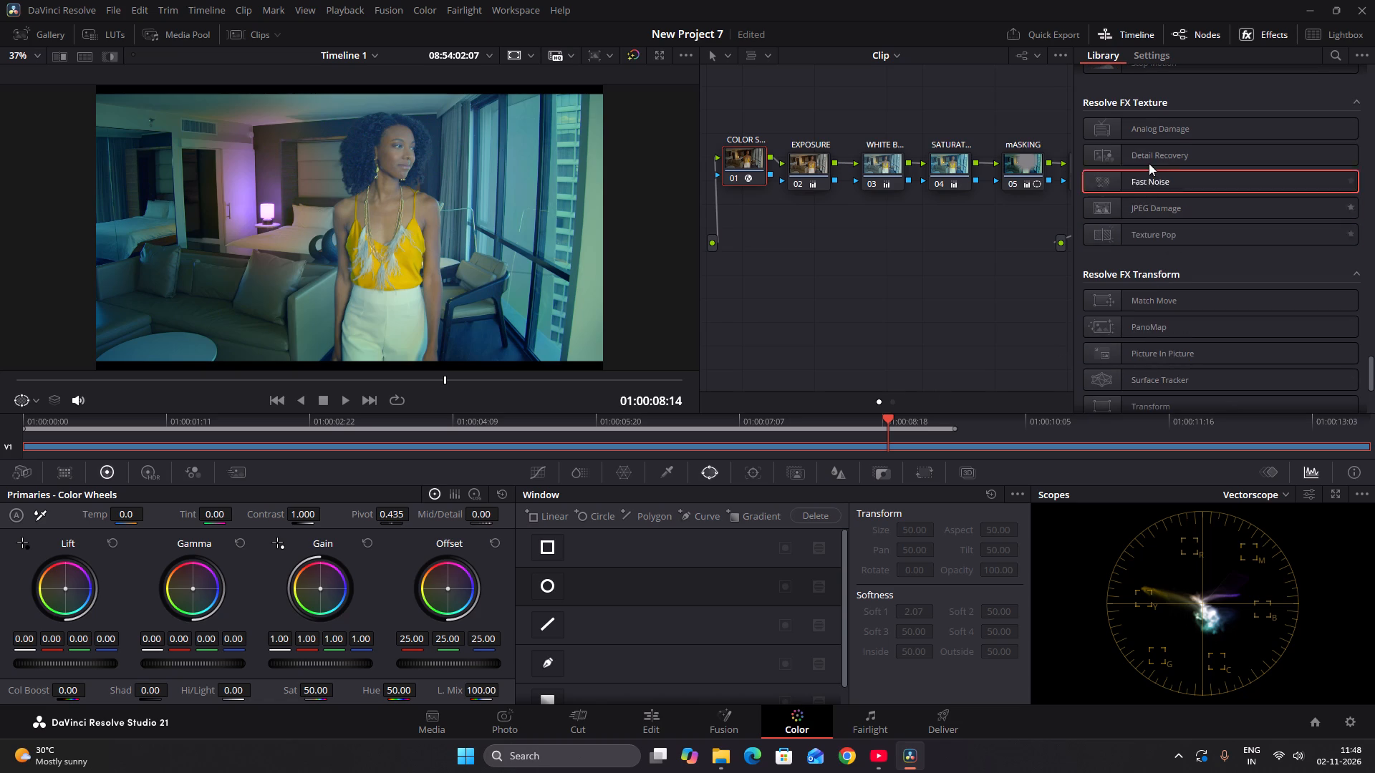
scroll(1141, 180, "down", 5)
scroll(1133, 215, "up", 1)
scroll(1133, 215, "down", 1)
scroll(1133, 215, "up", 9)
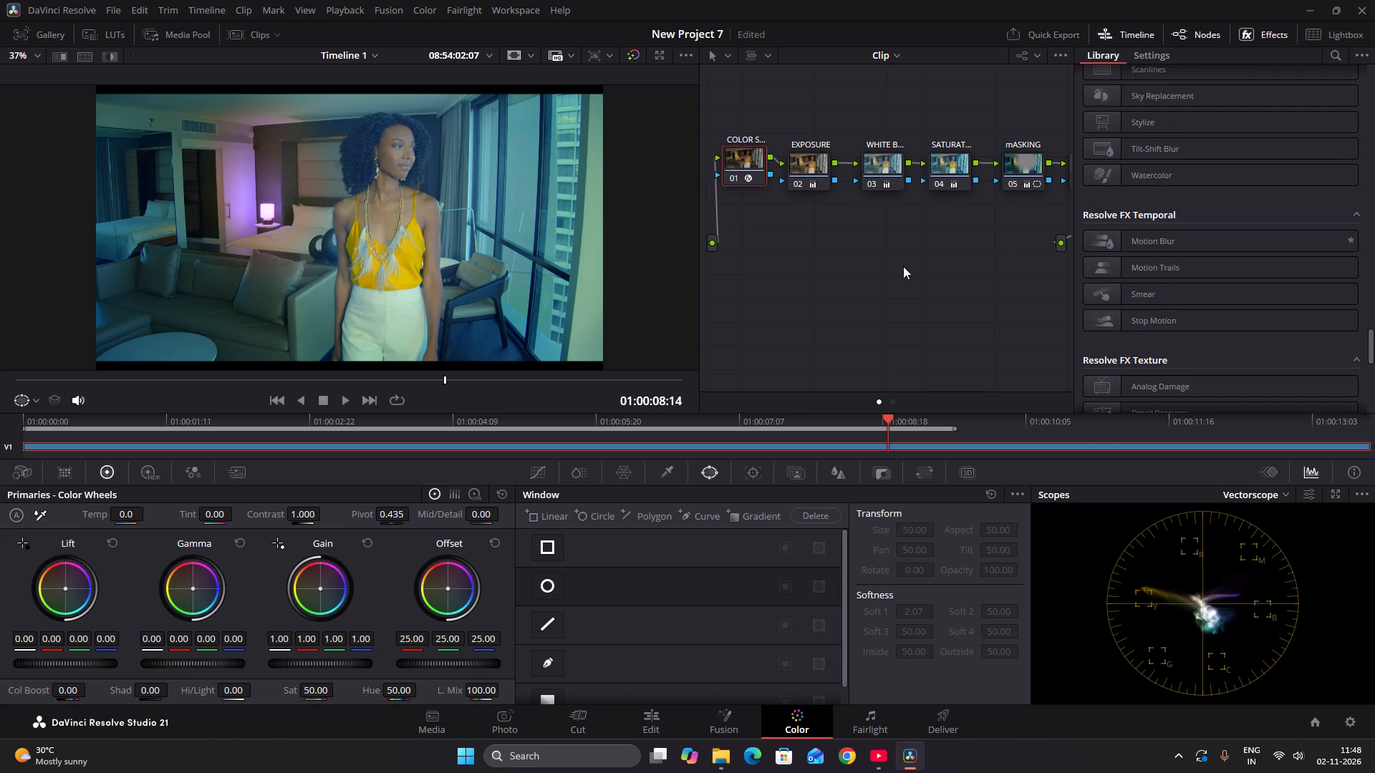
Examine node 01's Color Space Transform settings and return to the effects library.
left_click(743, 175)
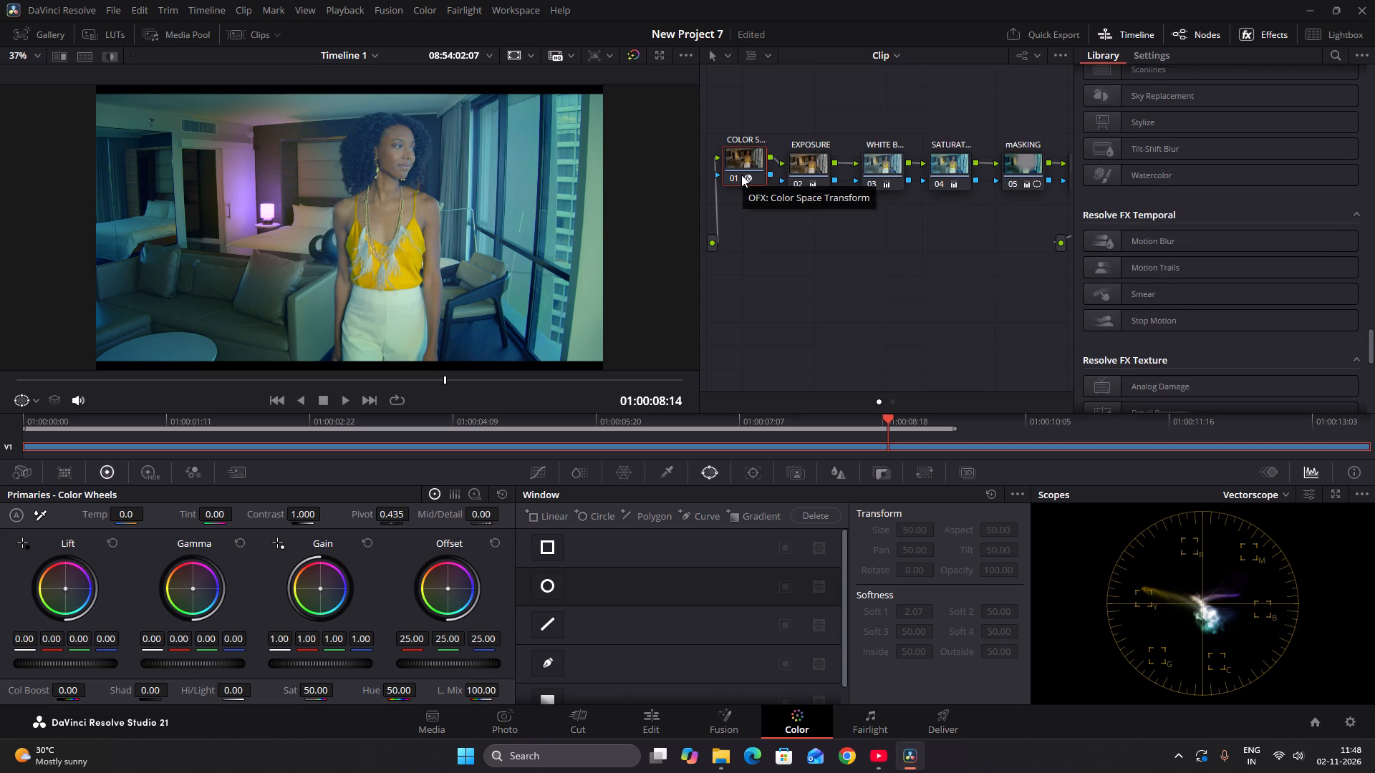
left_click(1147, 61)
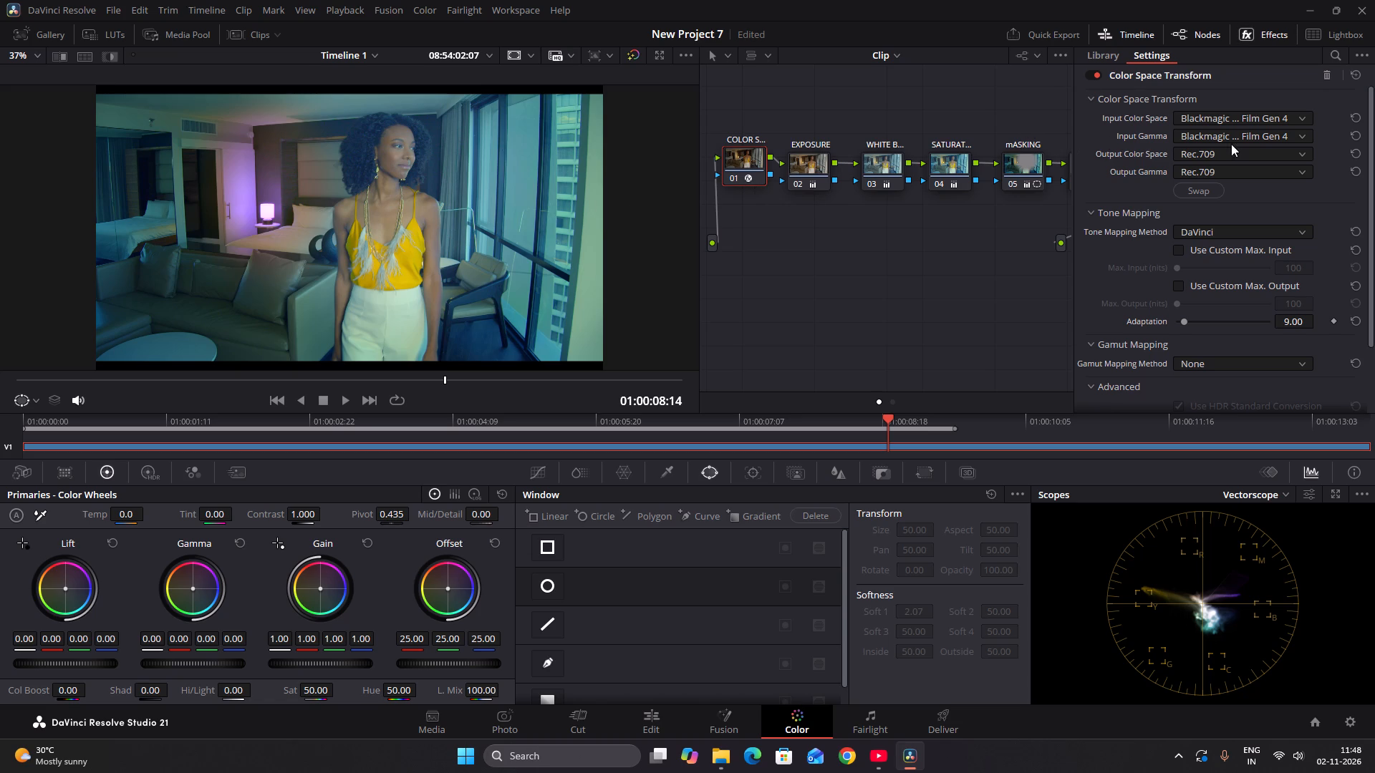
scroll(1218, 183, "down", 9)
scroll(1209, 311, "up", 1)
scroll(1209, 311, "down", 1)
scroll(1209, 311, "up", 8)
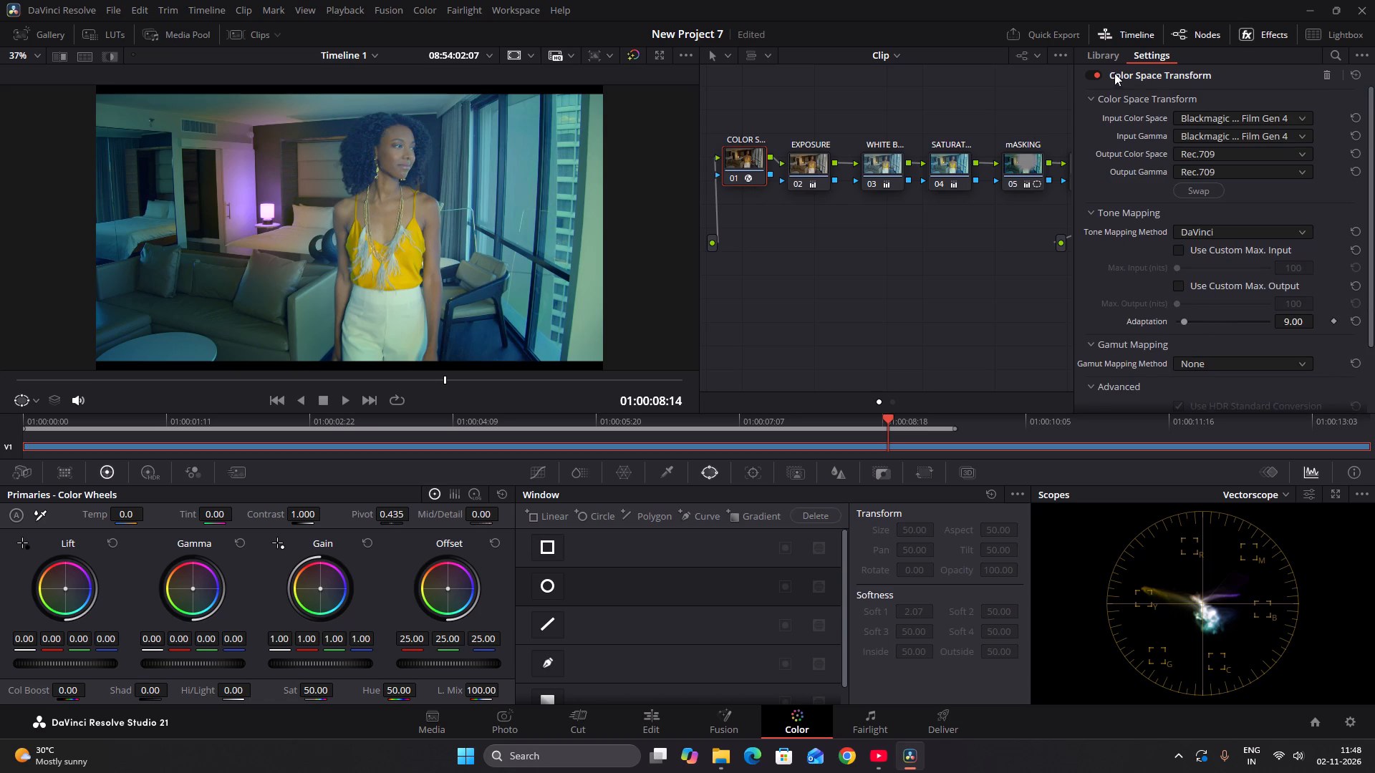
left_click(1105, 62)
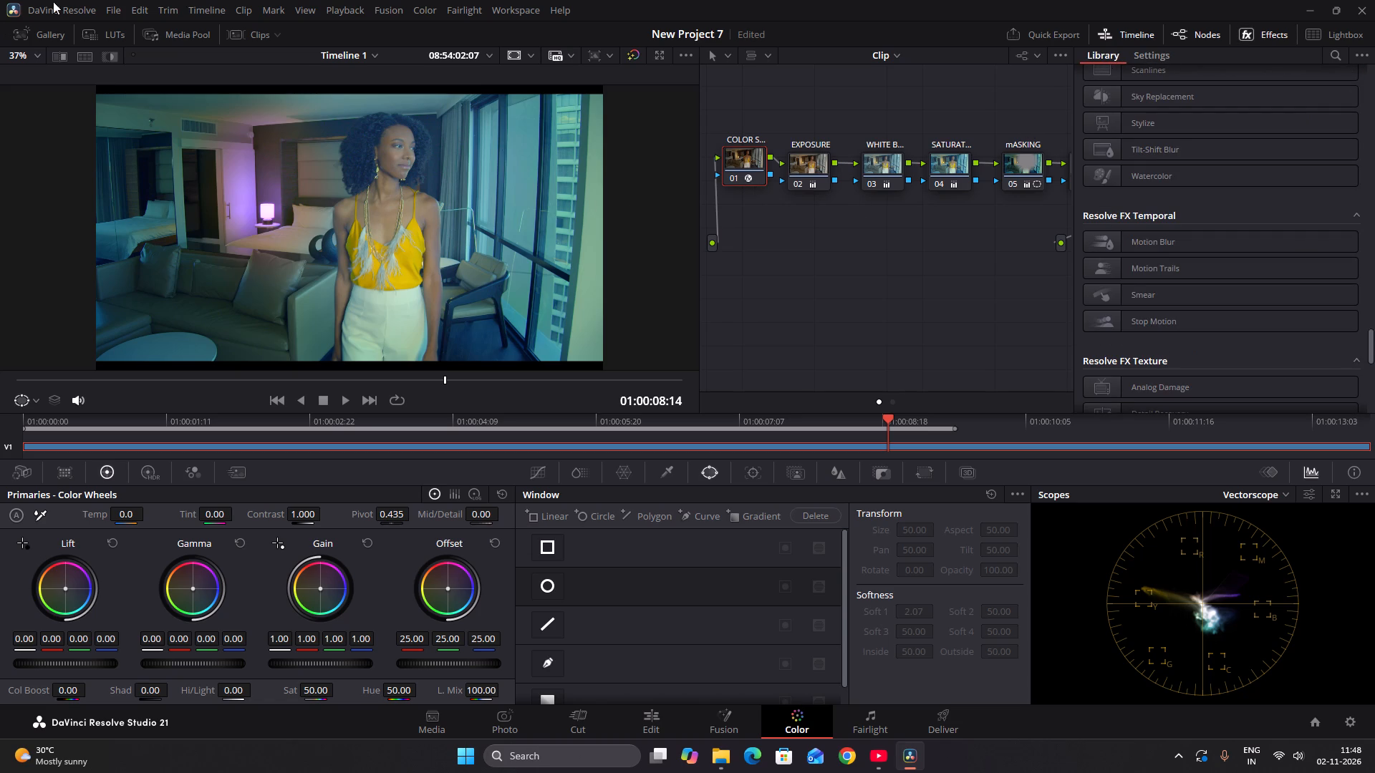
Open the recent project "color grading".
left_click(112, 12)
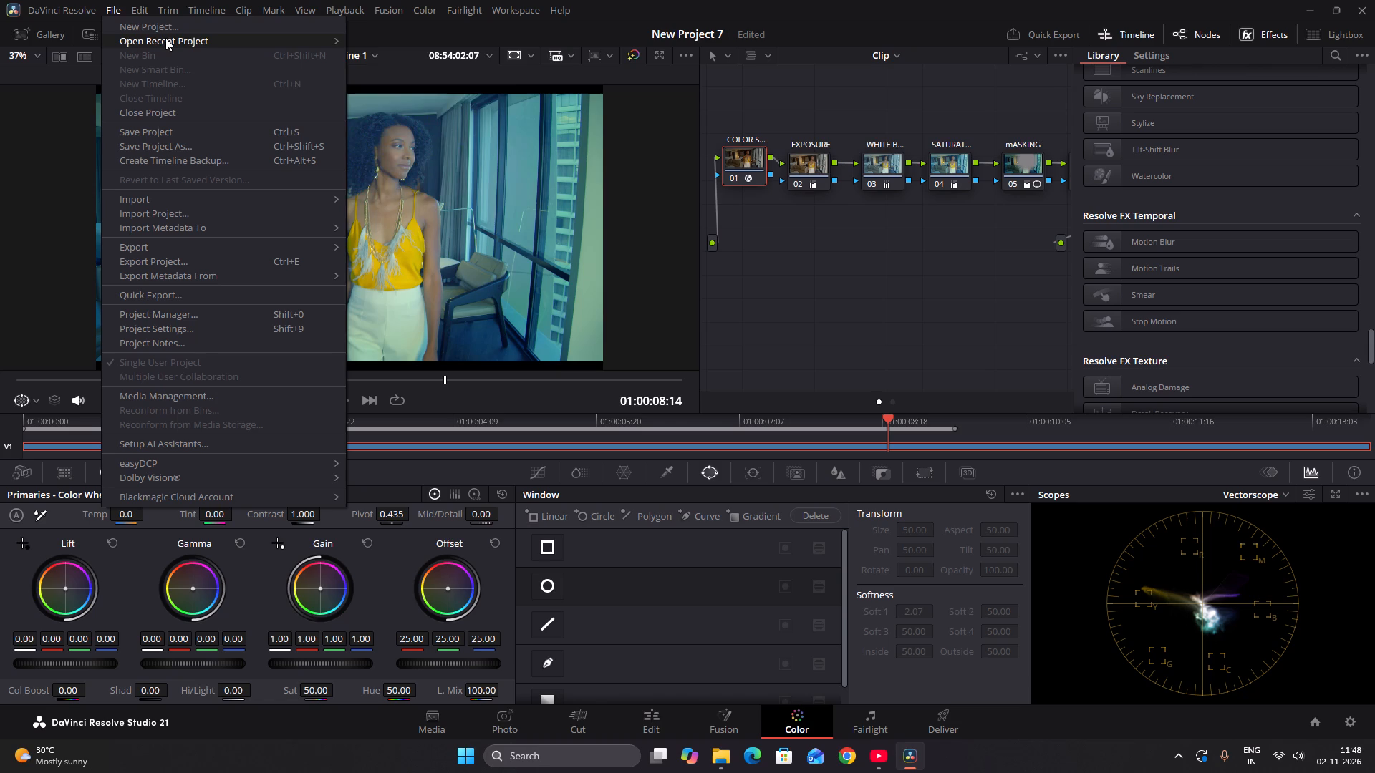
left_click(410, 41)
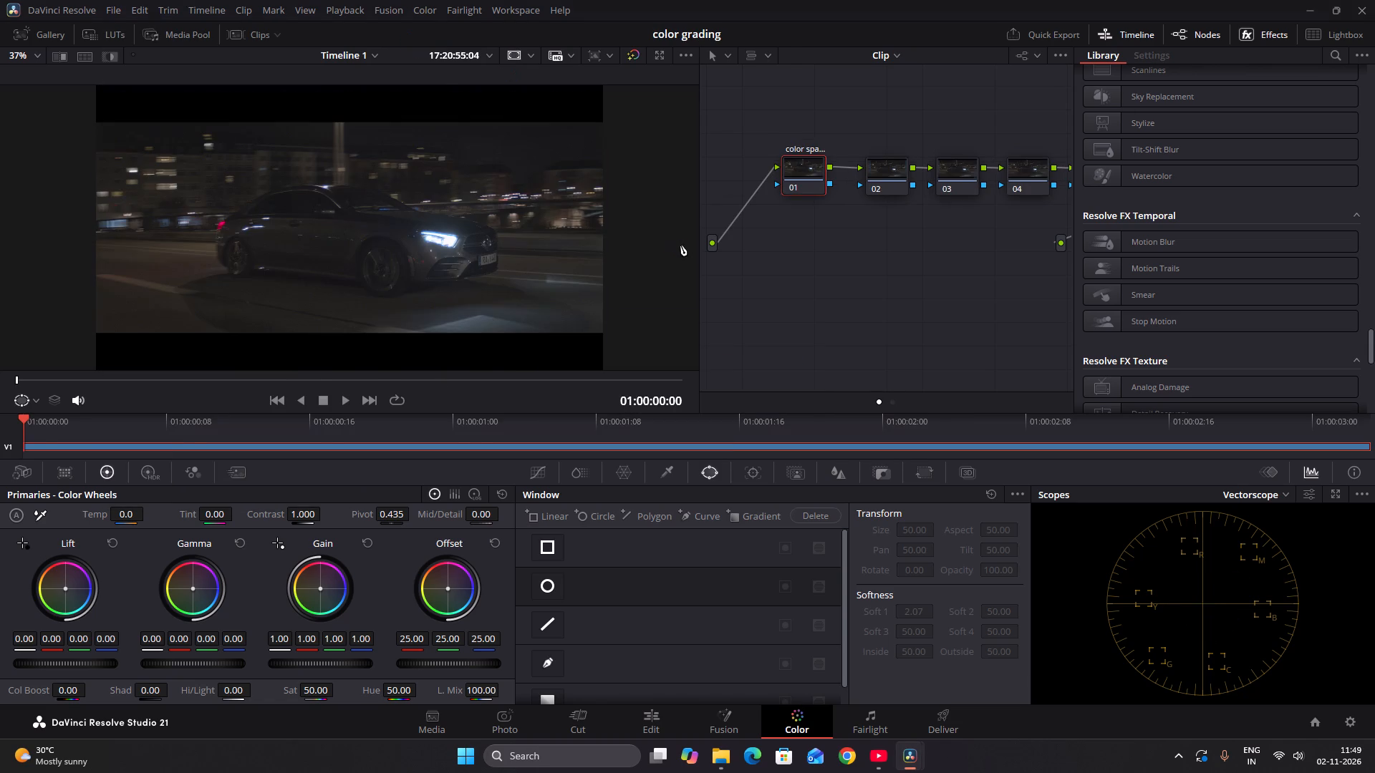
Select node 01, try to view its effect settings, and look through the Resolve FX library.
left_click(821, 176)
triple_click(1154, 59)
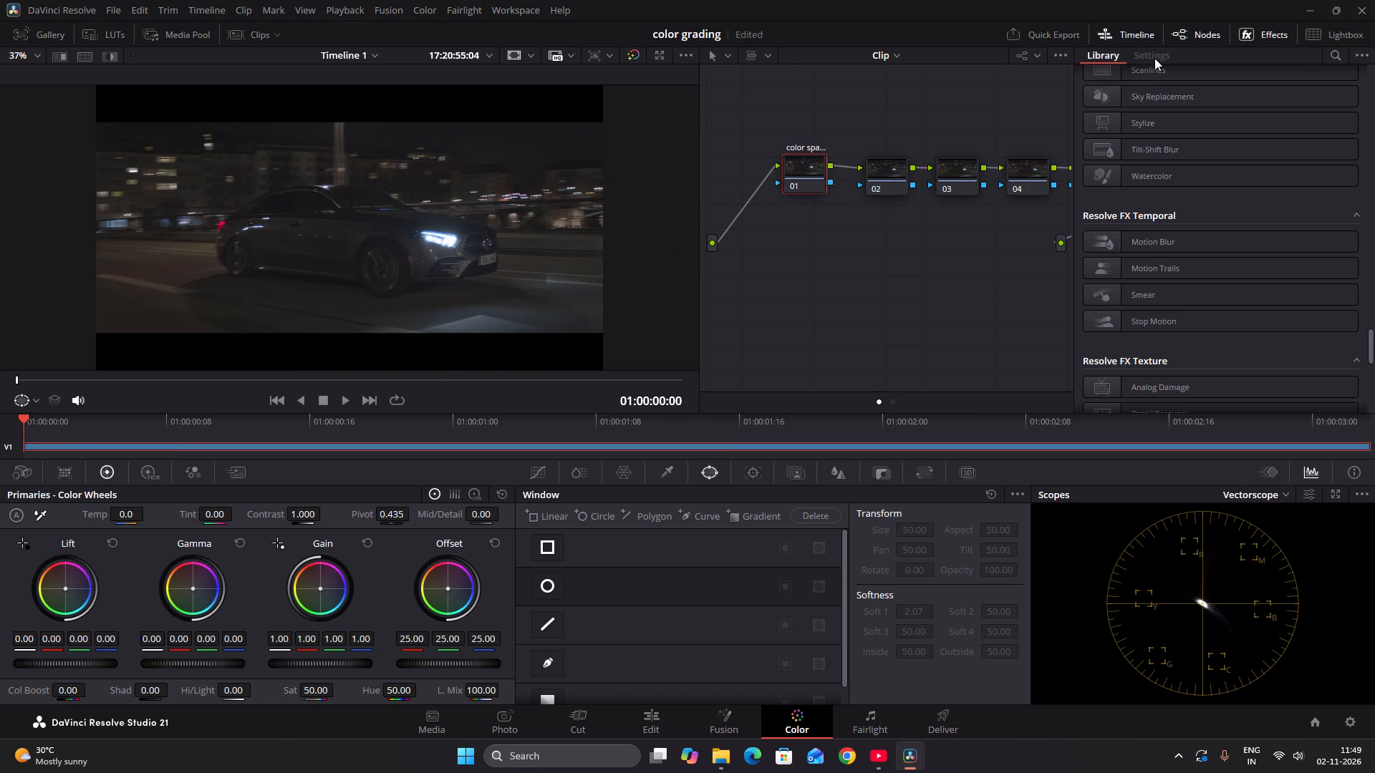
scroll(1151, 183, "up", 7)
scroll(1151, 183, "down", 1)
scroll(1151, 183, "up", 11)
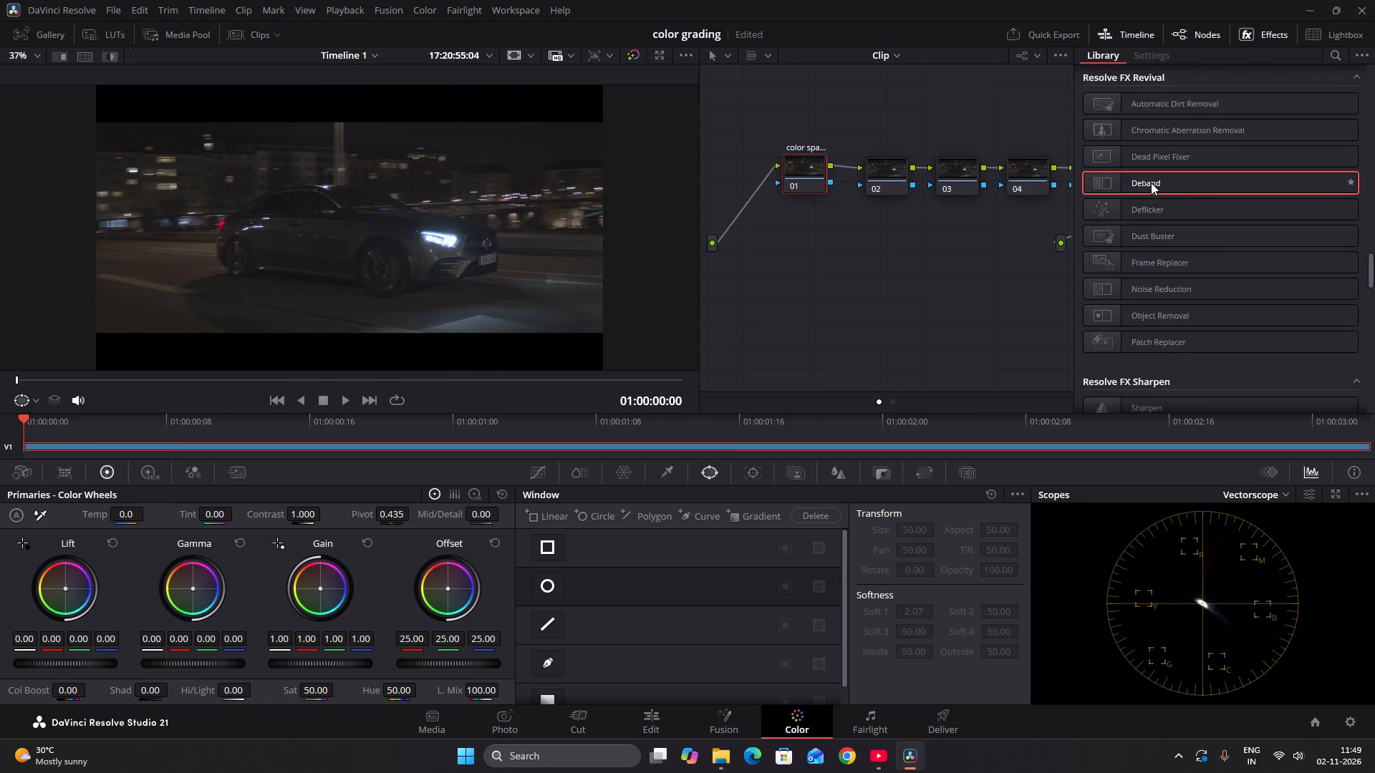
scroll(1151, 183, "up", 3)
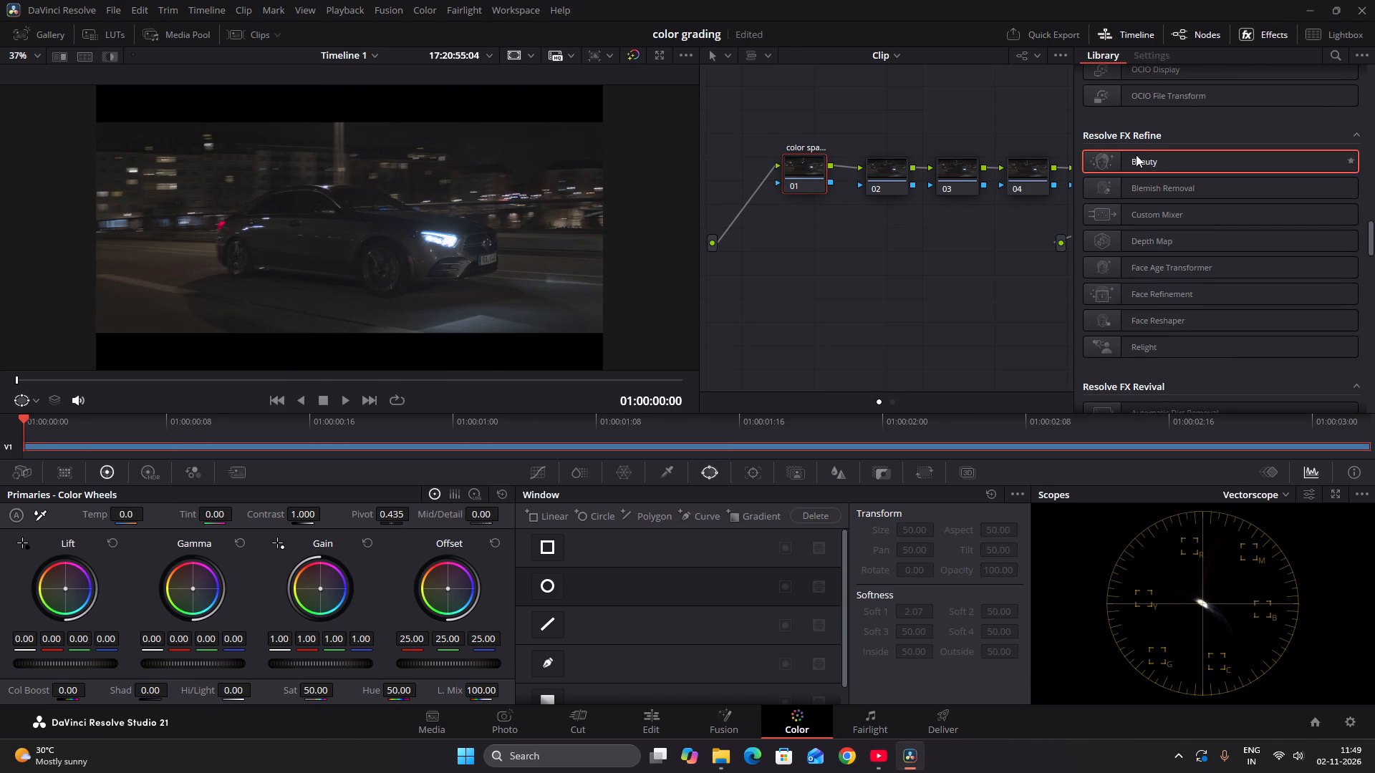
scroll(880, 252, "down", 3)
Look over the node chain from the source input through the later nodes and select the source input.
middle_click_drag(970, 247, 927, 258)
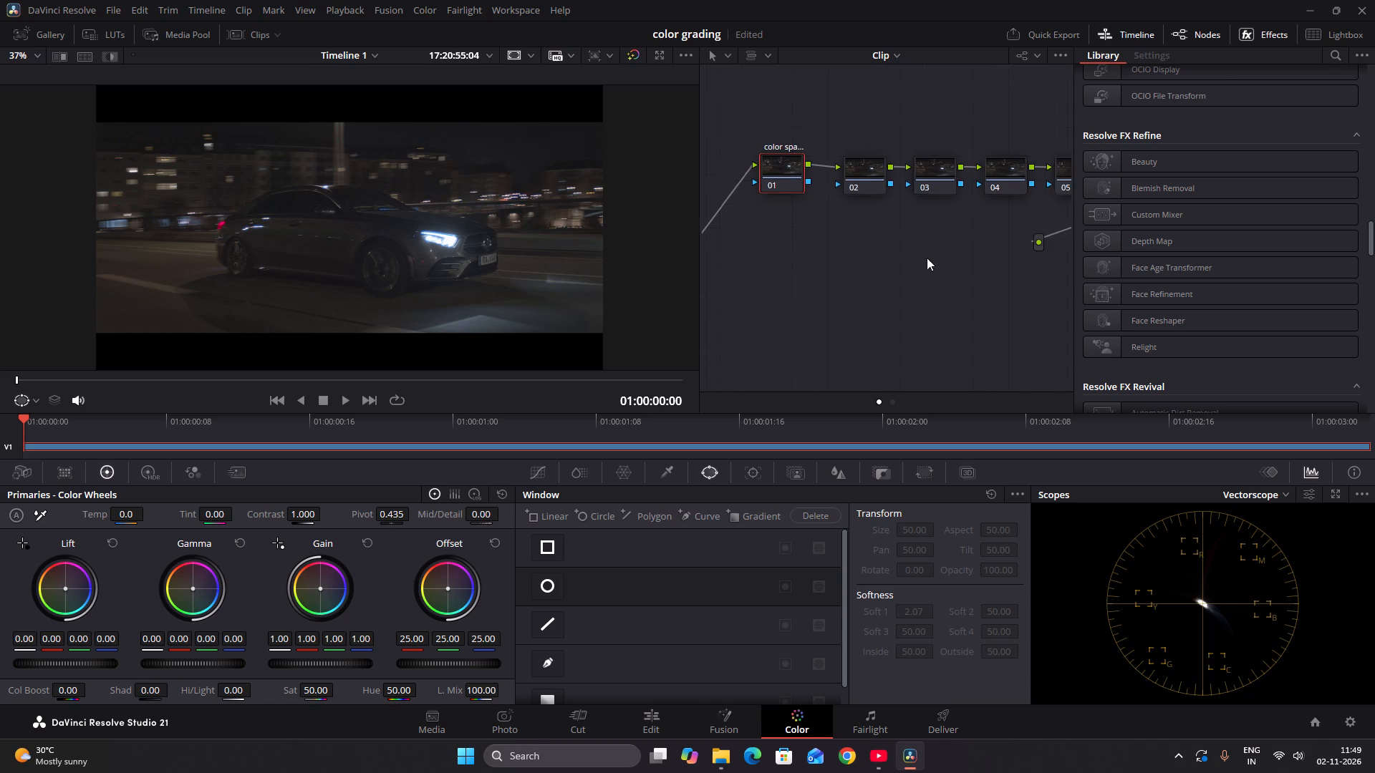
middle_click_drag(927, 258, 759, 288)
middle_click_drag(1036, 292, 1037, 258)
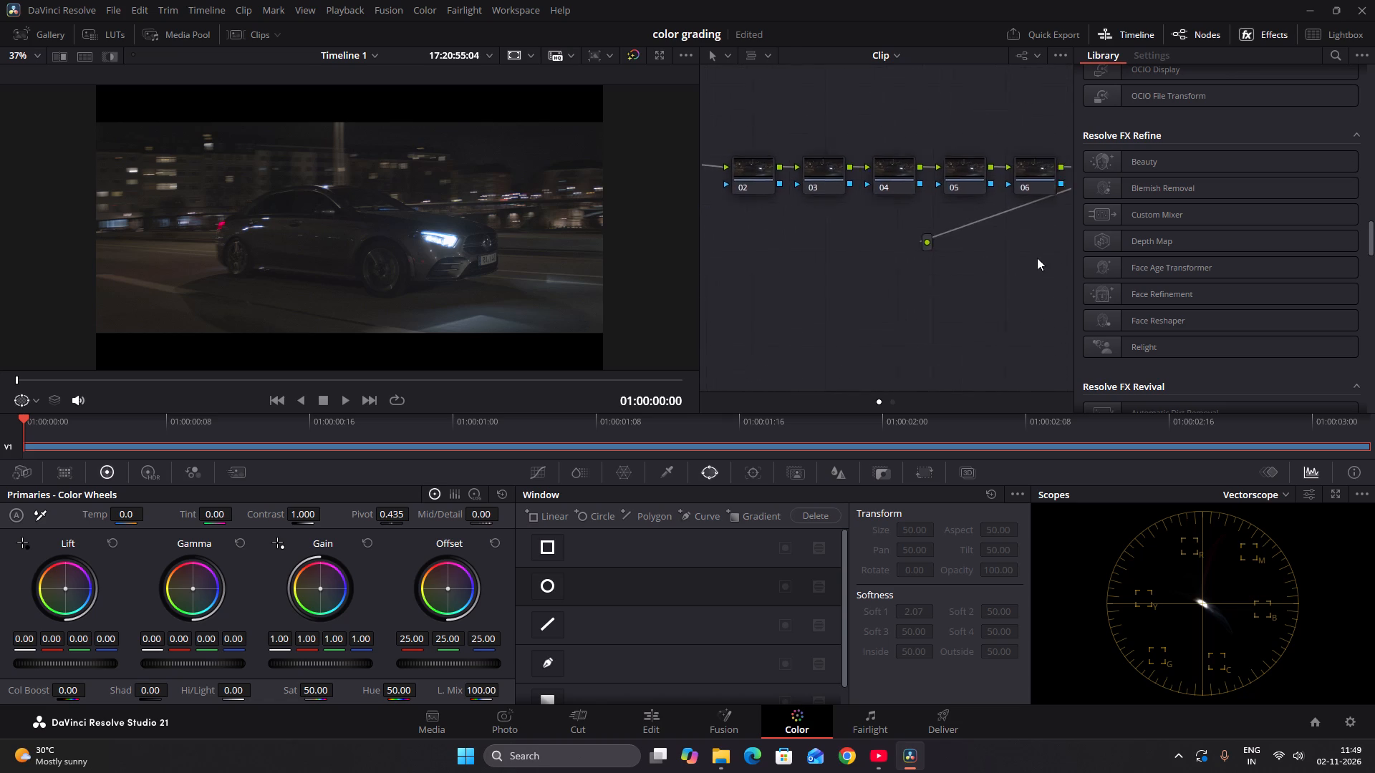
middle_click_drag(1037, 258, 1049, 259)
middle_click_drag(900, 293, 1015, 293)
middle_click_drag(908, 295, 1066, 319)
middle_click_drag(952, 306, 1026, 285)
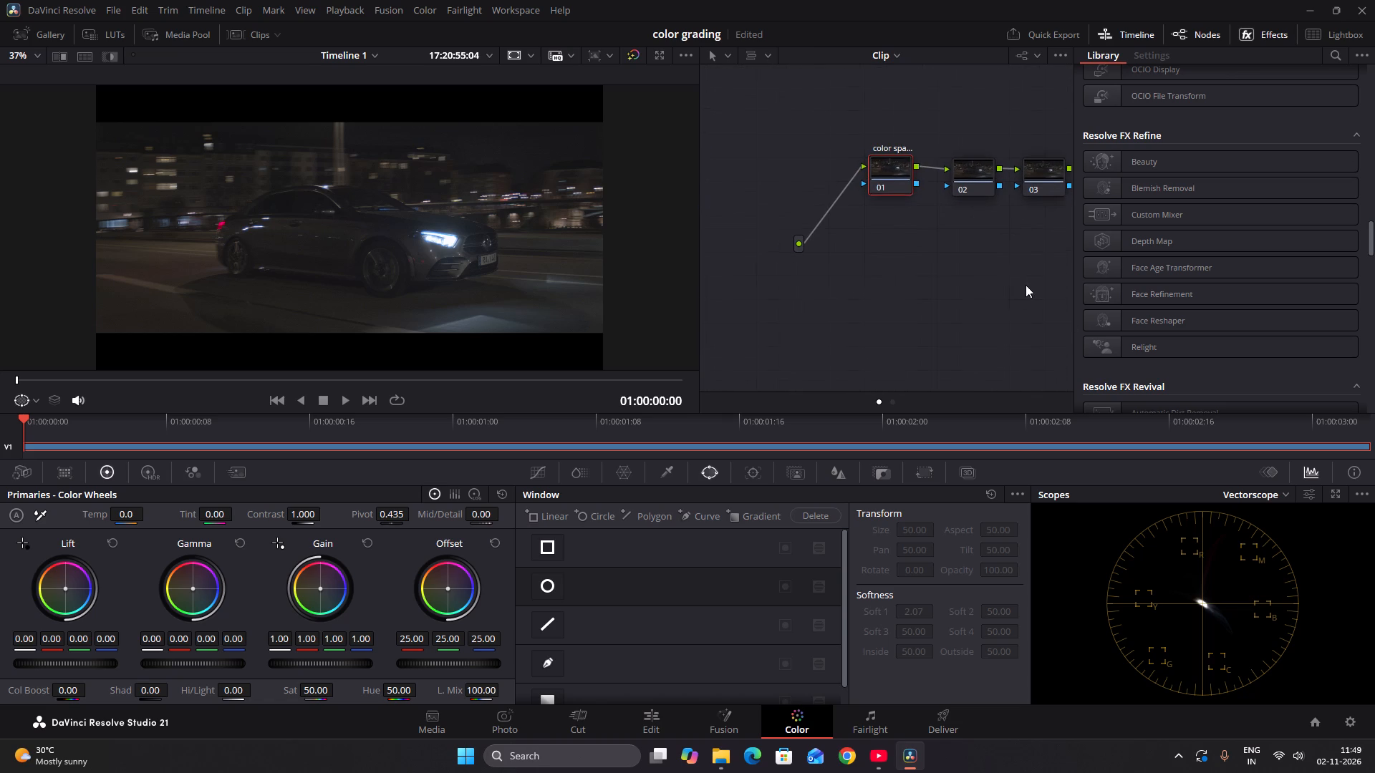
middle_click_drag(1026, 285, 1027, 284)
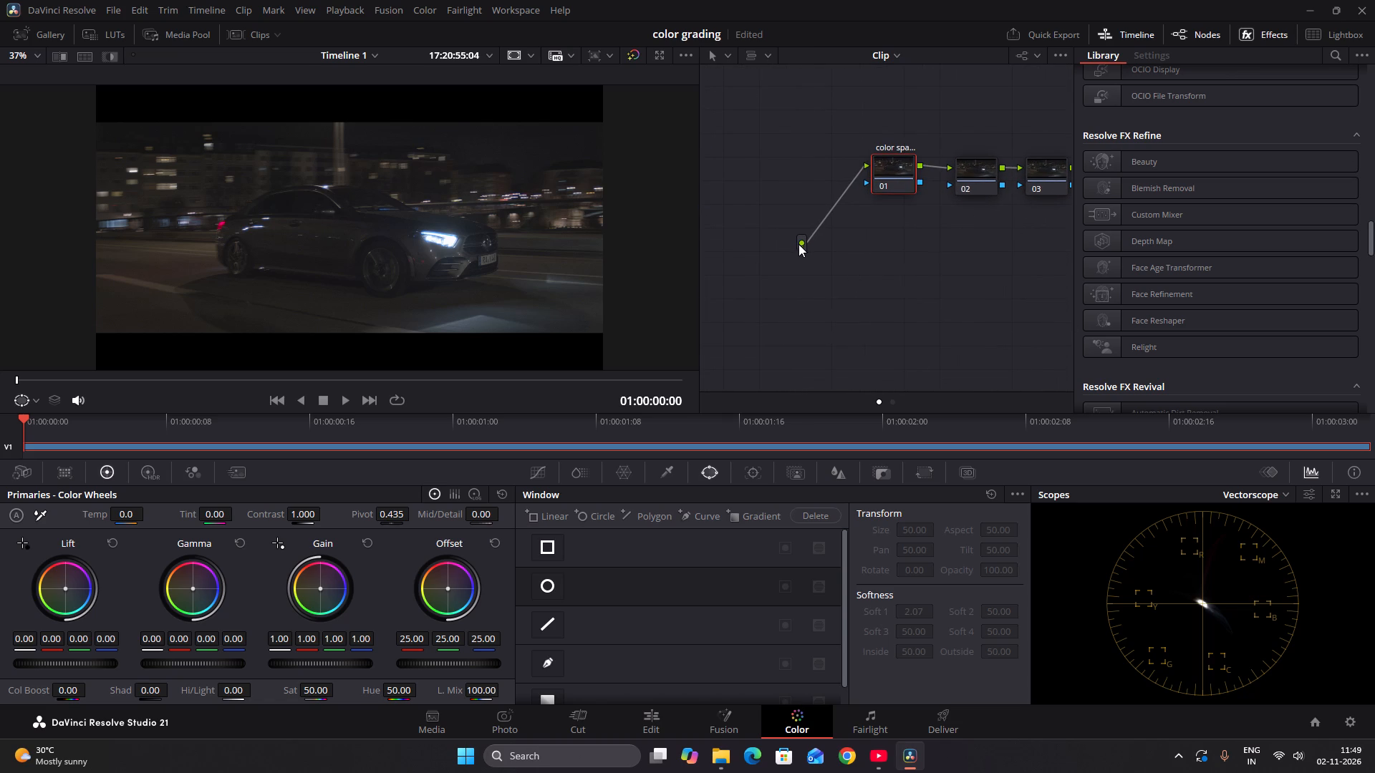
left_click(802, 245)
Check the car clip on the Edit page timeline with it selected, and return to the Color page.
left_click(650, 714)
left_click(441, 531)
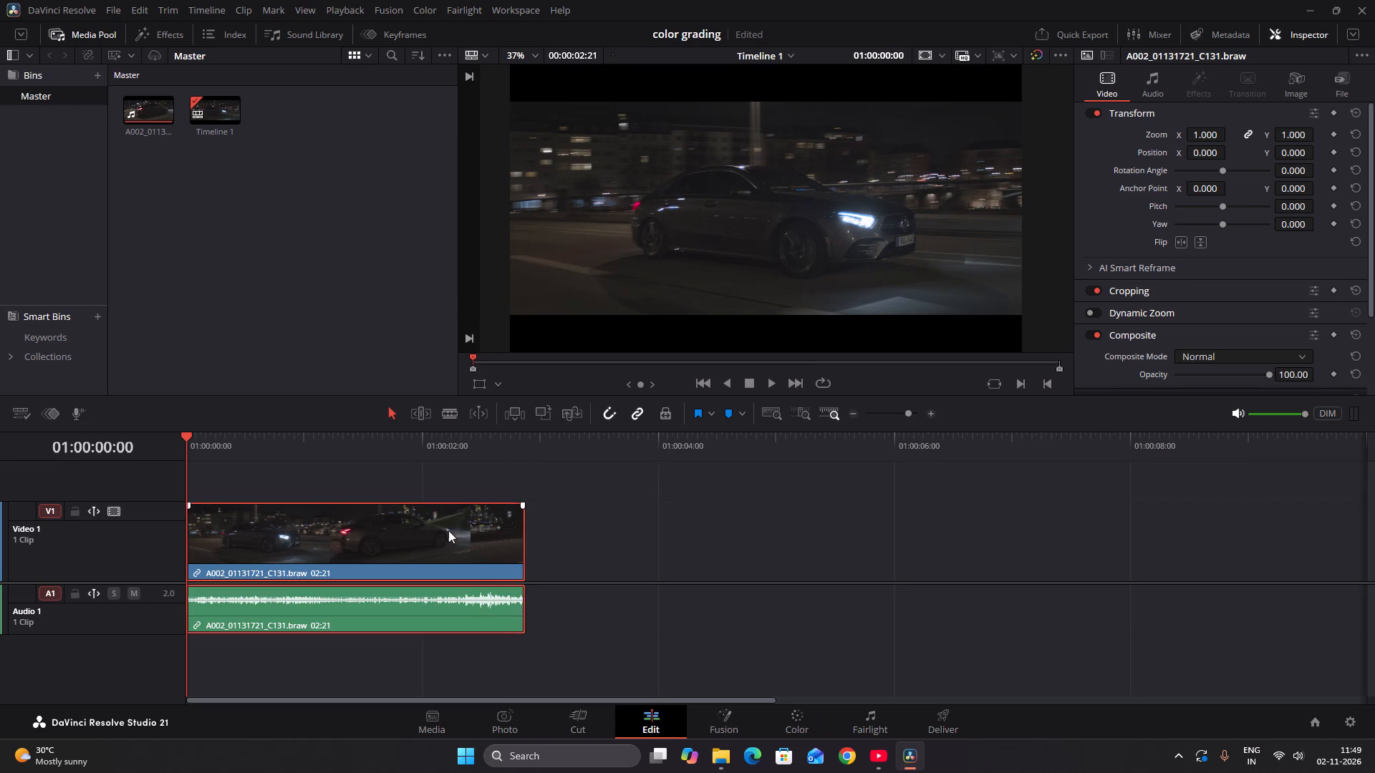
left_click(648, 528)
left_click(438, 555)
left_click(783, 726)
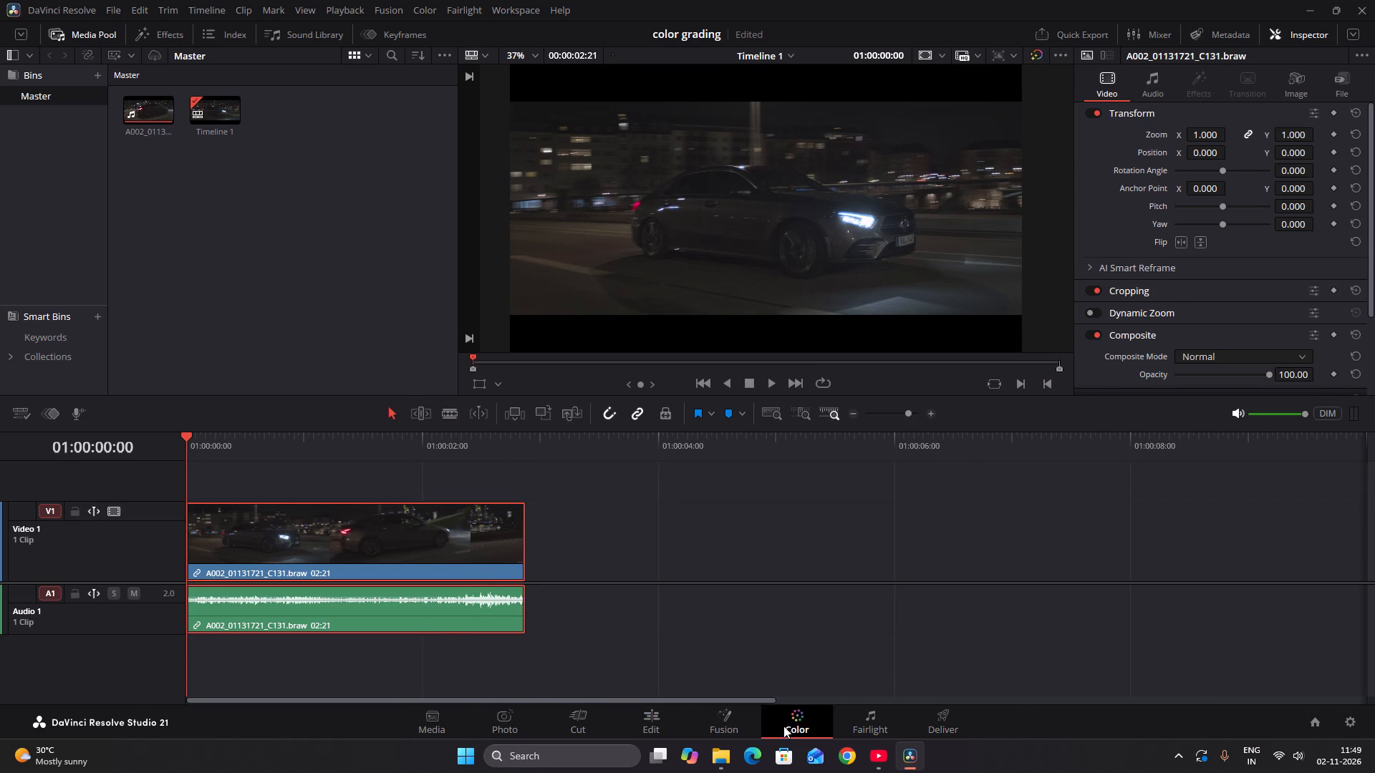
Try to move the node graph's source input, and shift node 01 slightly downward in the chain.
left_click_drag(801, 244, 778, 249)
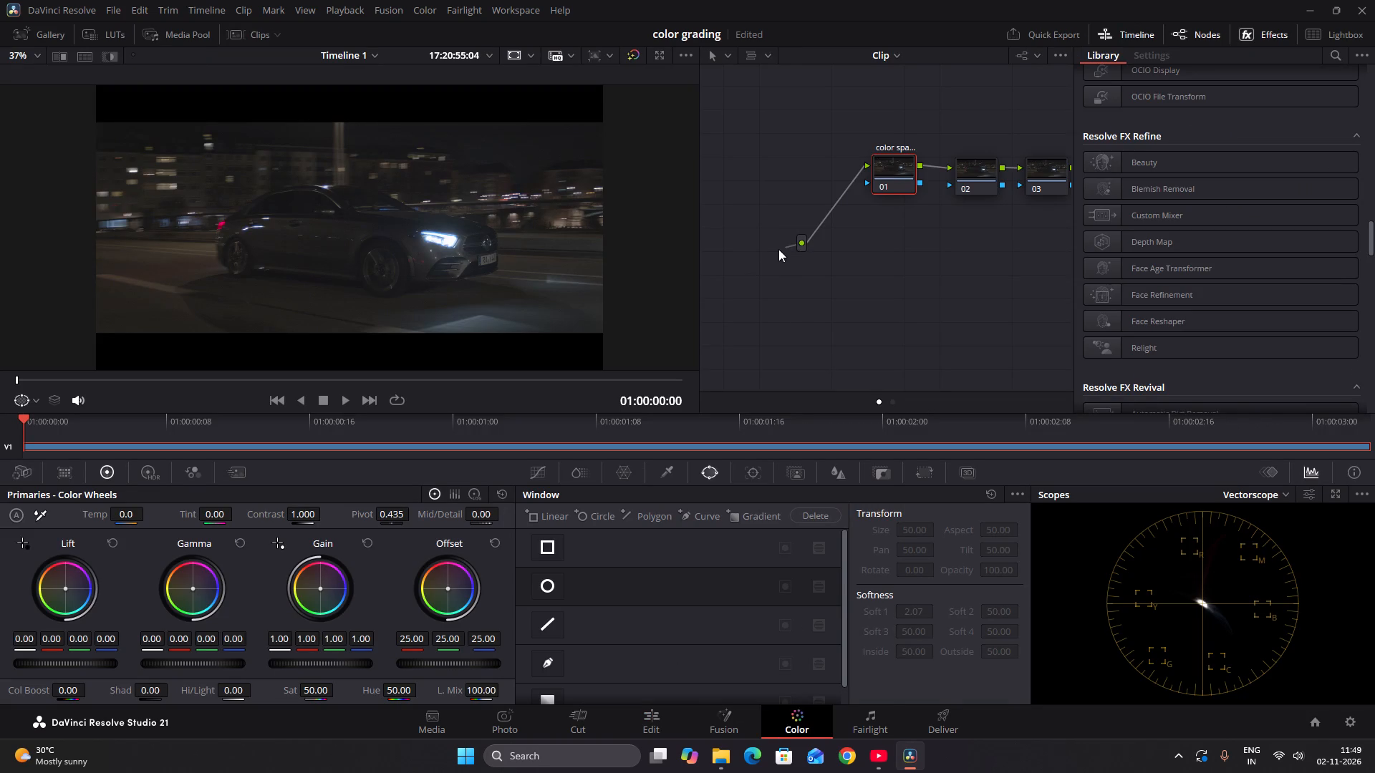
left_click_drag(778, 249, 764, 251)
left_click_drag(801, 239, 783, 243)
middle_click_drag(904, 251, 739, 301)
middle_click_drag(863, 270, 761, 286)
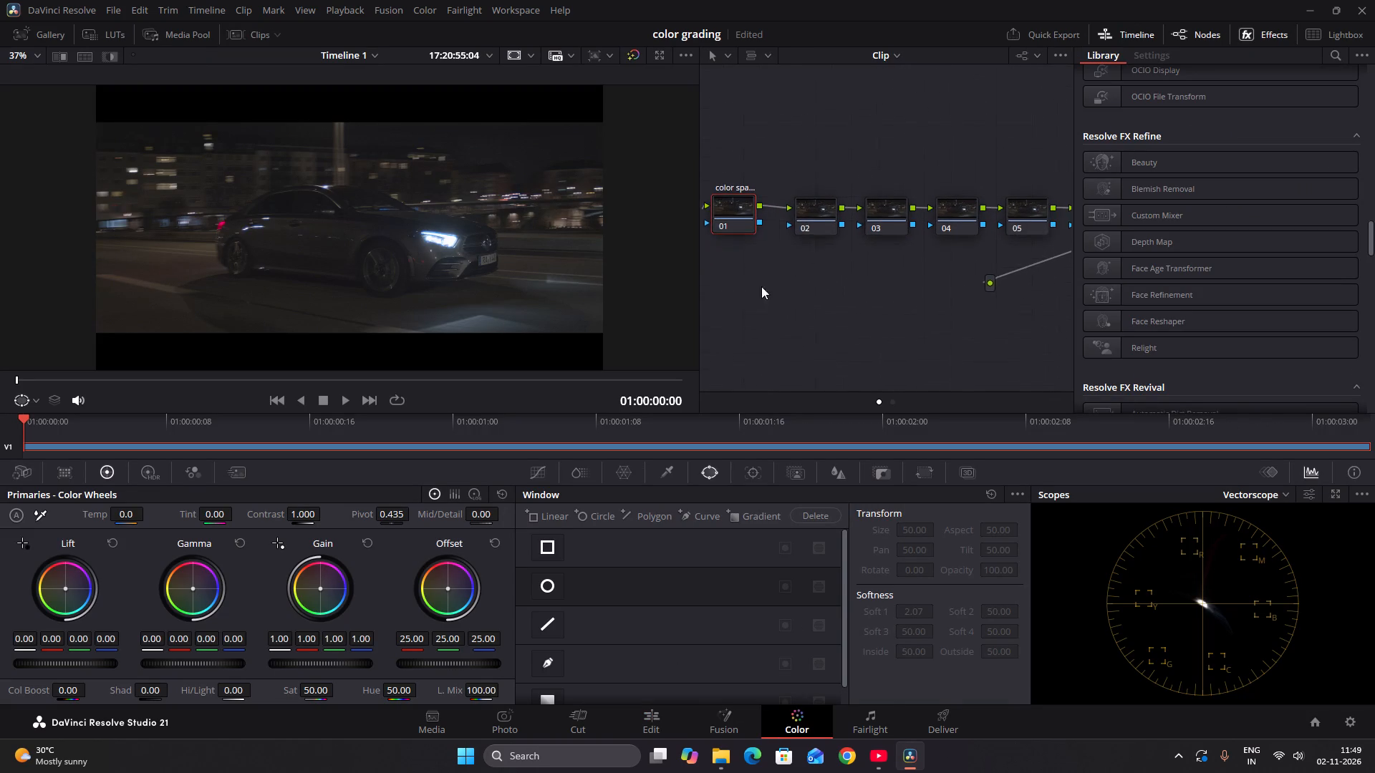
middle_click_drag(761, 286, 748, 286)
middle_click_drag(813, 274, 848, 285)
left_click_drag(748, 228, 752, 223)
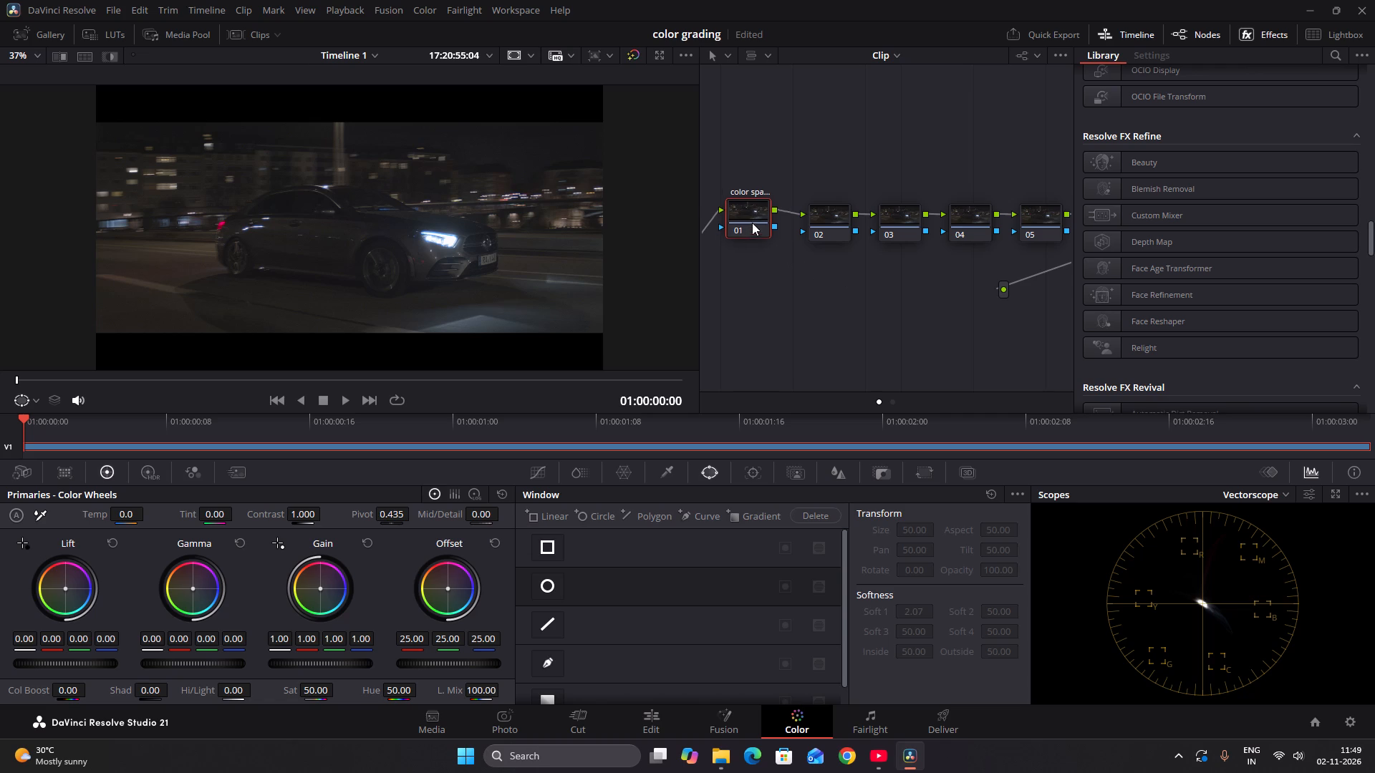
left_click_drag(752, 223, 752, 239)
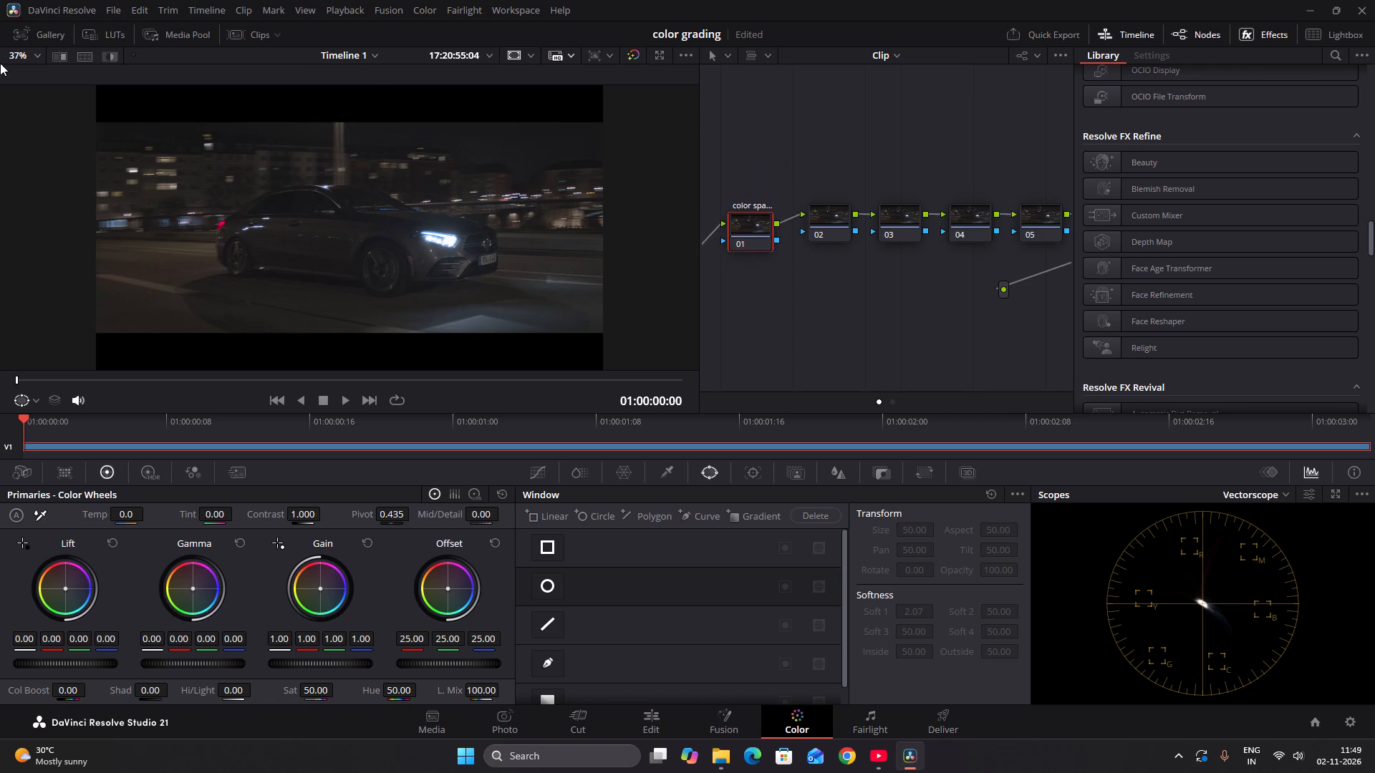
Create a new project named "New Project 8".
left_click(105, 9)
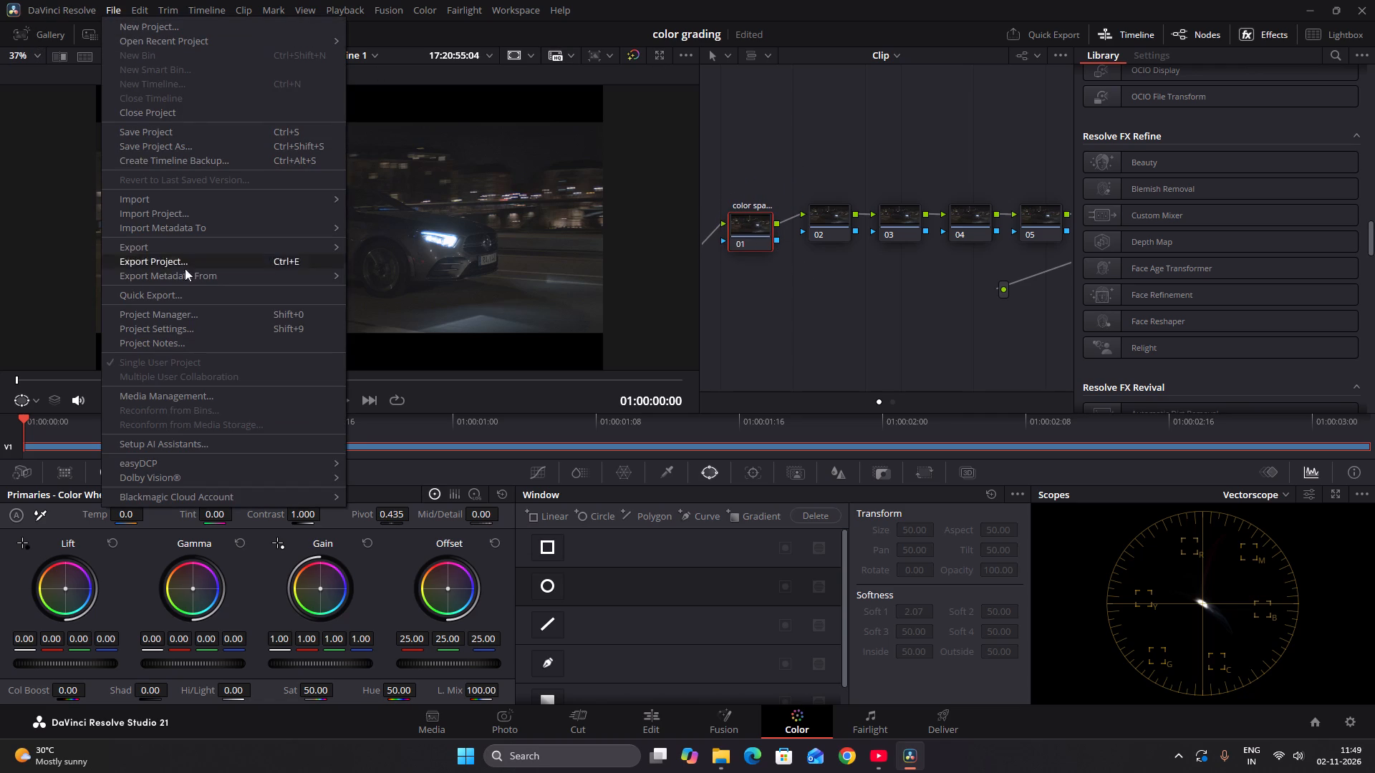
left_click(123, 23)
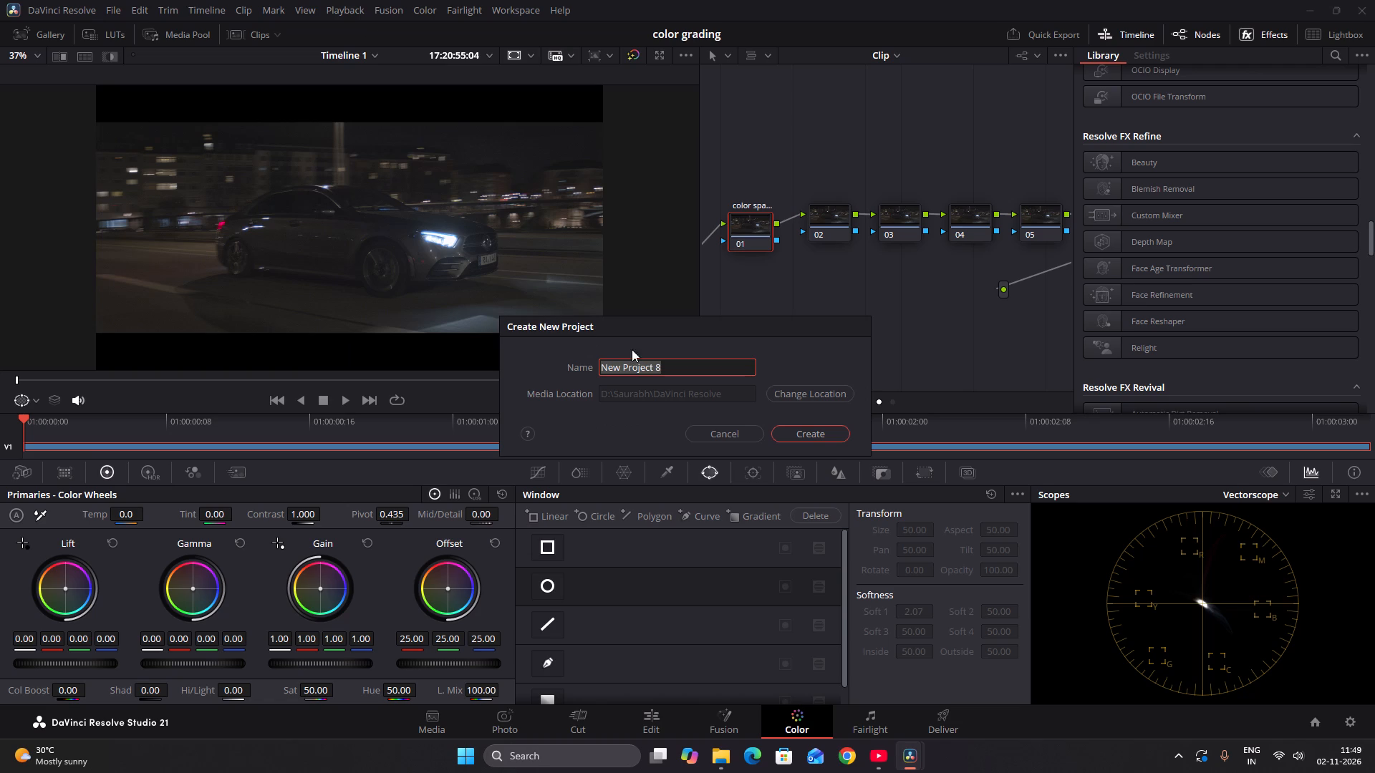
left_click(801, 429)
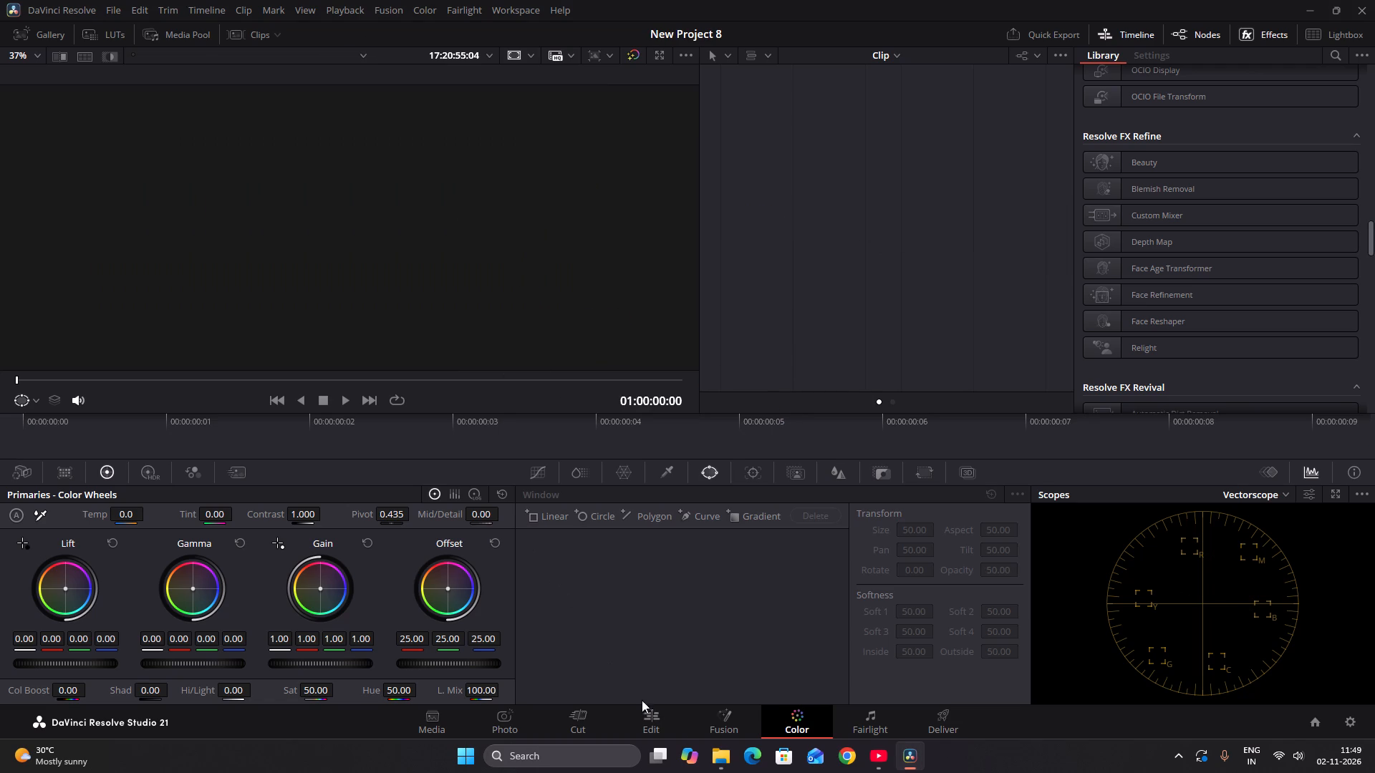
On the Edit page, import A002_01131721_C131 from Downloads > On-the-Street-Original > Outdoor BRAW, changing the project frame rate to 23.976 fps.
left_click(645, 721)
left_click(292, 238)
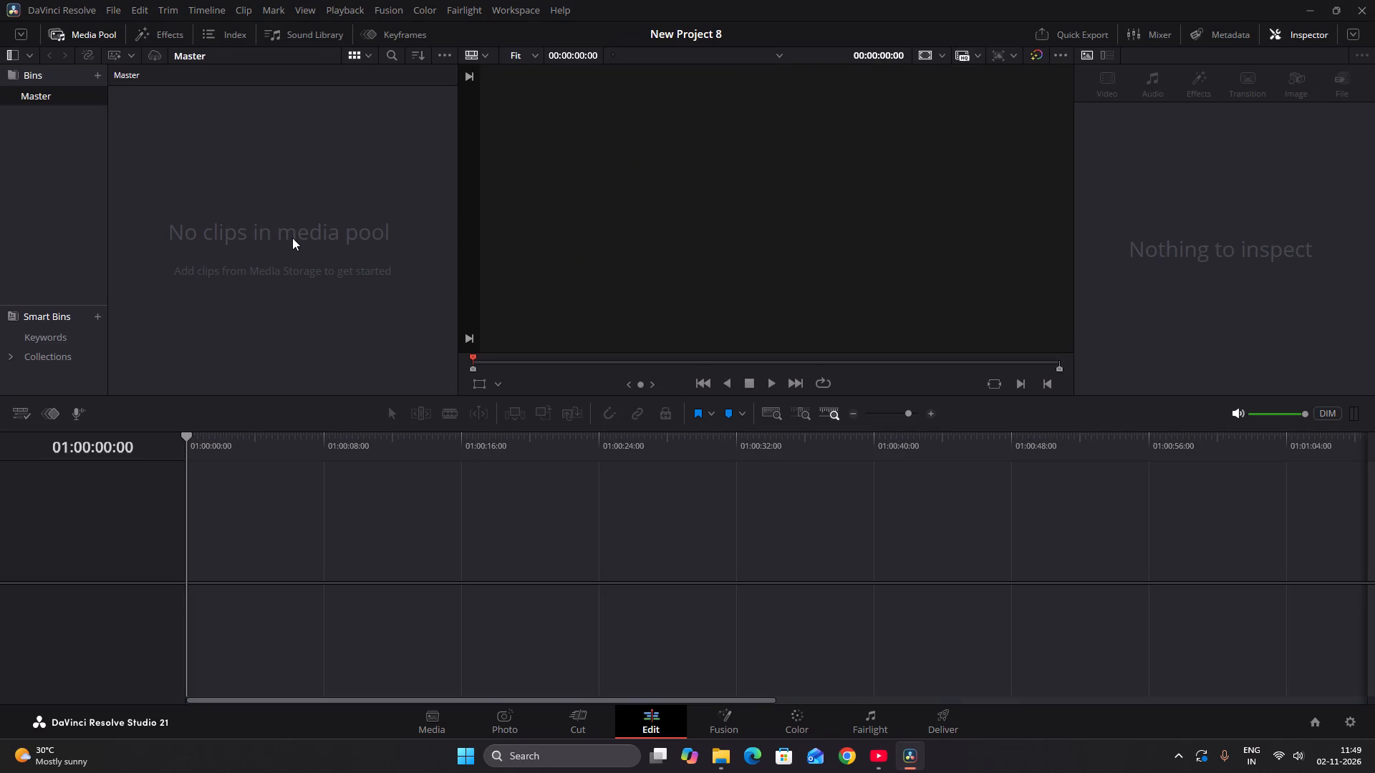
key("ctrl+i")
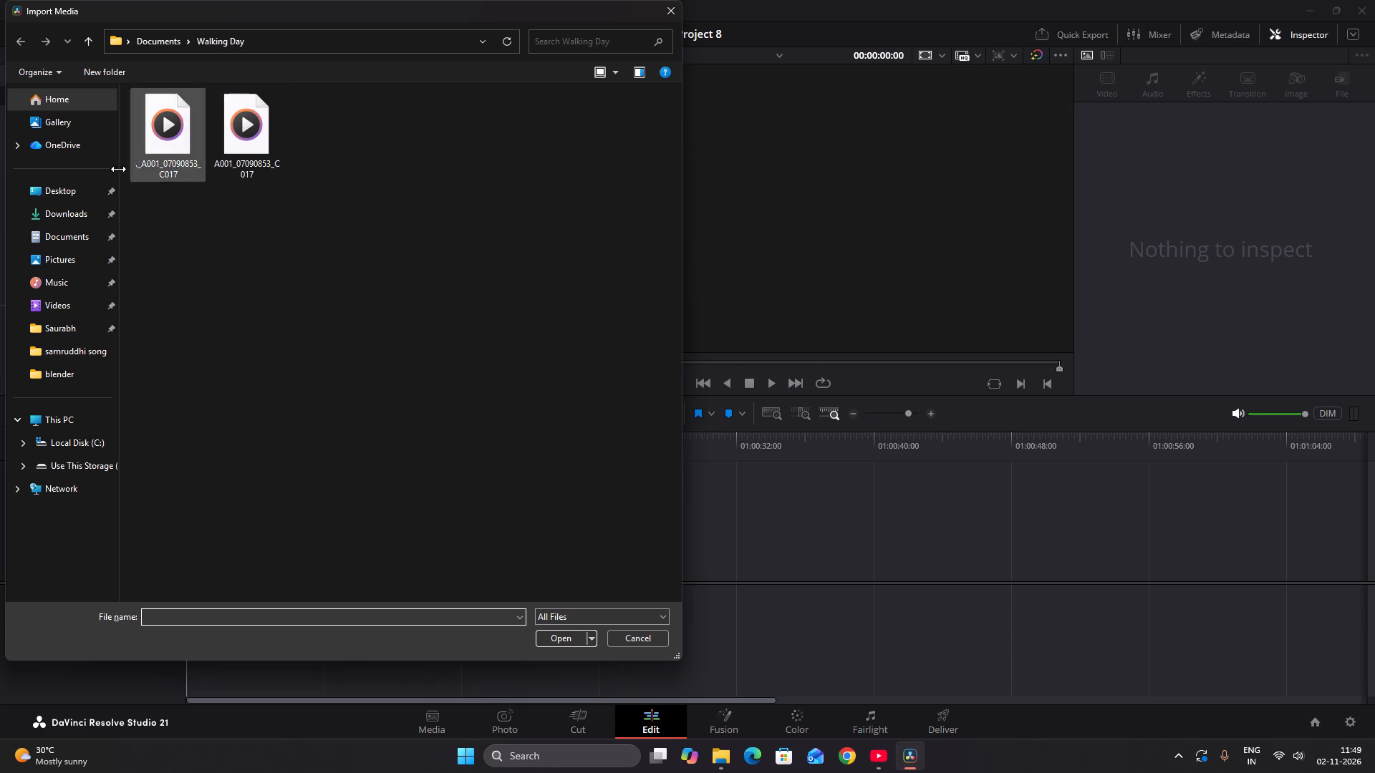
left_click(69, 213)
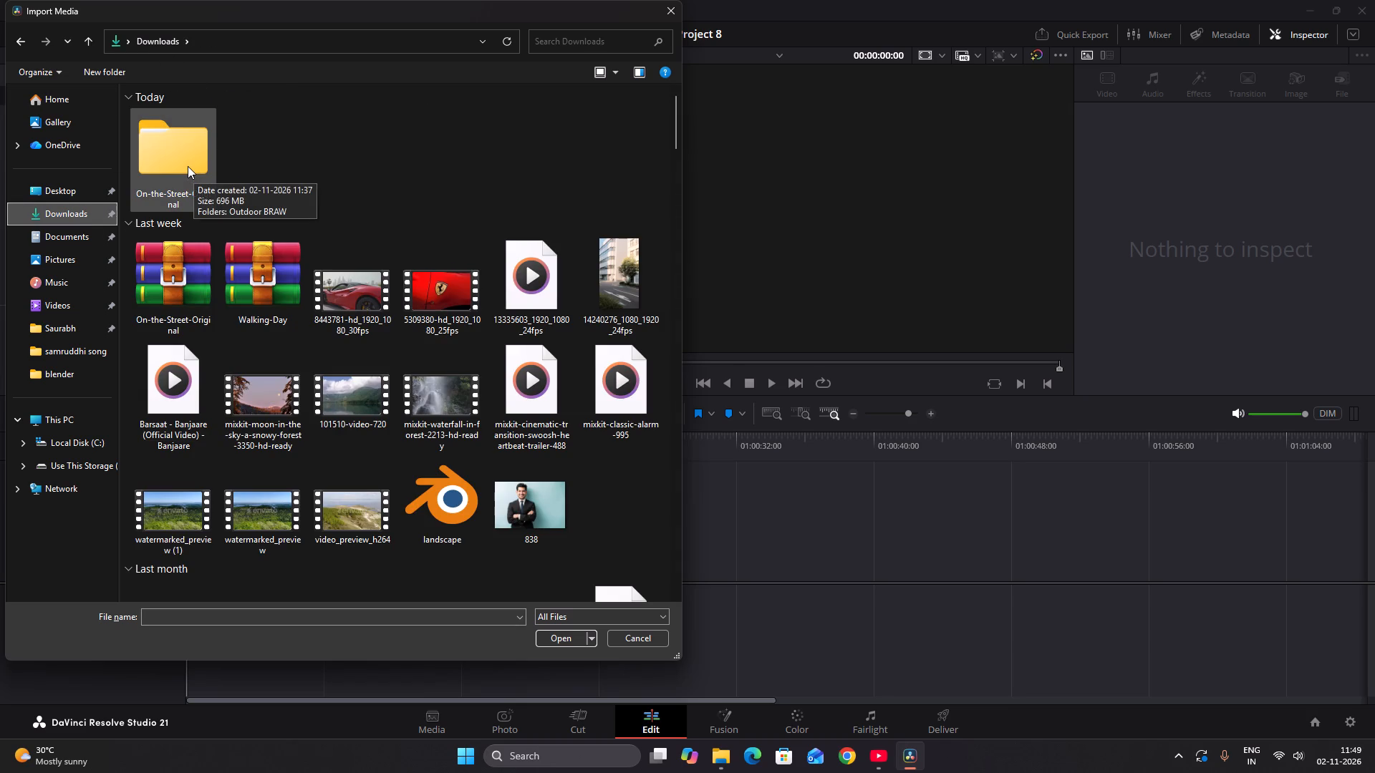
double_click(188, 166)
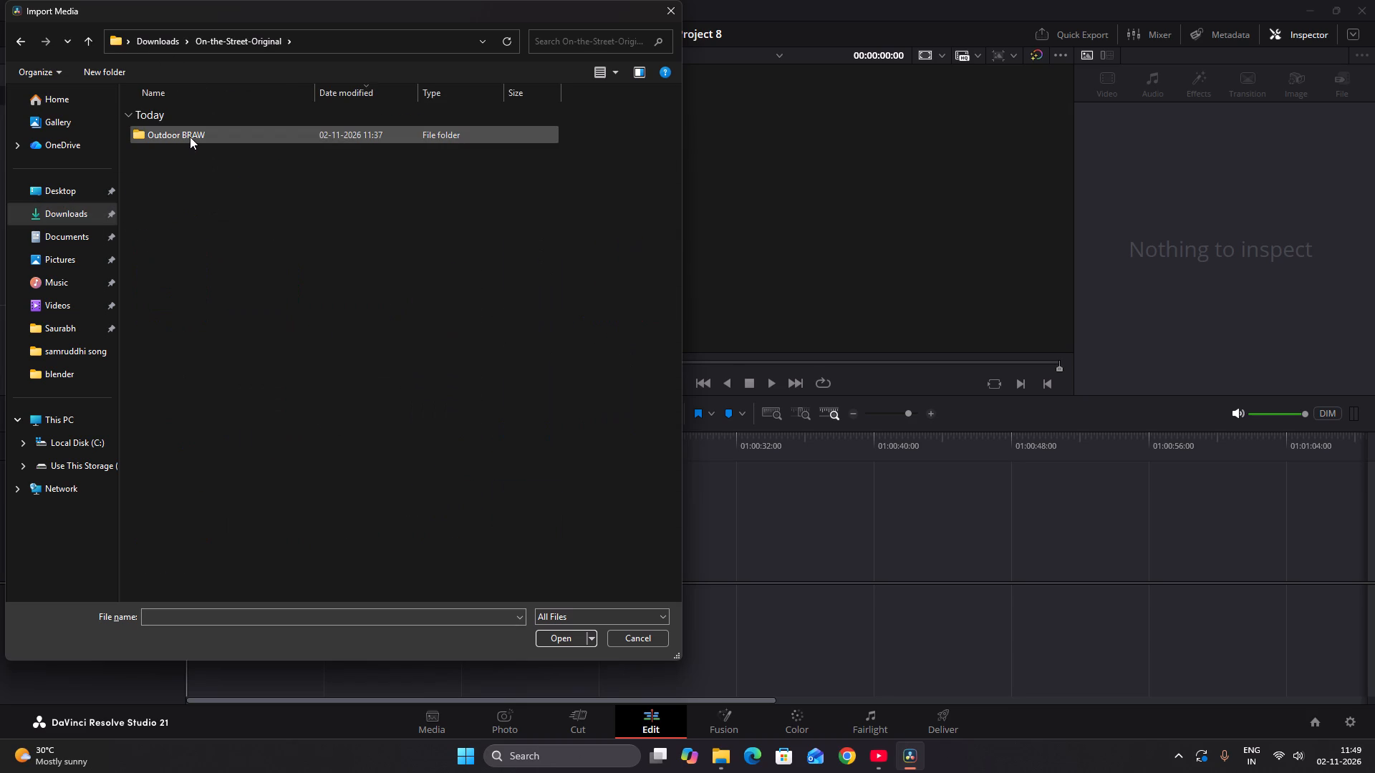
double_click(190, 137)
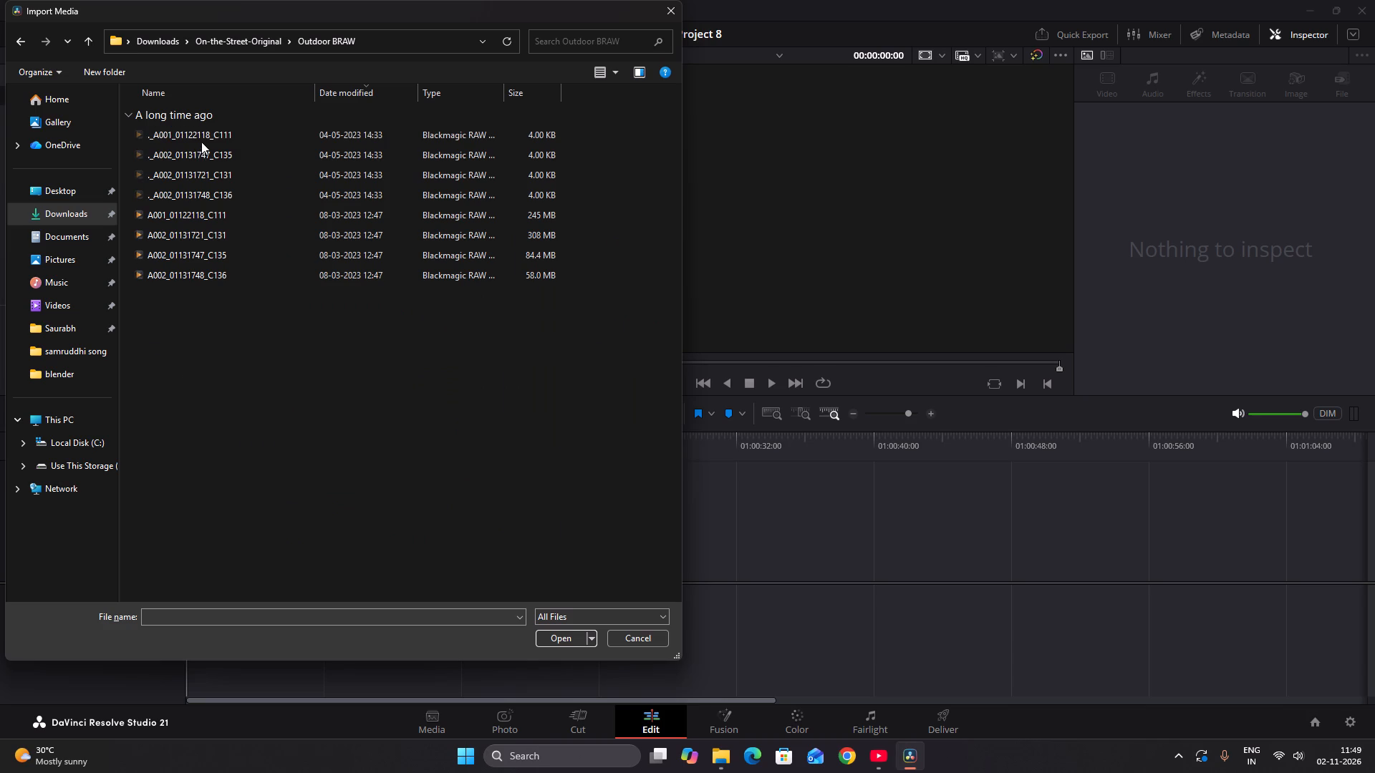
left_click(206, 234)
left_click(567, 637)
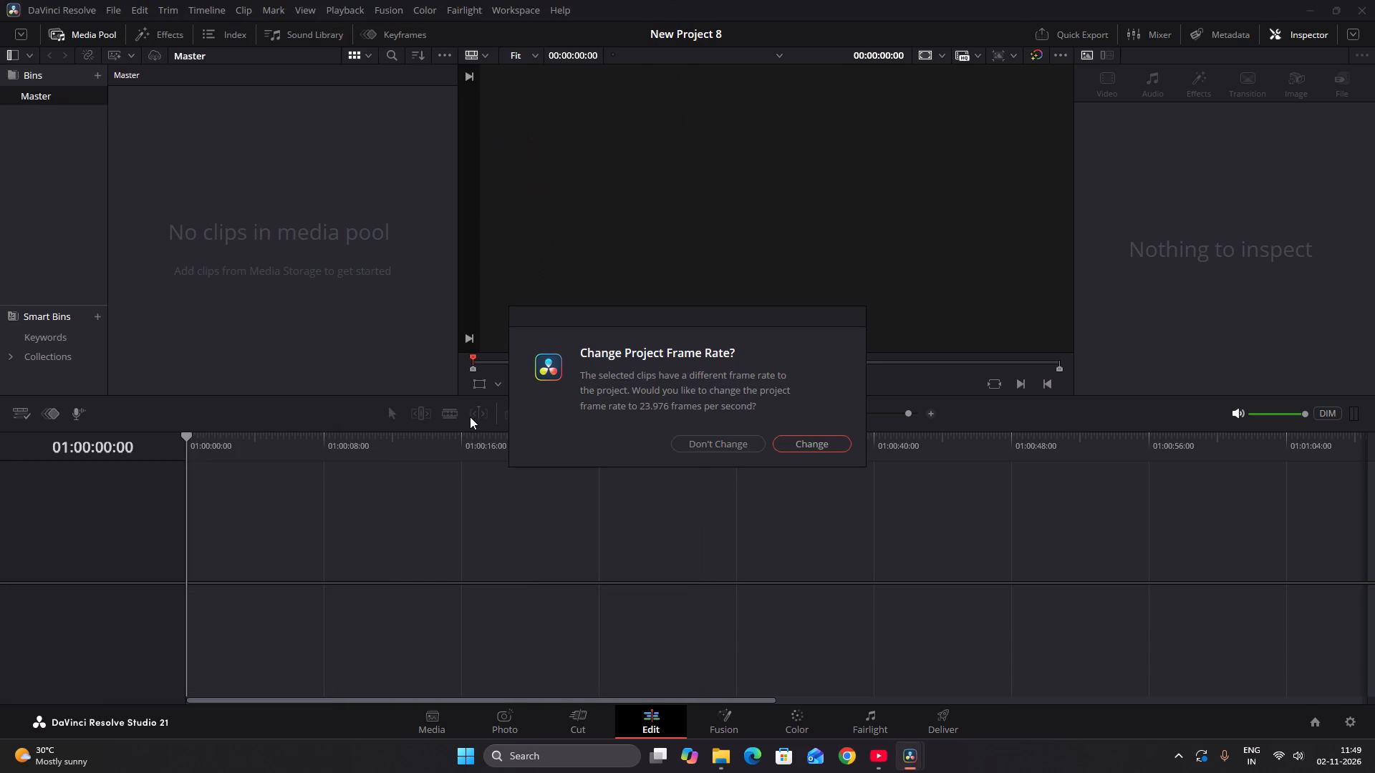
left_click(799, 446)
Place the A002_01131721_C131 car clip at the start of the timeline and select it.
left_click_drag(149, 116, 377, 493)
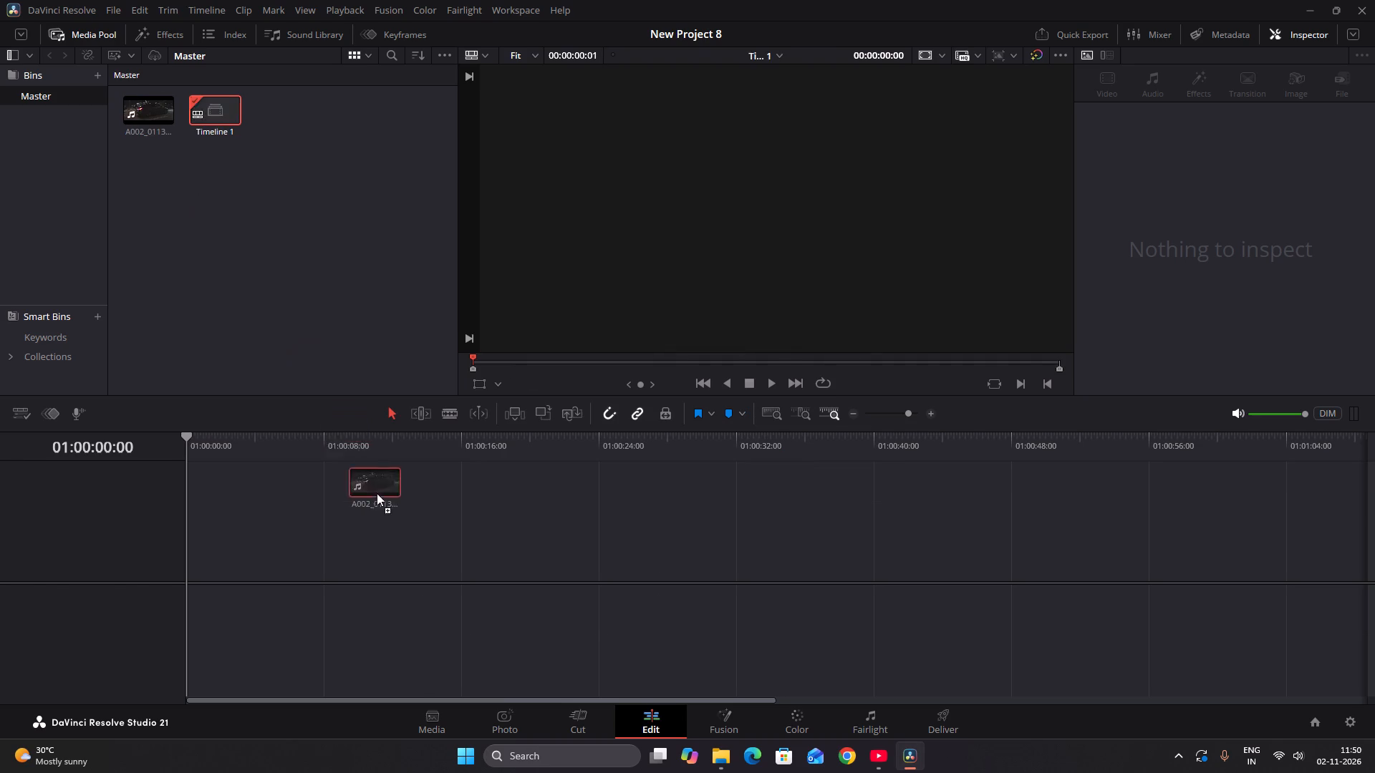
left_click_drag(377, 493, 188, 587)
left_click(320, 531)
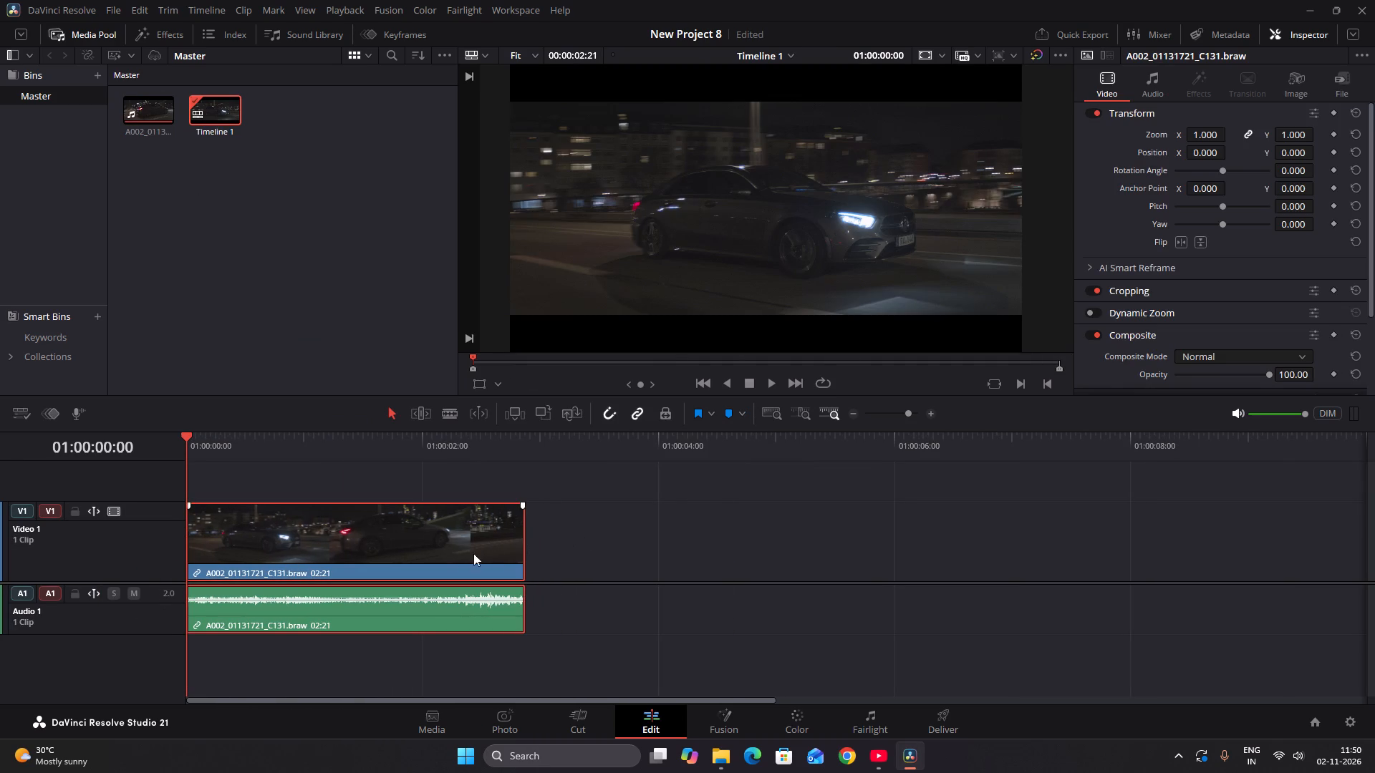
Open the car clip on the Color page and shift node 01 slightly lower, closer to the line between source and output.
left_click(788, 720)
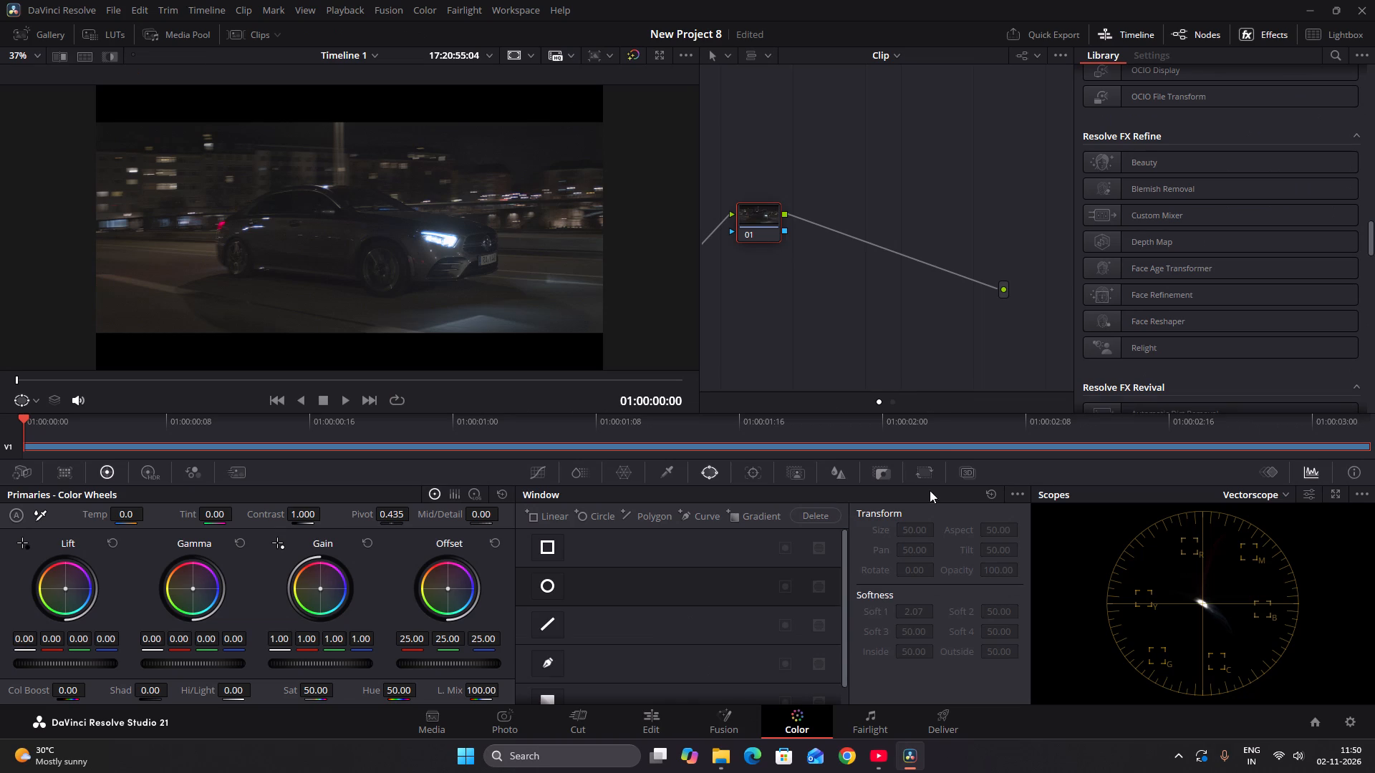
scroll(889, 318, "down", 4)
scroll(801, 309, "down", 1)
middle_click_drag(801, 309, 925, 290)
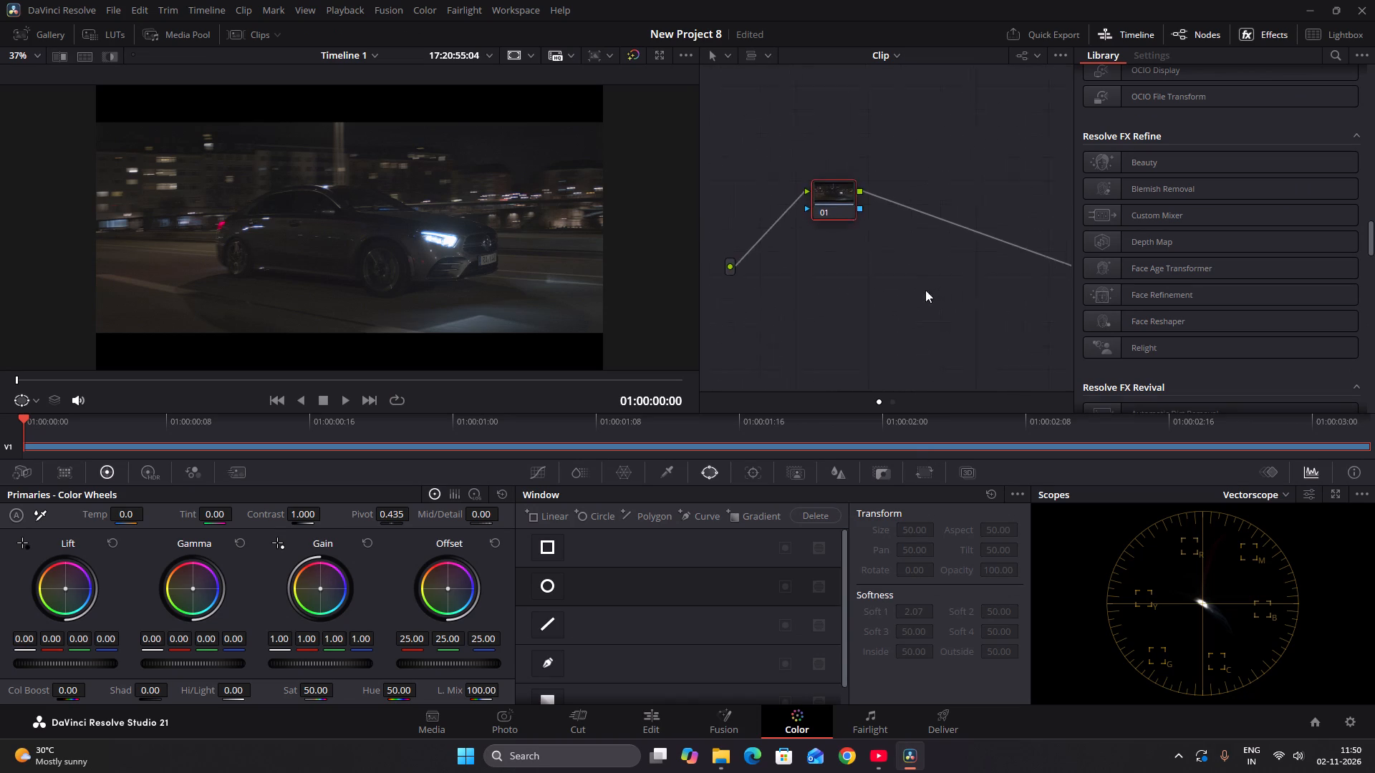
middle_click_drag(925, 290, 829, 303)
left_click_drag(777, 210, 781, 267)
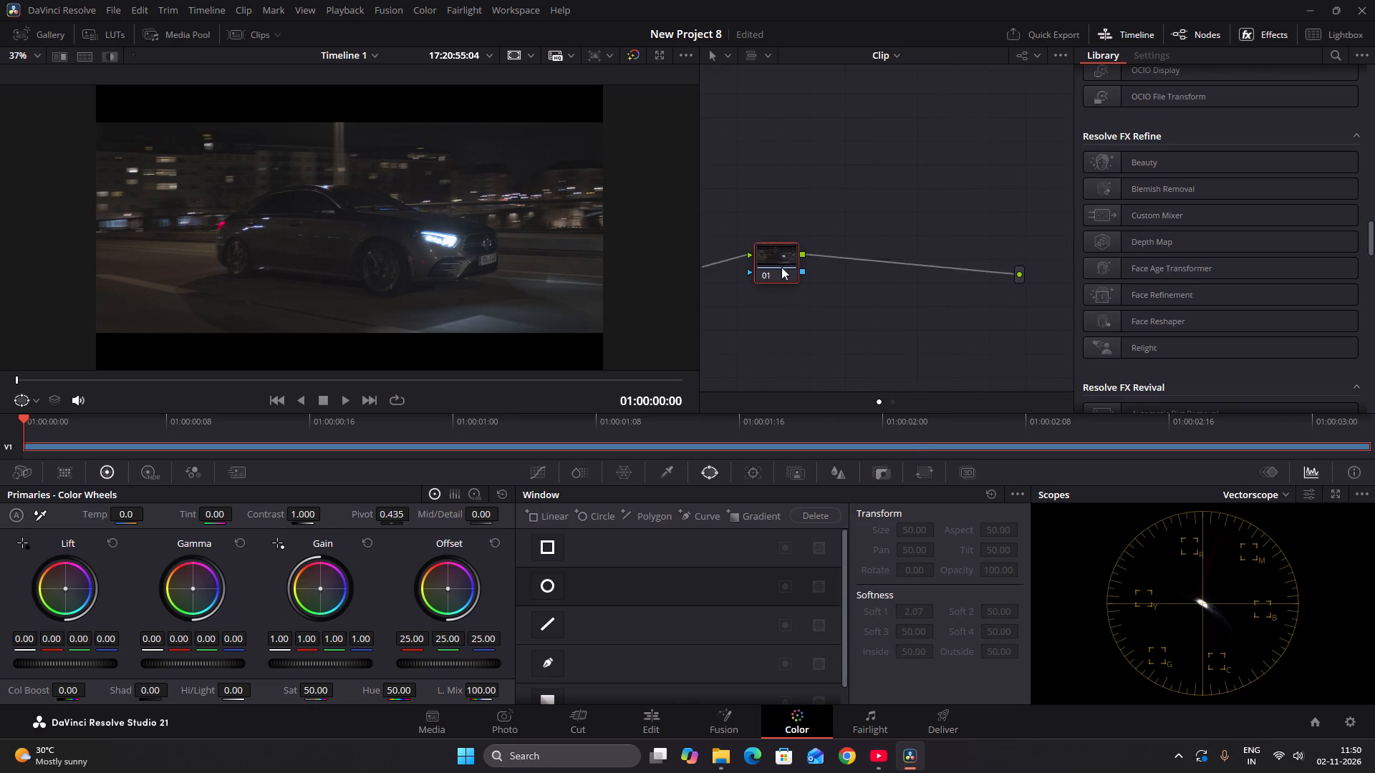
left_click_drag(781, 267, 791, 240)
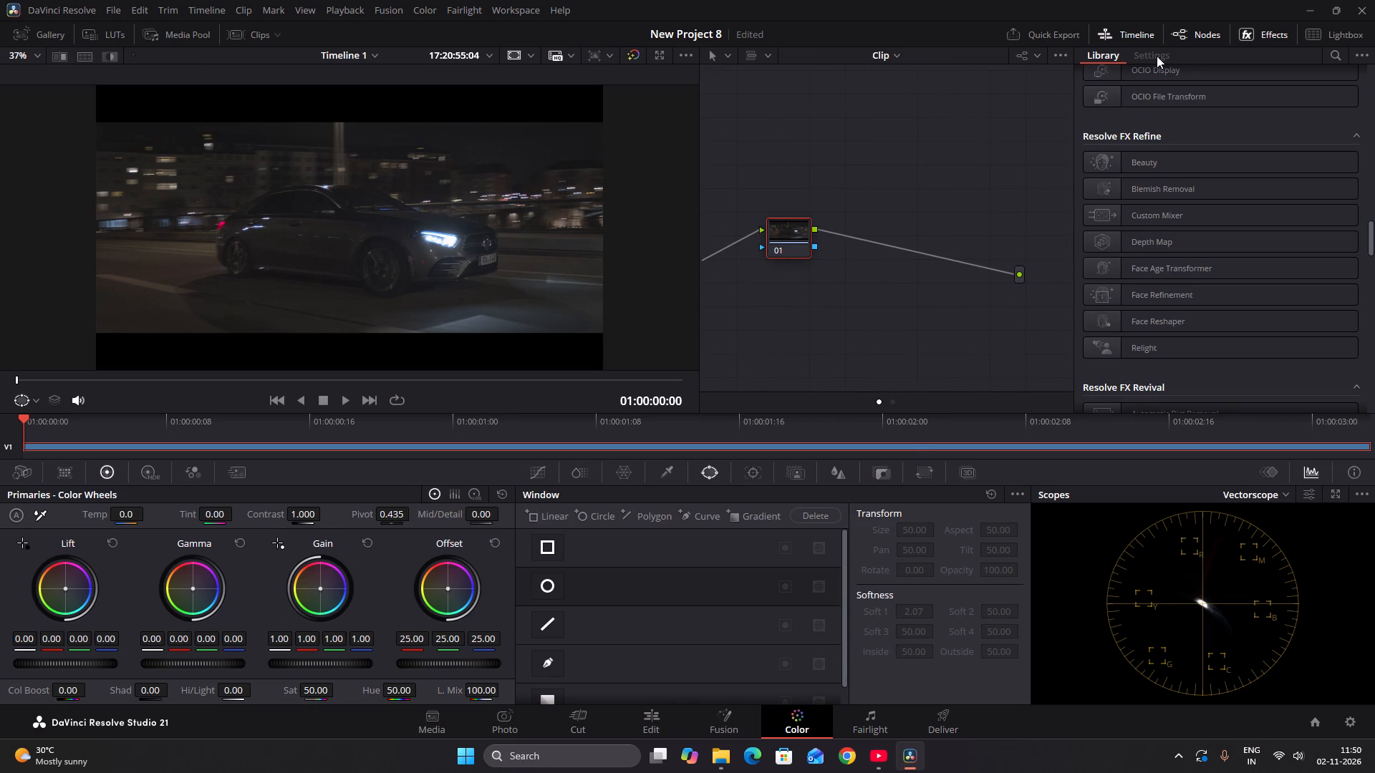
Try to open the effect settings for node 01 of the car clip.
left_click(1157, 56)
left_click_drag(857, 295, 844, 295)
left_click(61, 8)
left_click(59, 8)
Return to the Edit page and import A001_07090853_C017 from the Walking Day folder in Documents.
left_click(648, 727)
left_click(254, 263)
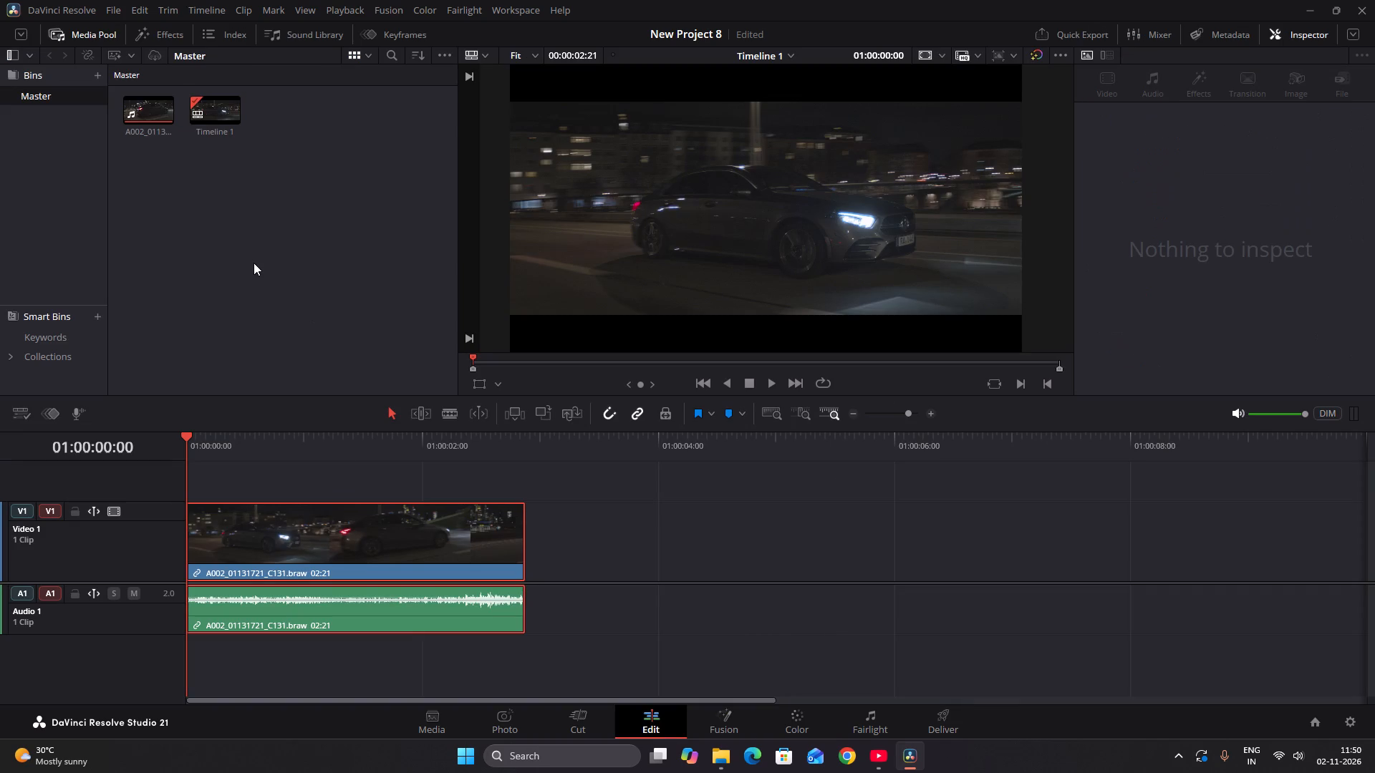
key("ctrl+i")
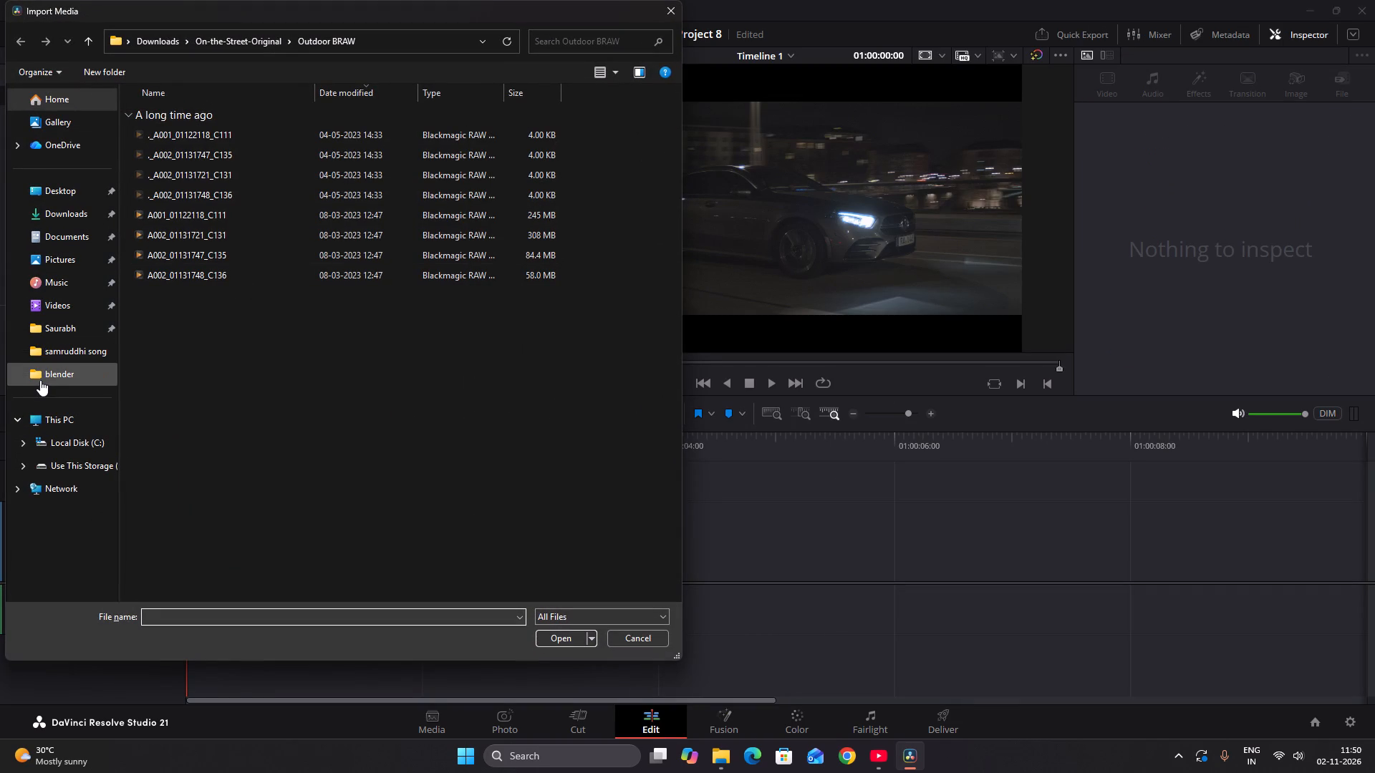
left_click(44, 219)
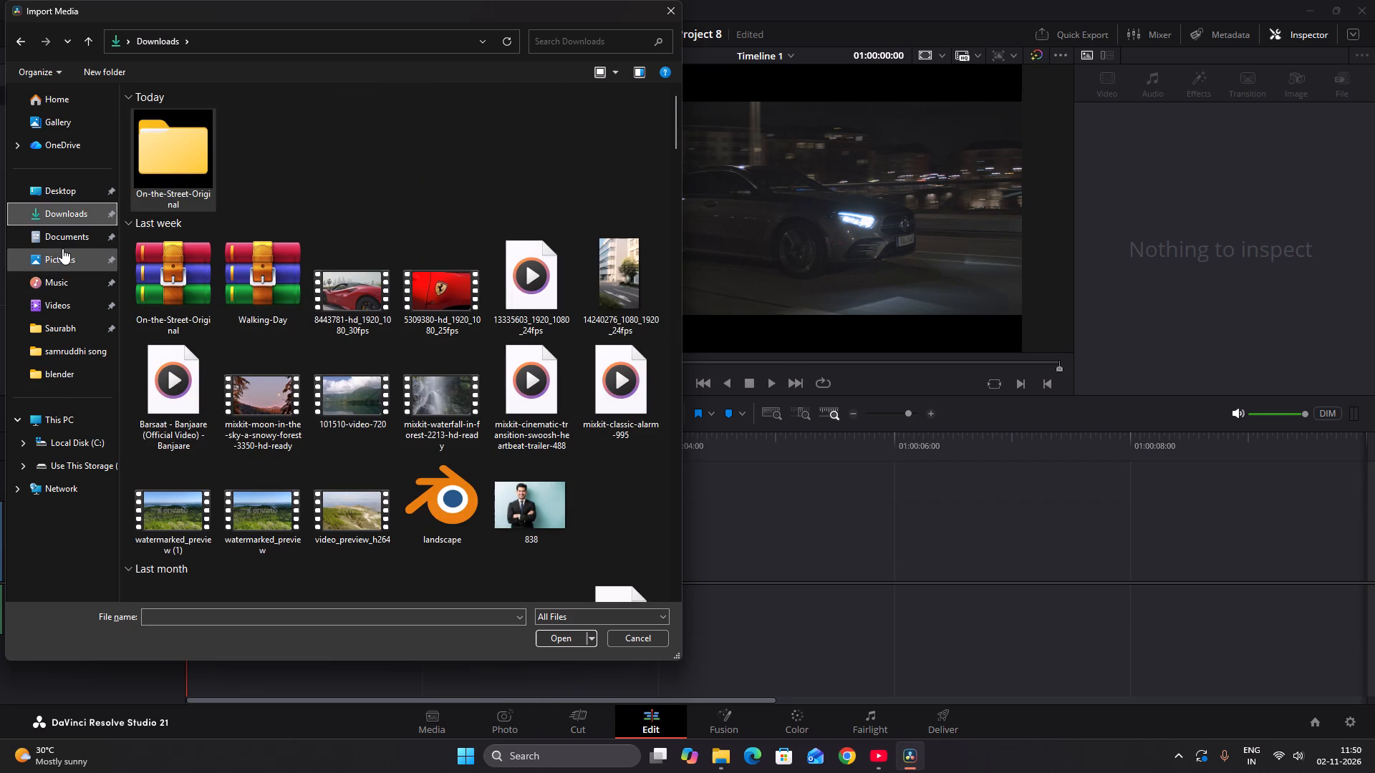
scroll(259, 349, "down", 3)
scroll(263, 359, "up", 1)
scroll(263, 359, "down", 2)
scroll(263, 359, "up", 4)
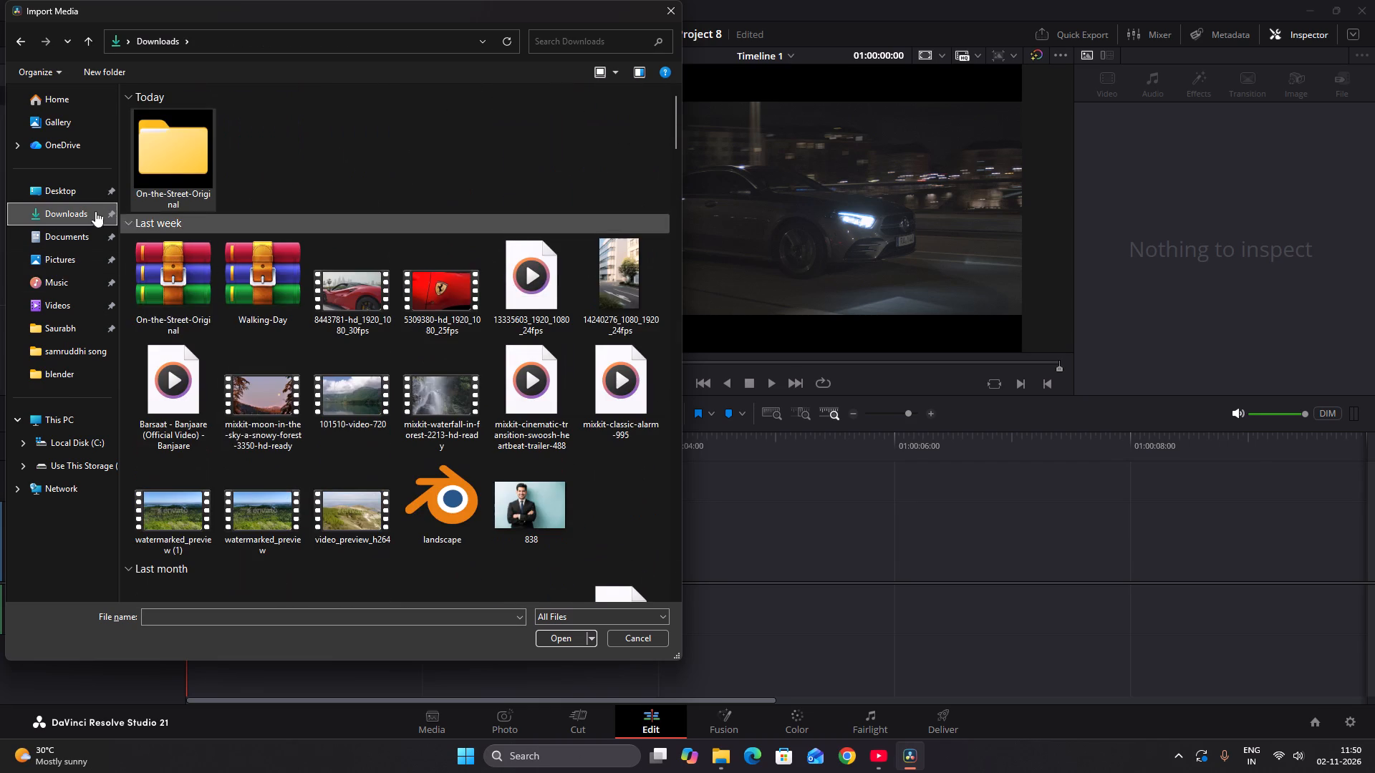
left_click(85, 186)
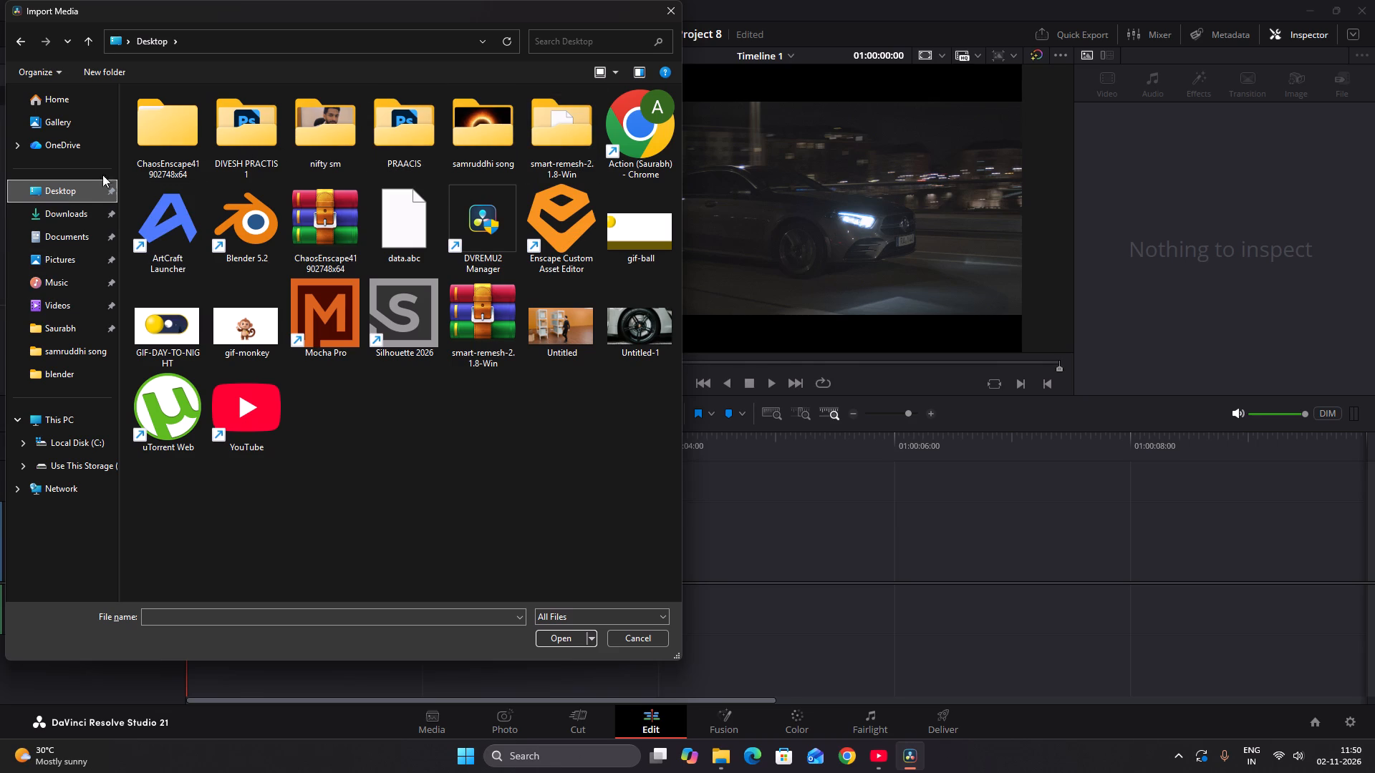
left_click(60, 212)
left_click(54, 230)
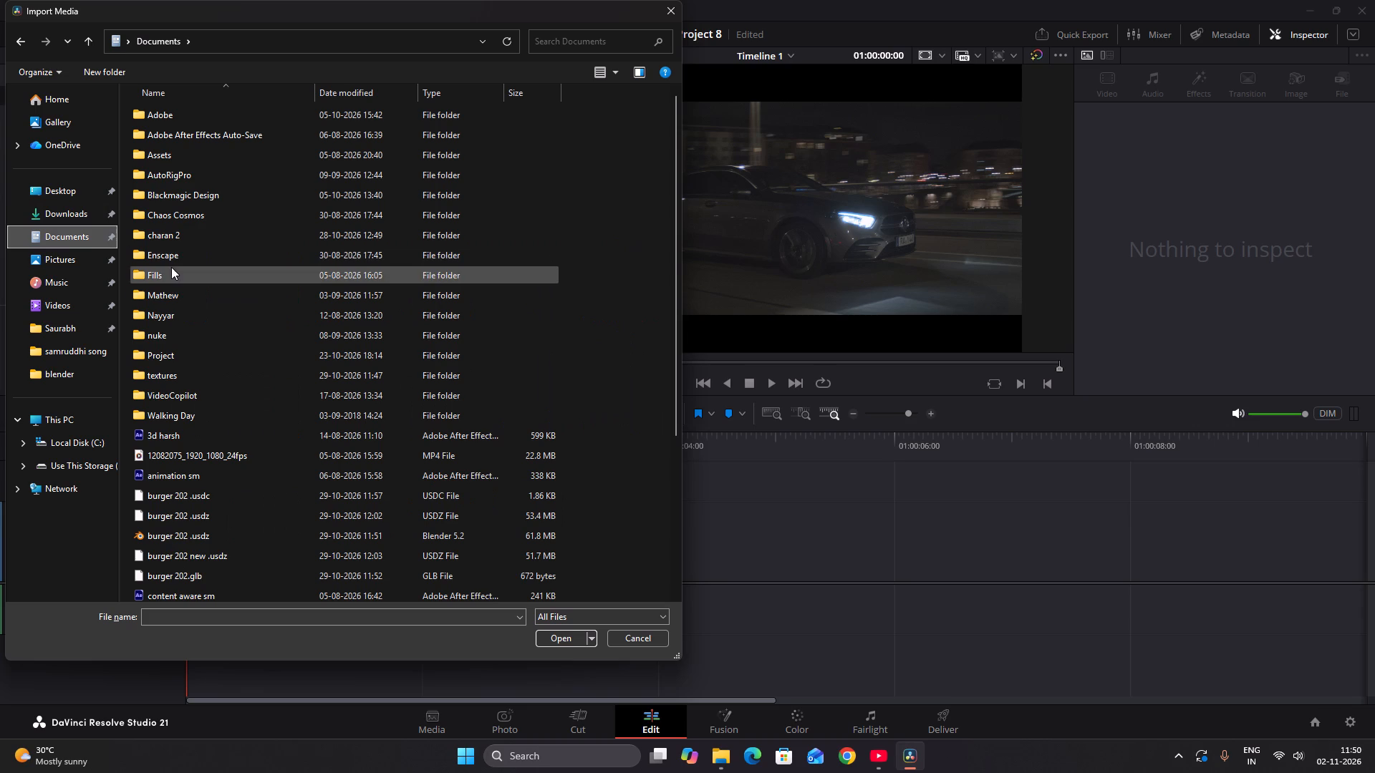
double_click(180, 417)
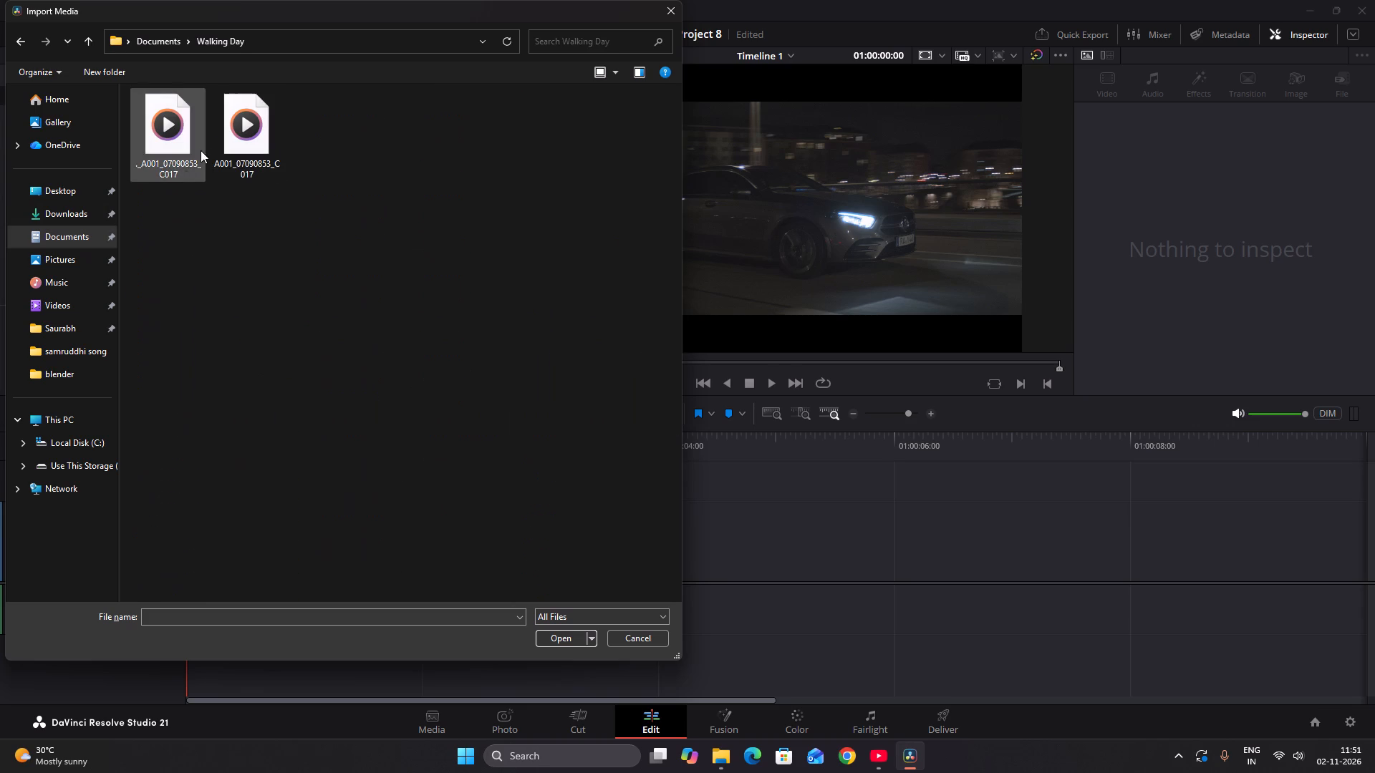
left_click(228, 144)
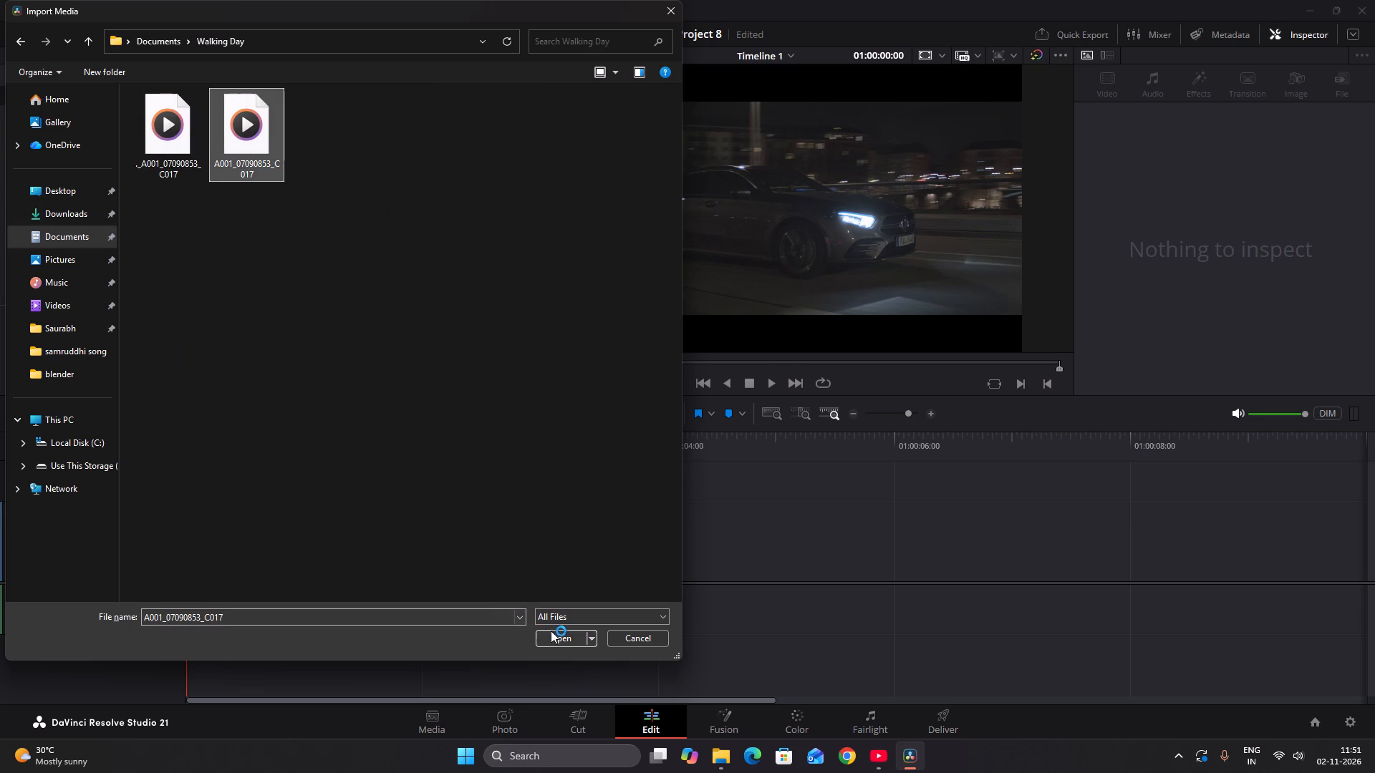
left_click(558, 633)
Place the A001_07090853_C017 clip on Video 1 after the car clip, leaving a short gap, and select it.
left_click_drag(152, 109, 374, 313)
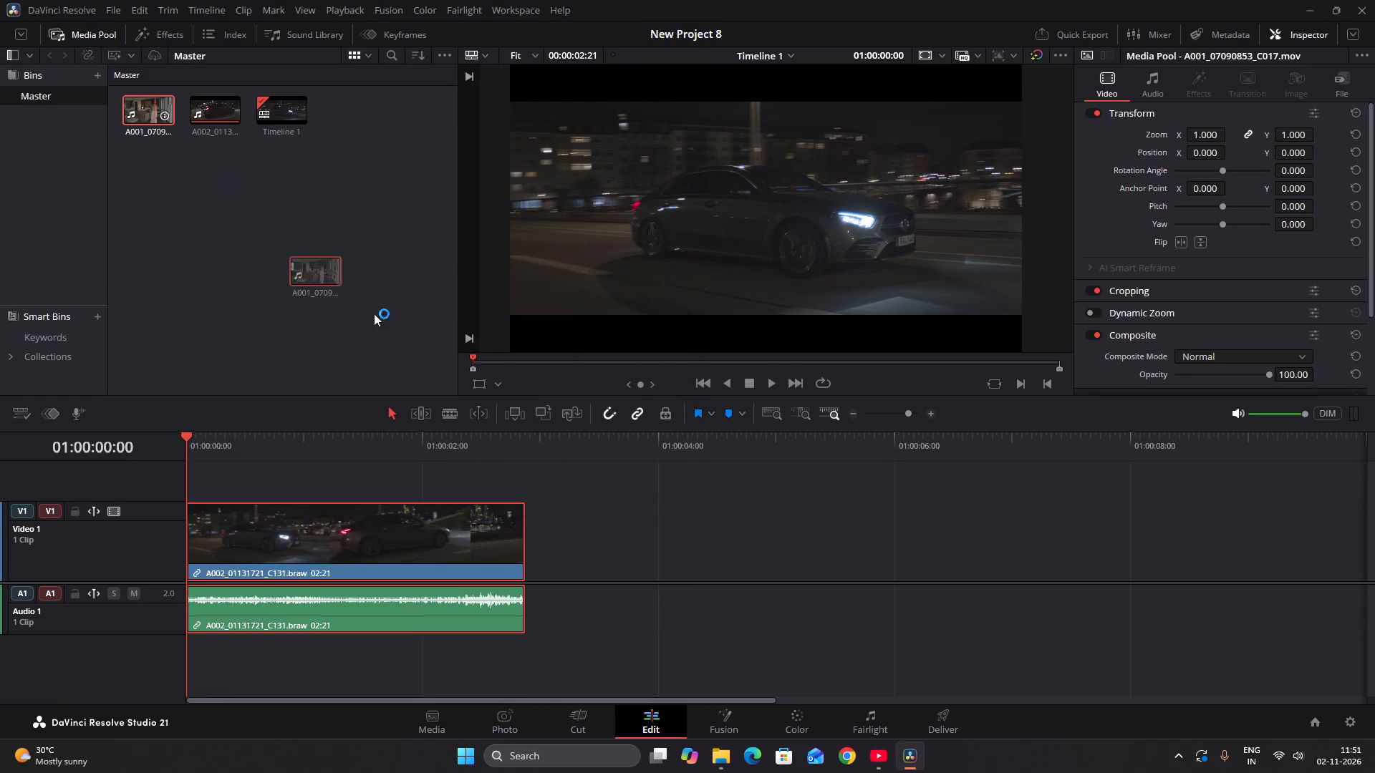
left_click_drag(374, 313, 575, 559)
left_click(677, 537)
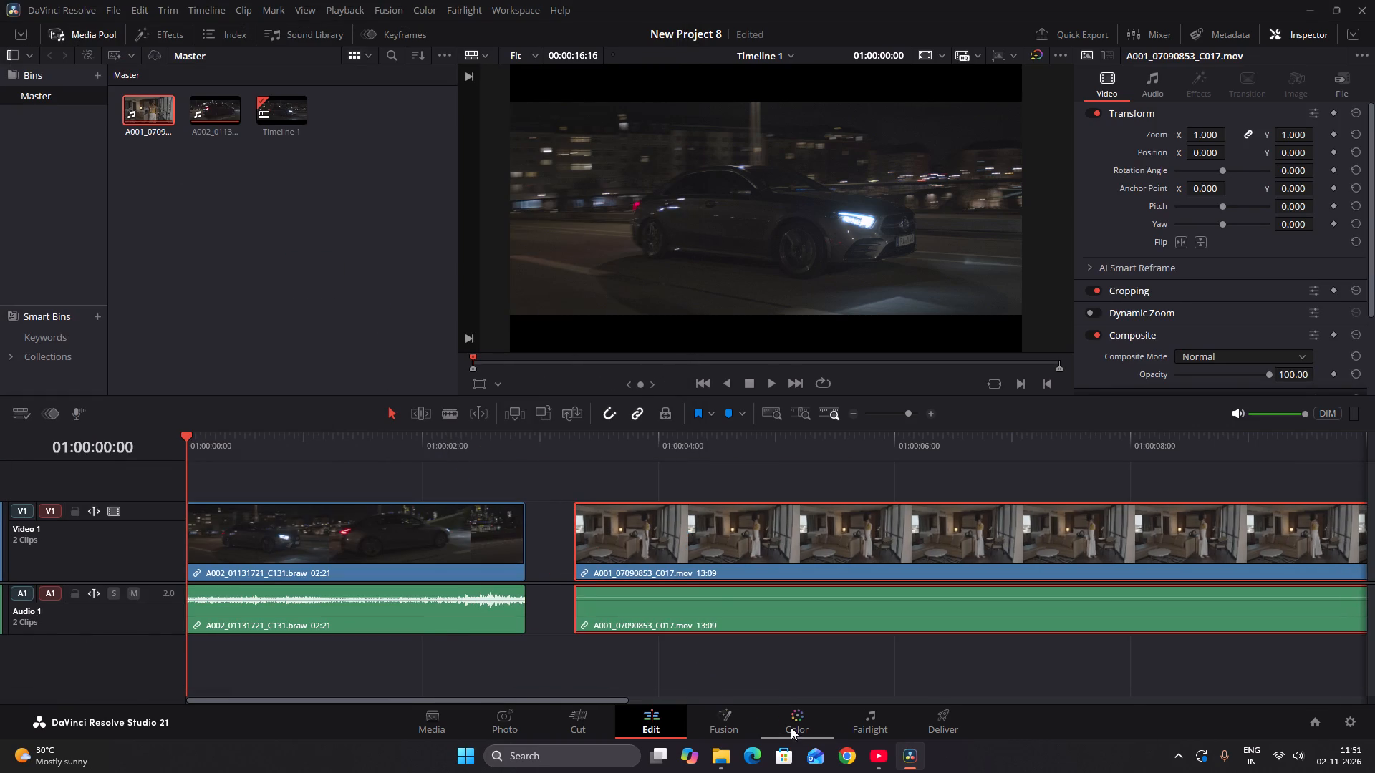
Switch to the Color page, try to open the effect settings, and look over the car clip's node graph.
left_click(791, 727)
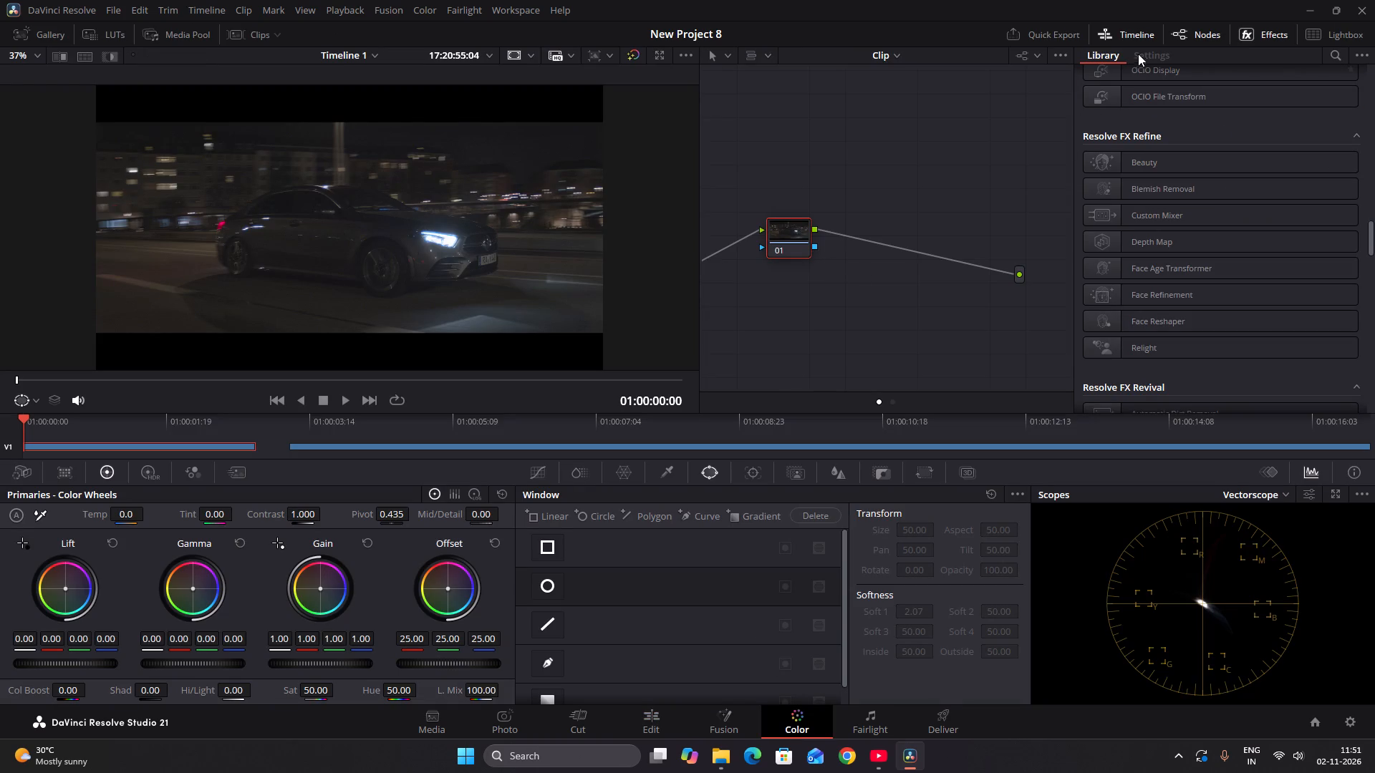
left_click(1146, 49)
left_click(1148, 53)
middle_click_drag(862, 206, 967, 178)
middle_click_drag(951, 178, 872, 192)
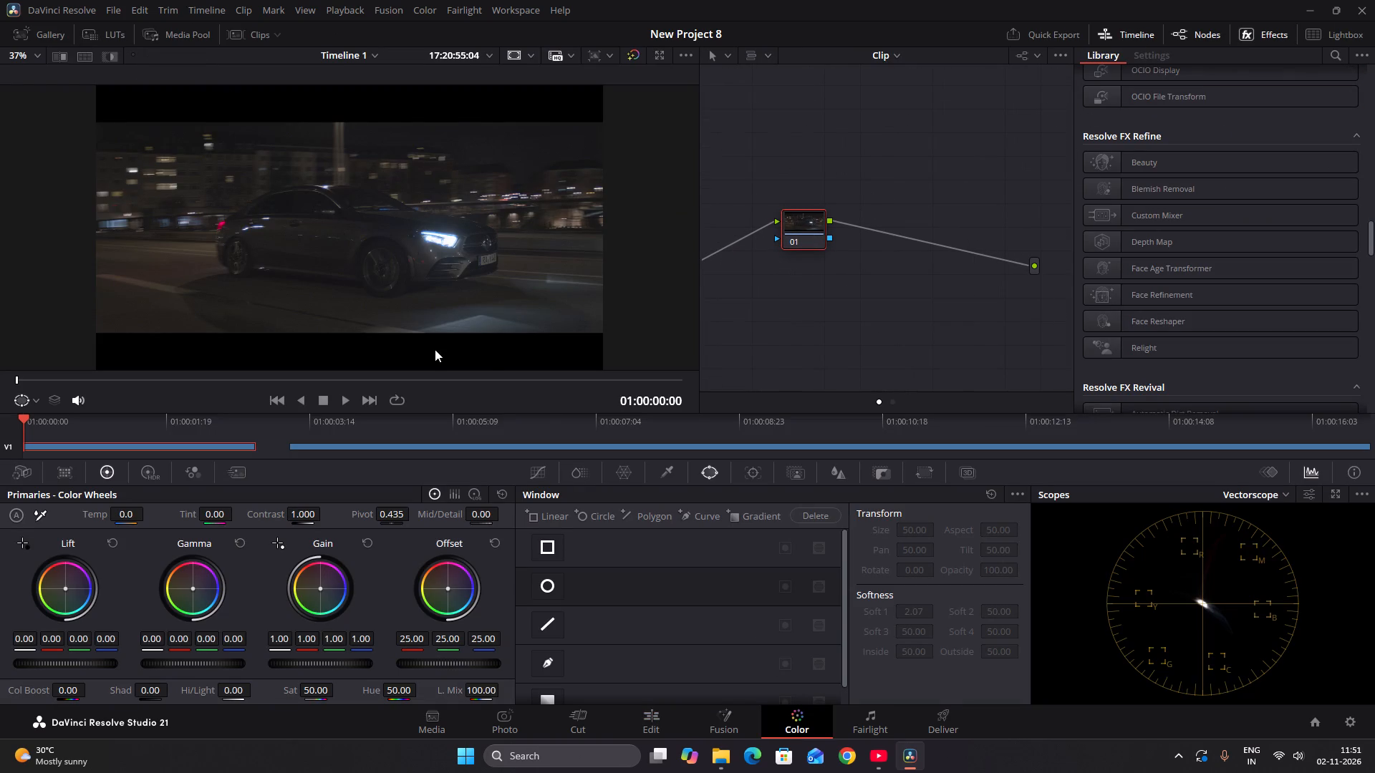
Move the Edit page playhead to 01:00:04:13 over the A001_07090853_C017 clip and open that clip on the Color page.
left_click(647, 718)
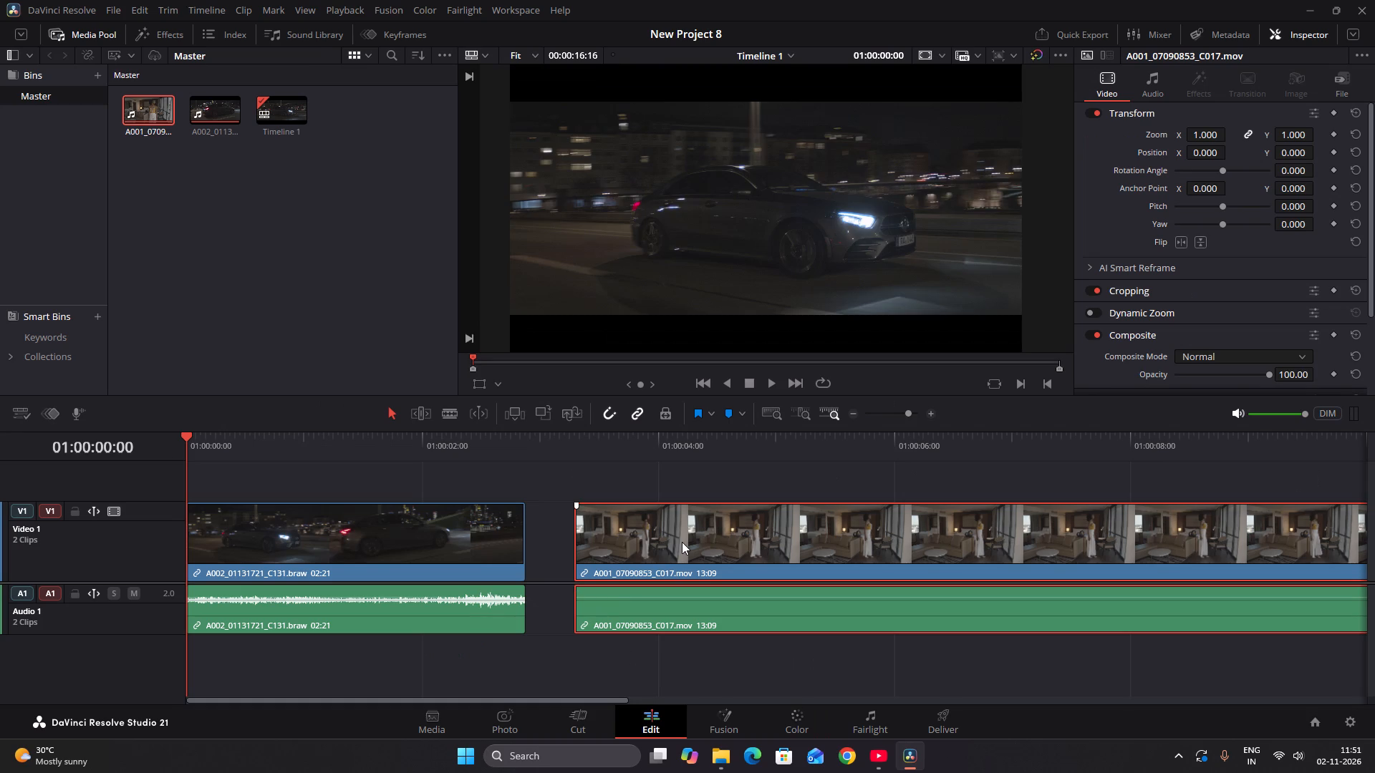
left_click(682, 542)
left_click_drag(647, 447, 724, 434)
left_click(710, 522)
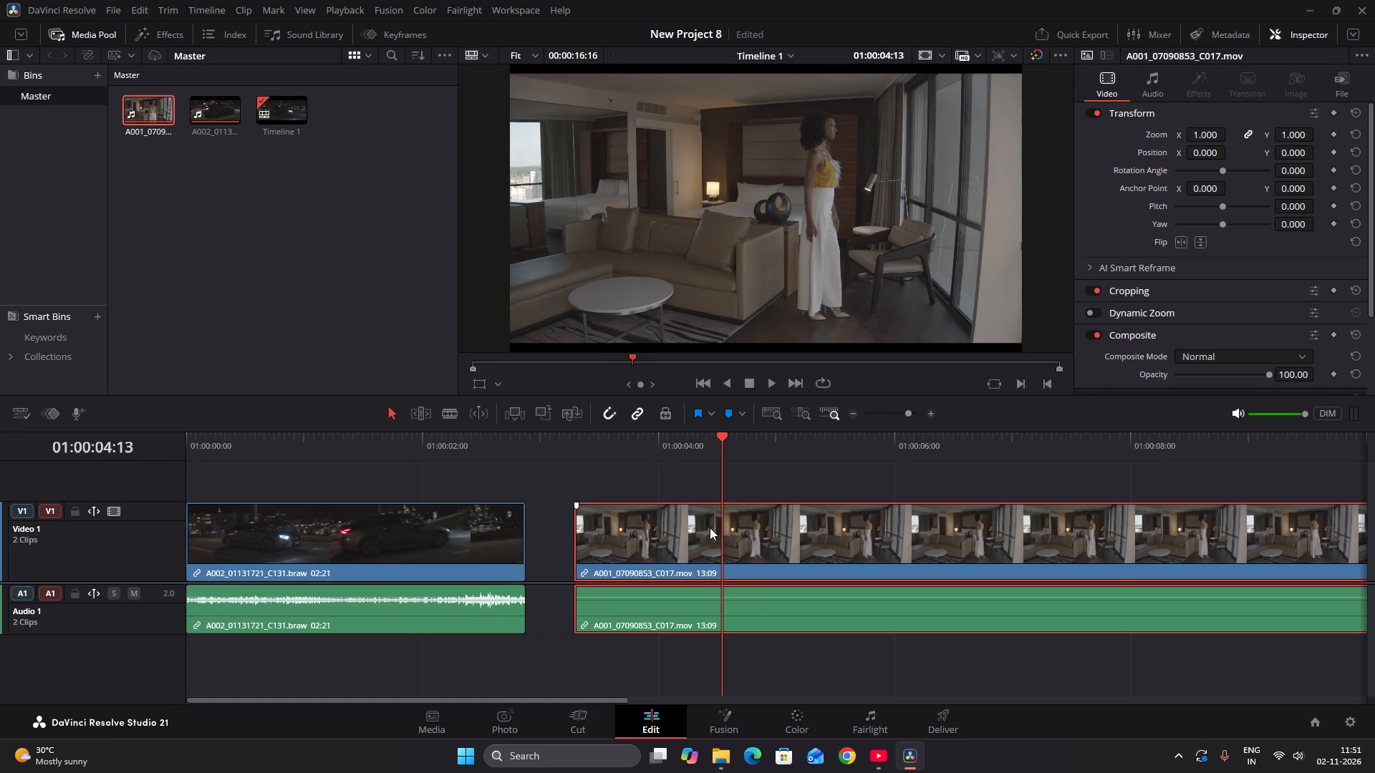
left_click(794, 721)
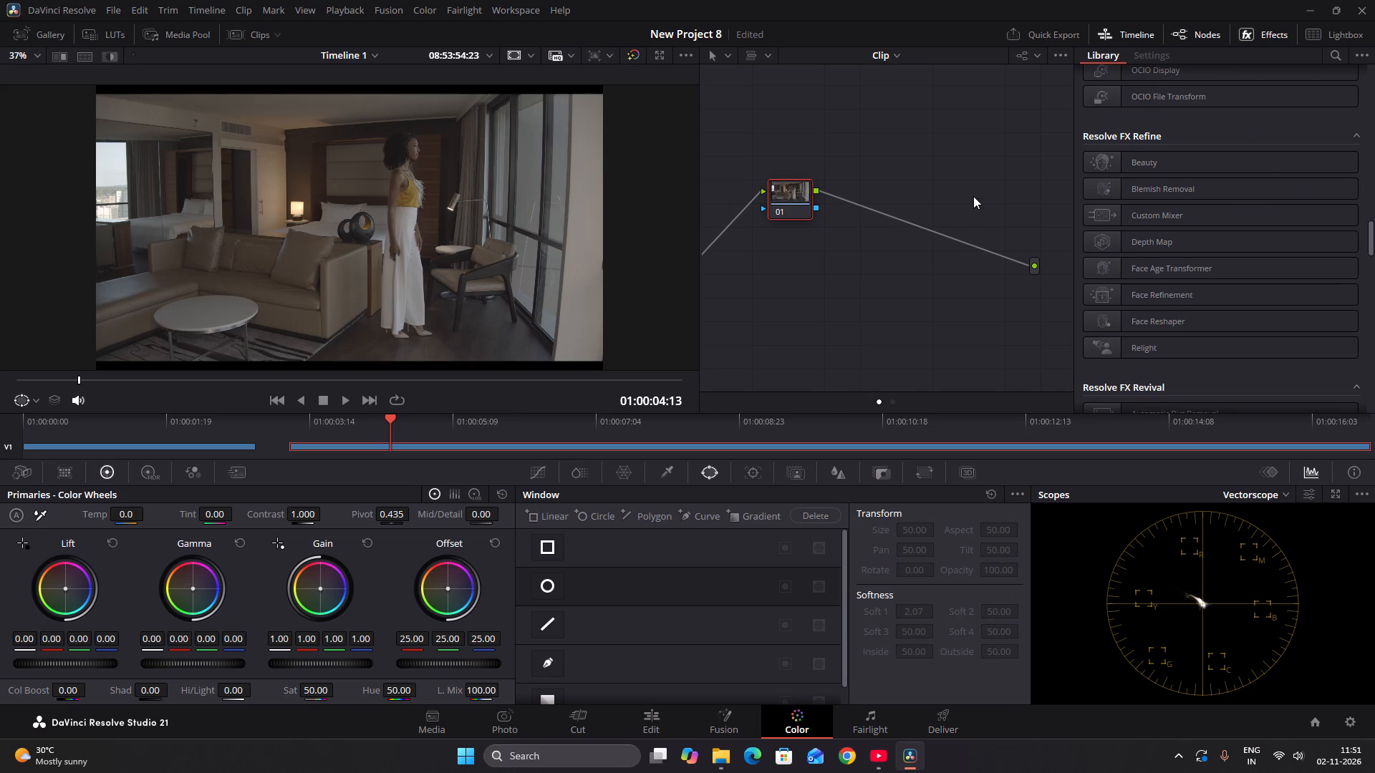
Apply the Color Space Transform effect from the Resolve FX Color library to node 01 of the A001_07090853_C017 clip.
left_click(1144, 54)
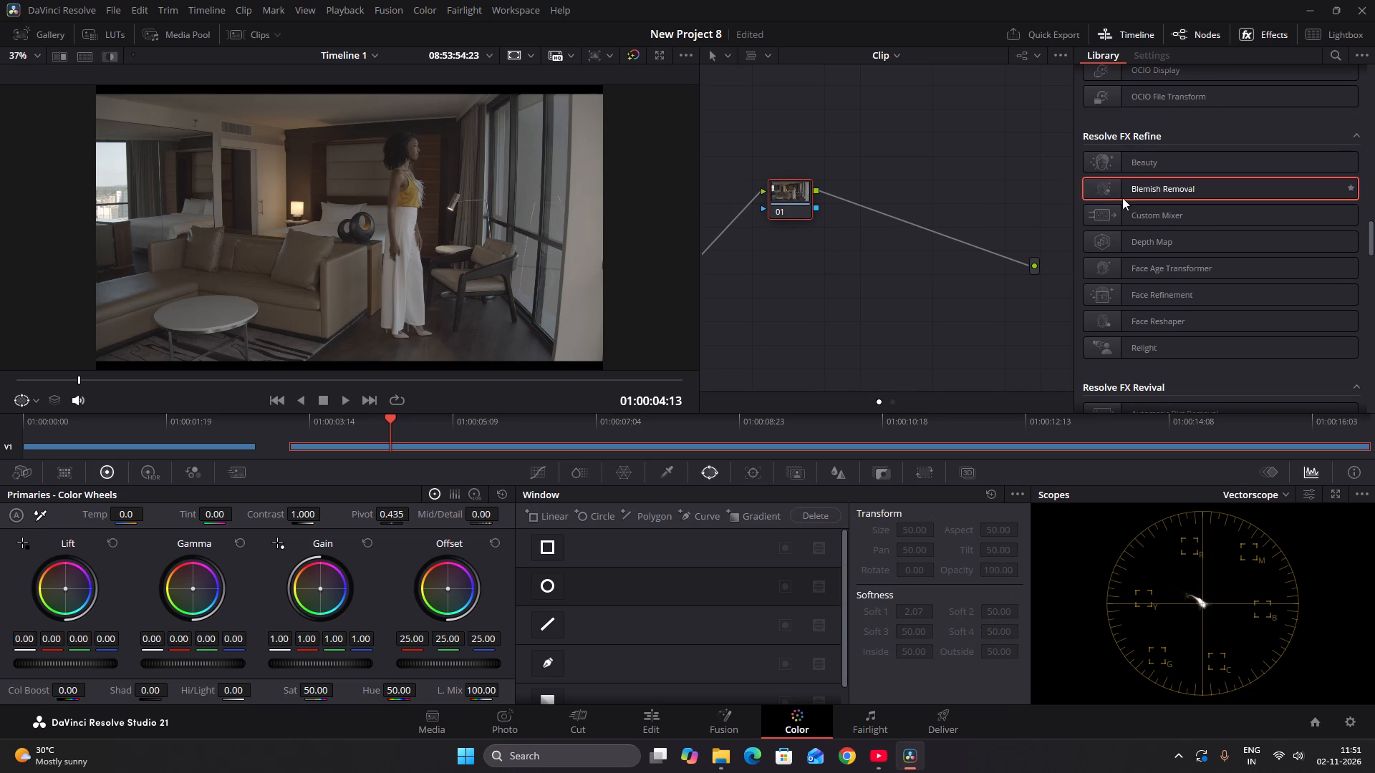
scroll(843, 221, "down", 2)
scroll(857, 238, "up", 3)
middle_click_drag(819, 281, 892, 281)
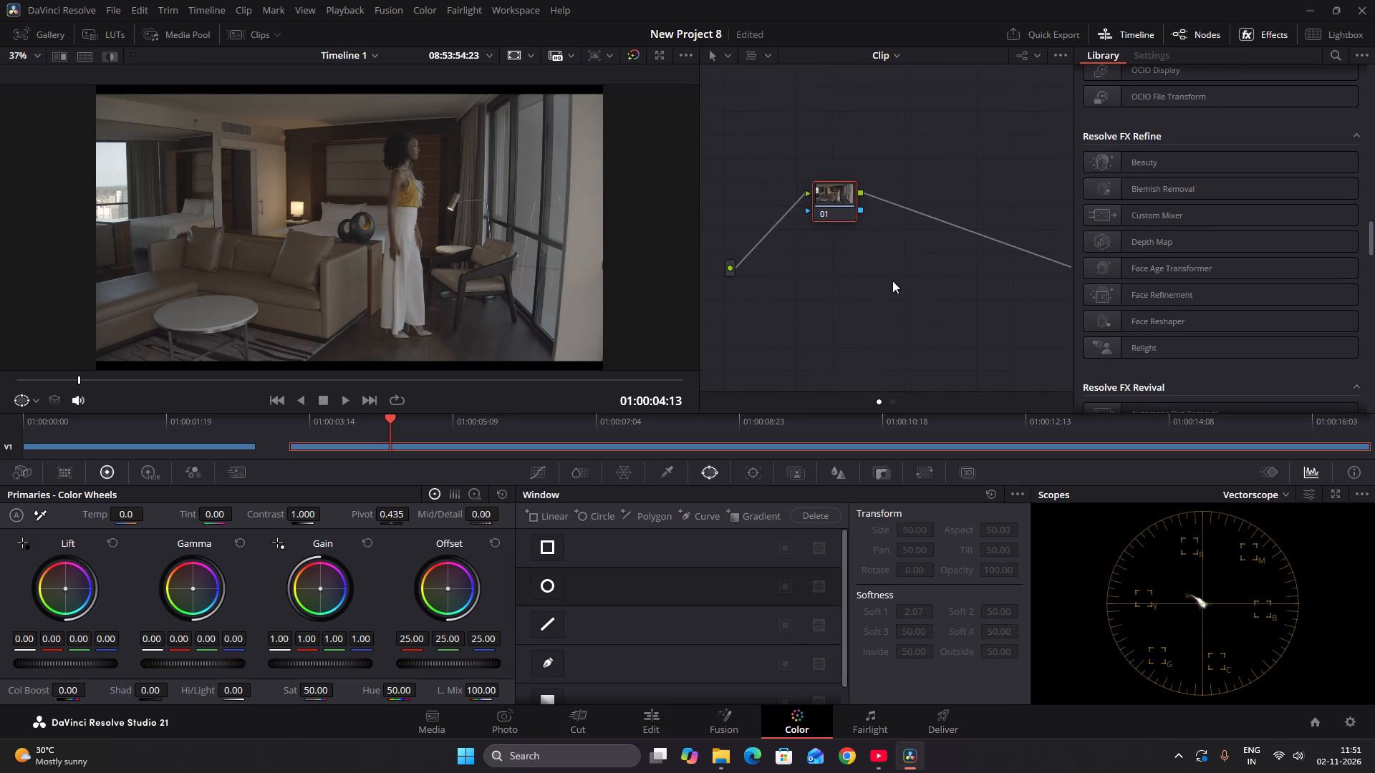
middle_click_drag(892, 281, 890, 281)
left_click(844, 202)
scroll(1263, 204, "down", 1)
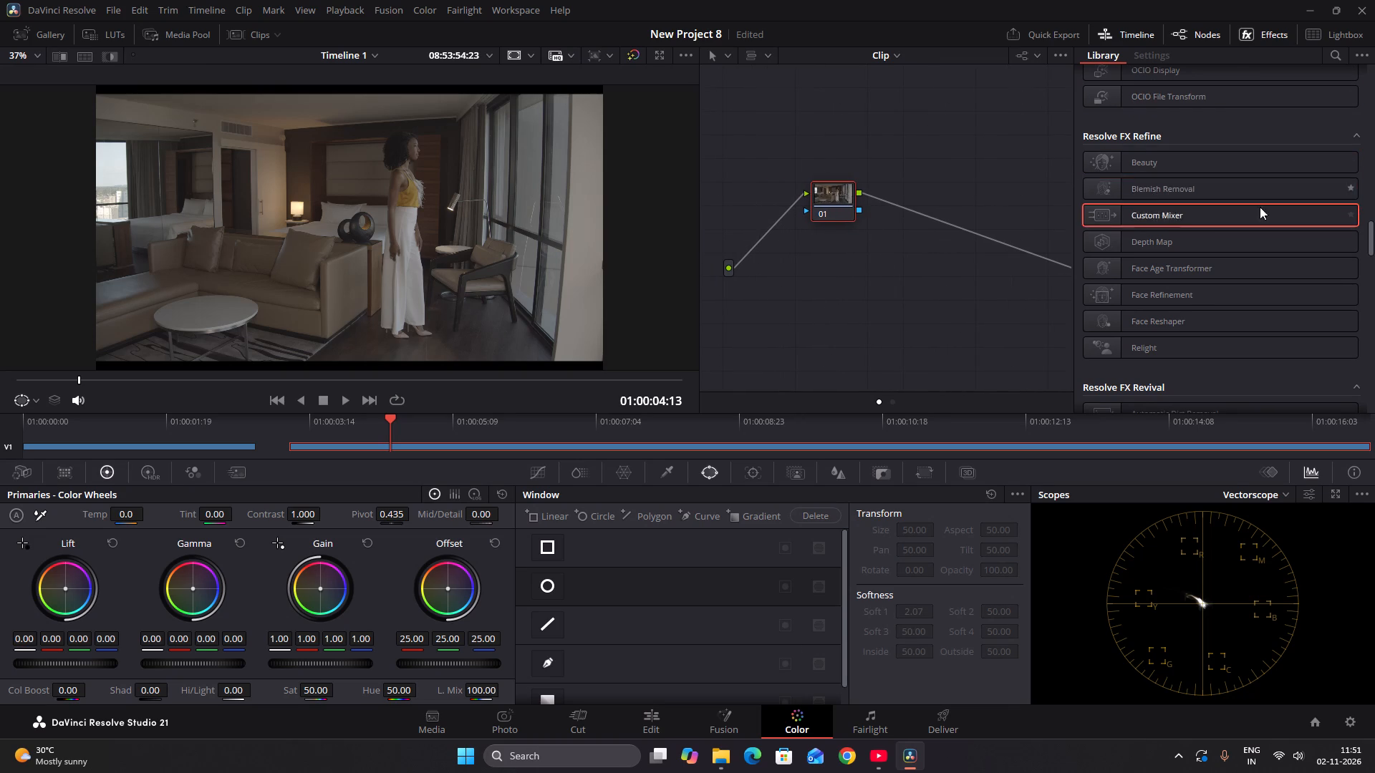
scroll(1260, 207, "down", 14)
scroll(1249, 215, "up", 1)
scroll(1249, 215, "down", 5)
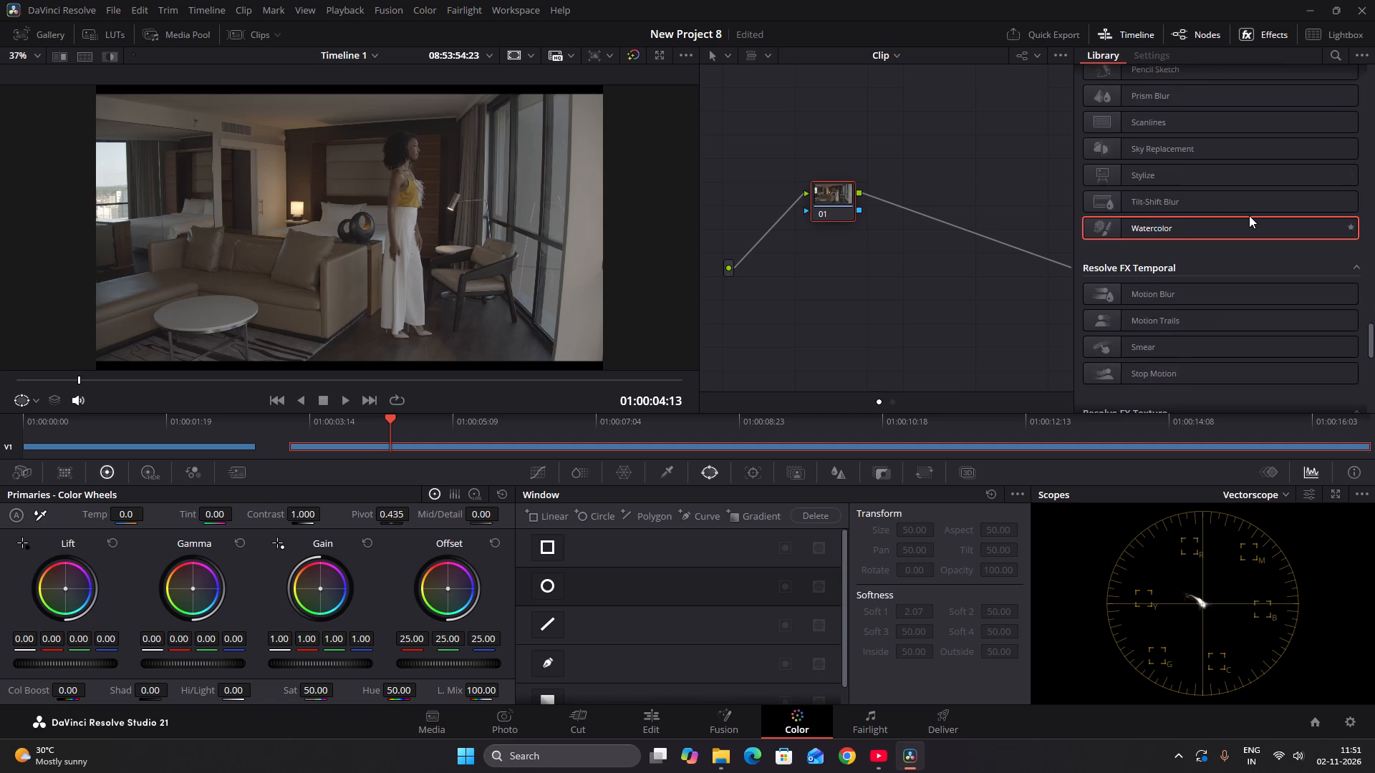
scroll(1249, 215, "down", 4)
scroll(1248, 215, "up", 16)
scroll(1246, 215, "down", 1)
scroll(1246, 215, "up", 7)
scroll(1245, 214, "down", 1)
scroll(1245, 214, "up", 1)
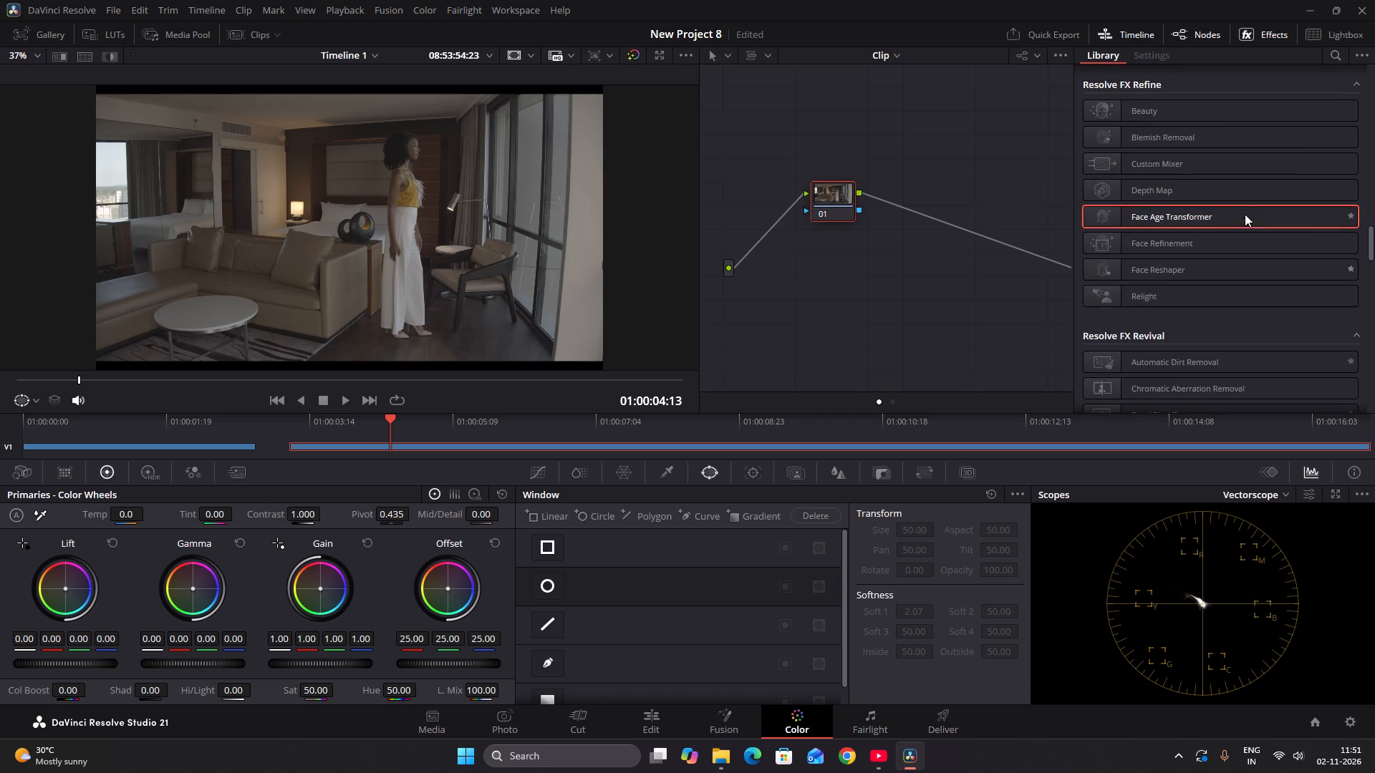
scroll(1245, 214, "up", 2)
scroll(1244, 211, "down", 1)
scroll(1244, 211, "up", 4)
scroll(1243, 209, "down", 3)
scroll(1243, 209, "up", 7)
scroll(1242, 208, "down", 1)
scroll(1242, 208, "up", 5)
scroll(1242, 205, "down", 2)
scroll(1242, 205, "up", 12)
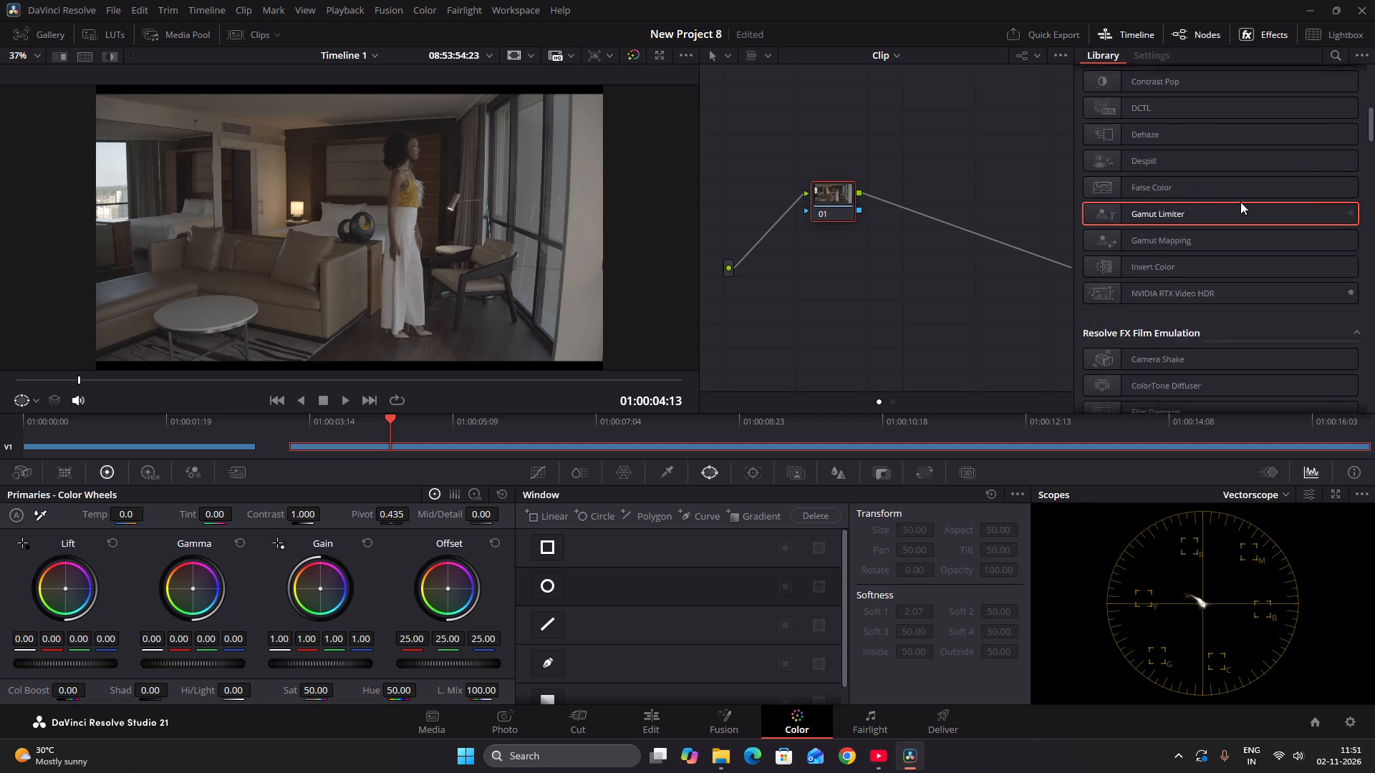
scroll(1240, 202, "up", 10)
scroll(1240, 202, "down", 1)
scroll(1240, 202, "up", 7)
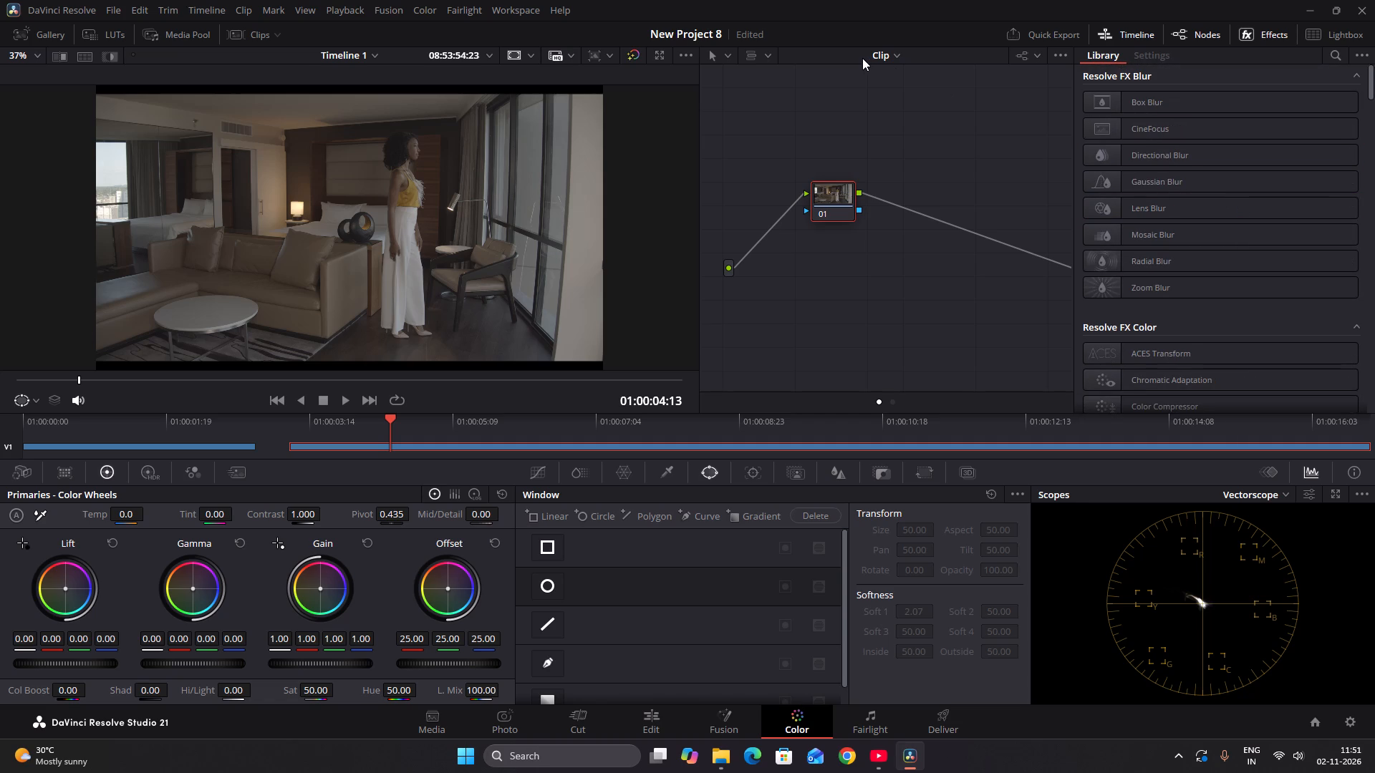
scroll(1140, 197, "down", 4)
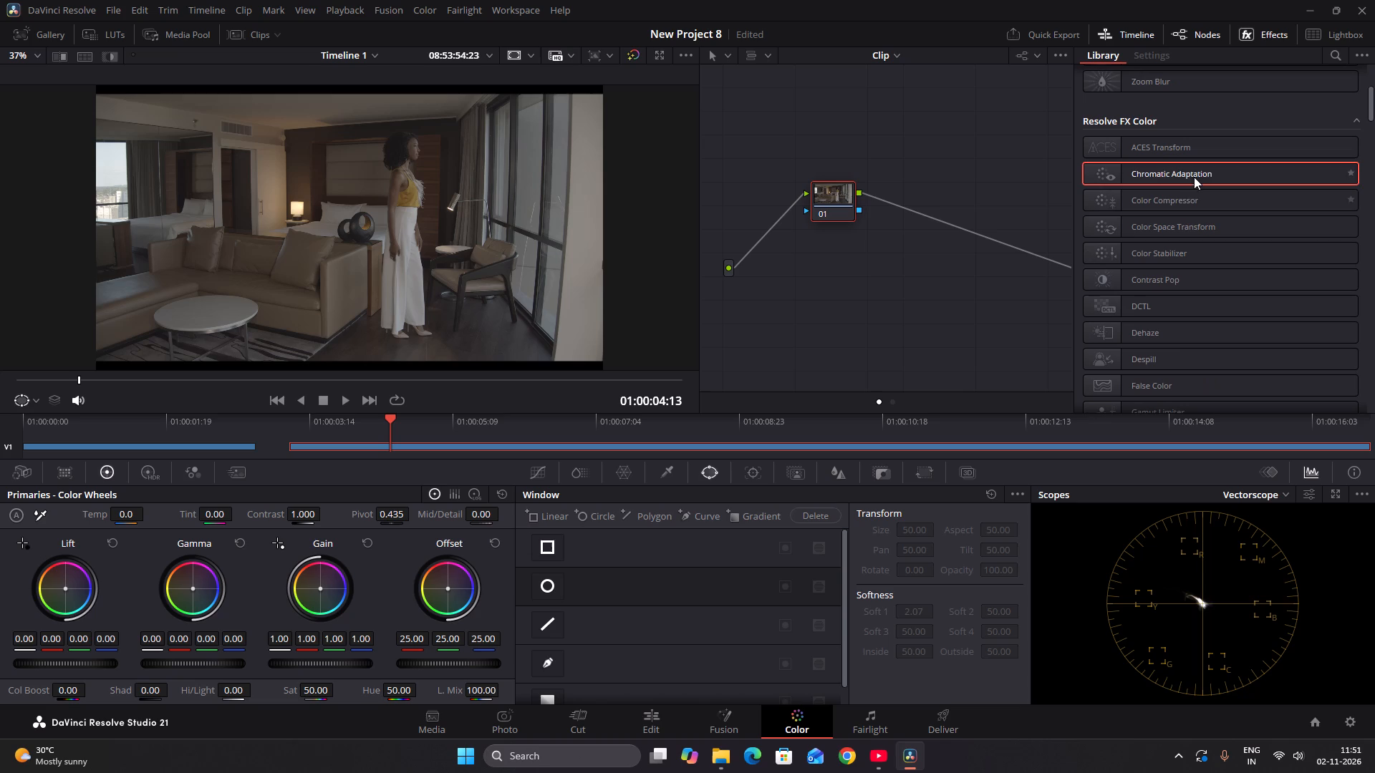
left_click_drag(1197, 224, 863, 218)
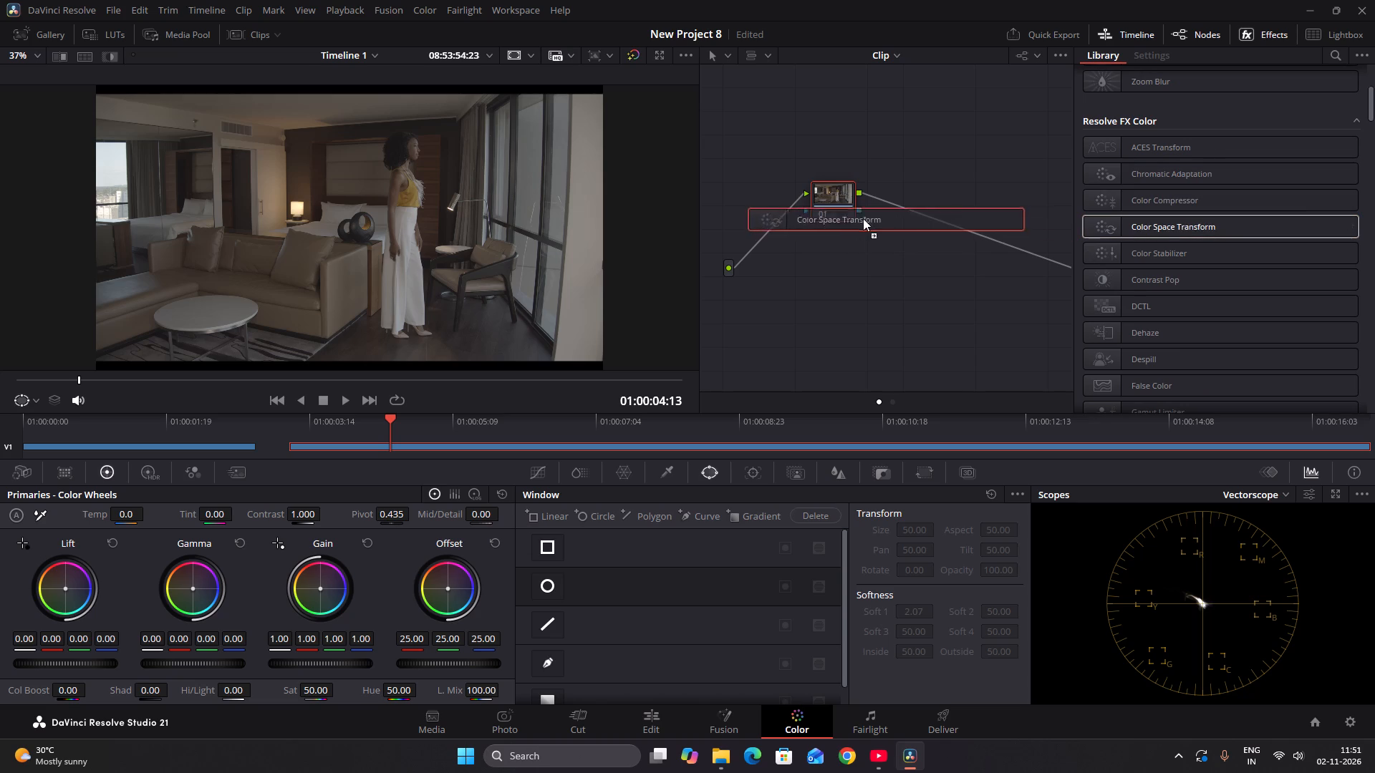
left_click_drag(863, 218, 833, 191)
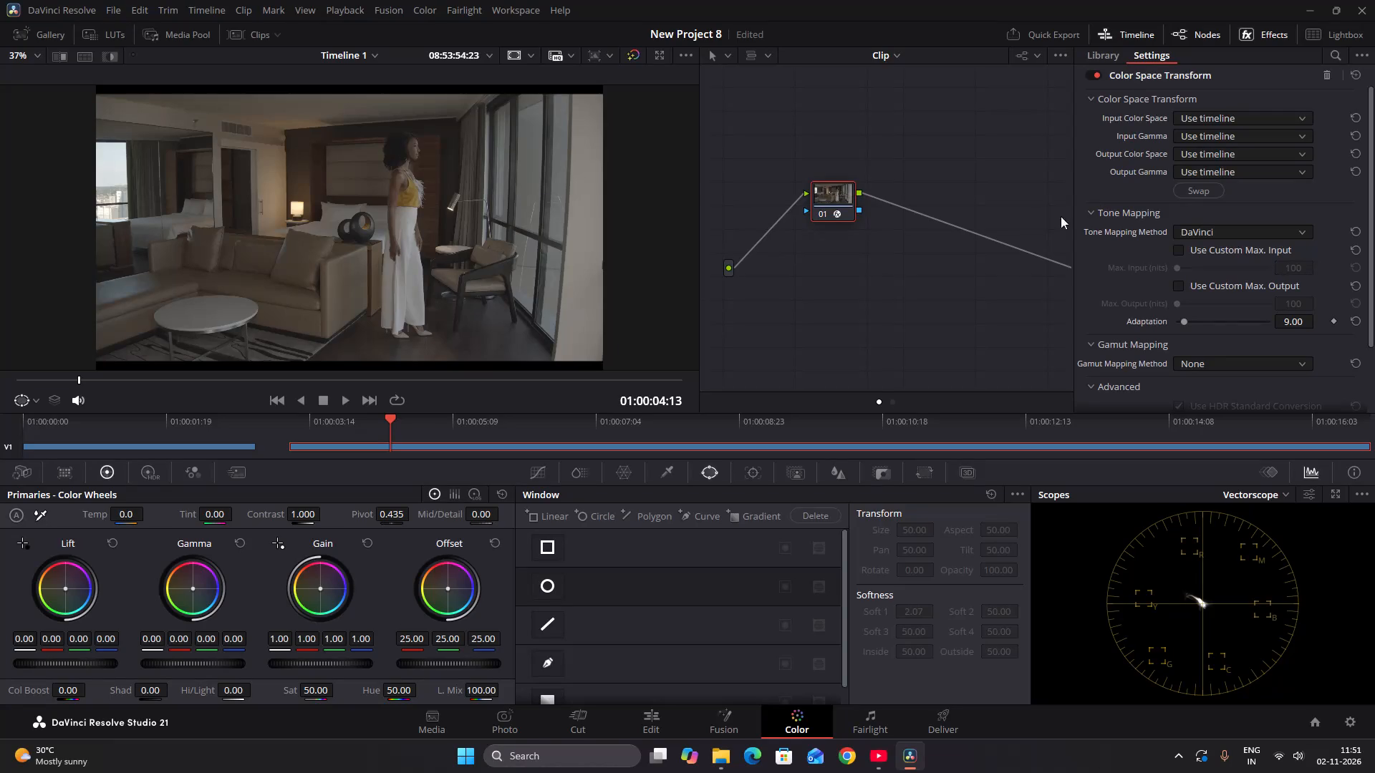
On the Edit page, delete the A001_07090853_C017 clip from the timeline, keeping only the night car clip.
left_click(662, 722)
left_click(356, 540)
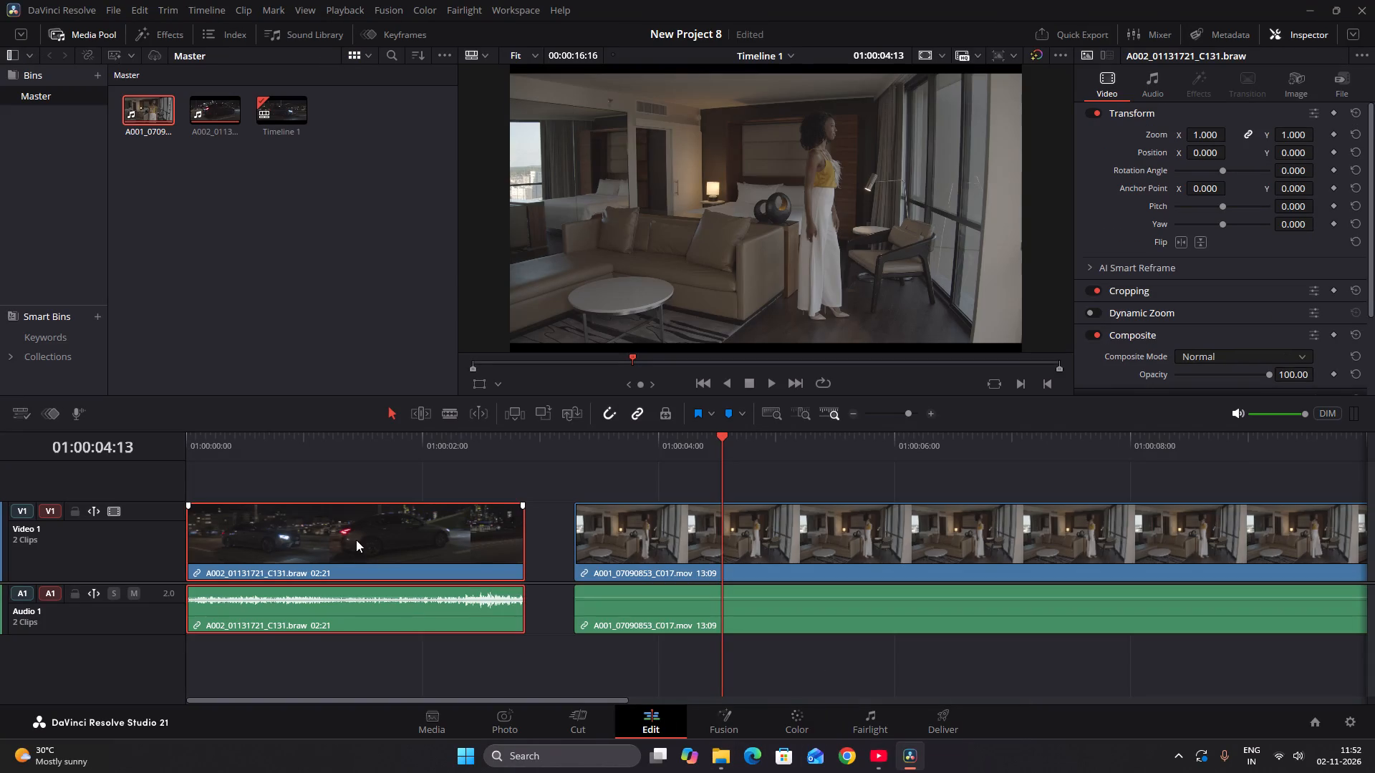
left_click(729, 533)
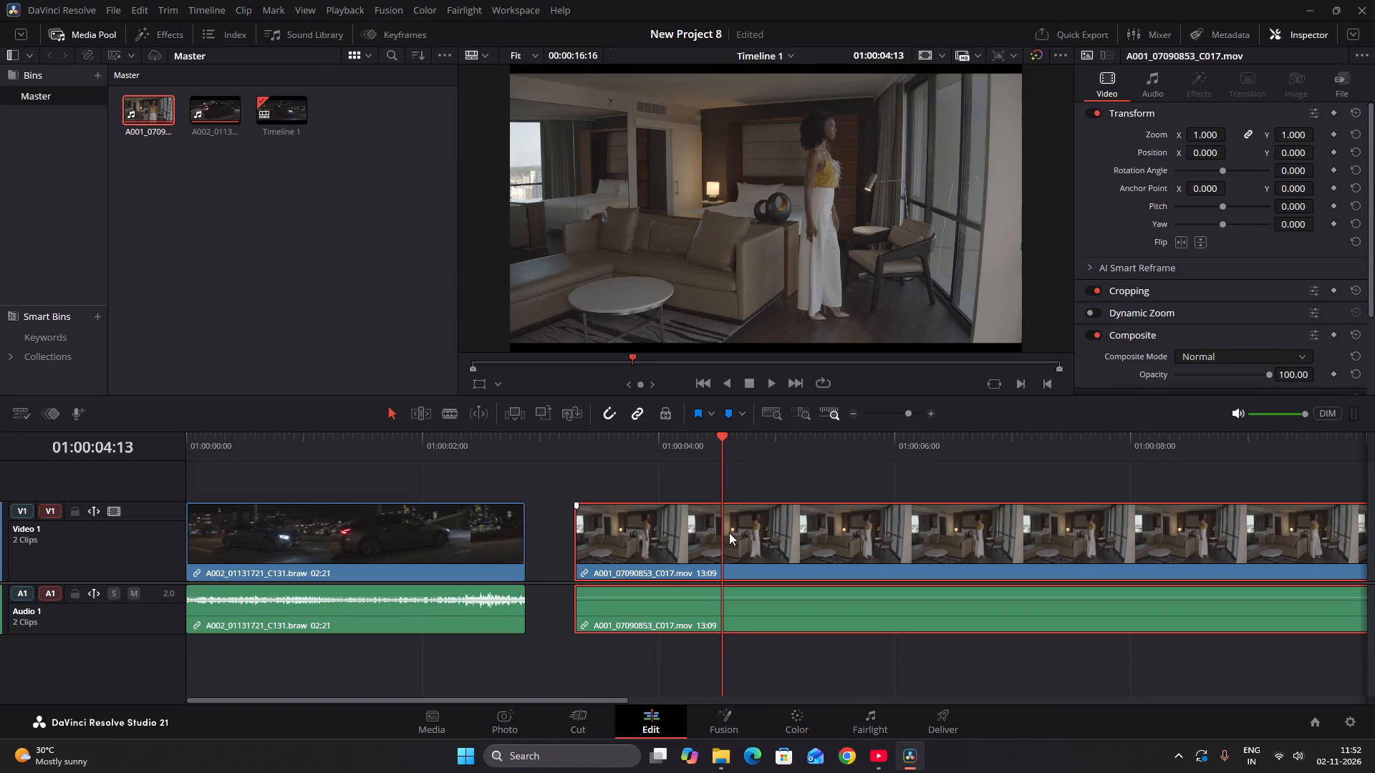
key("Delete")
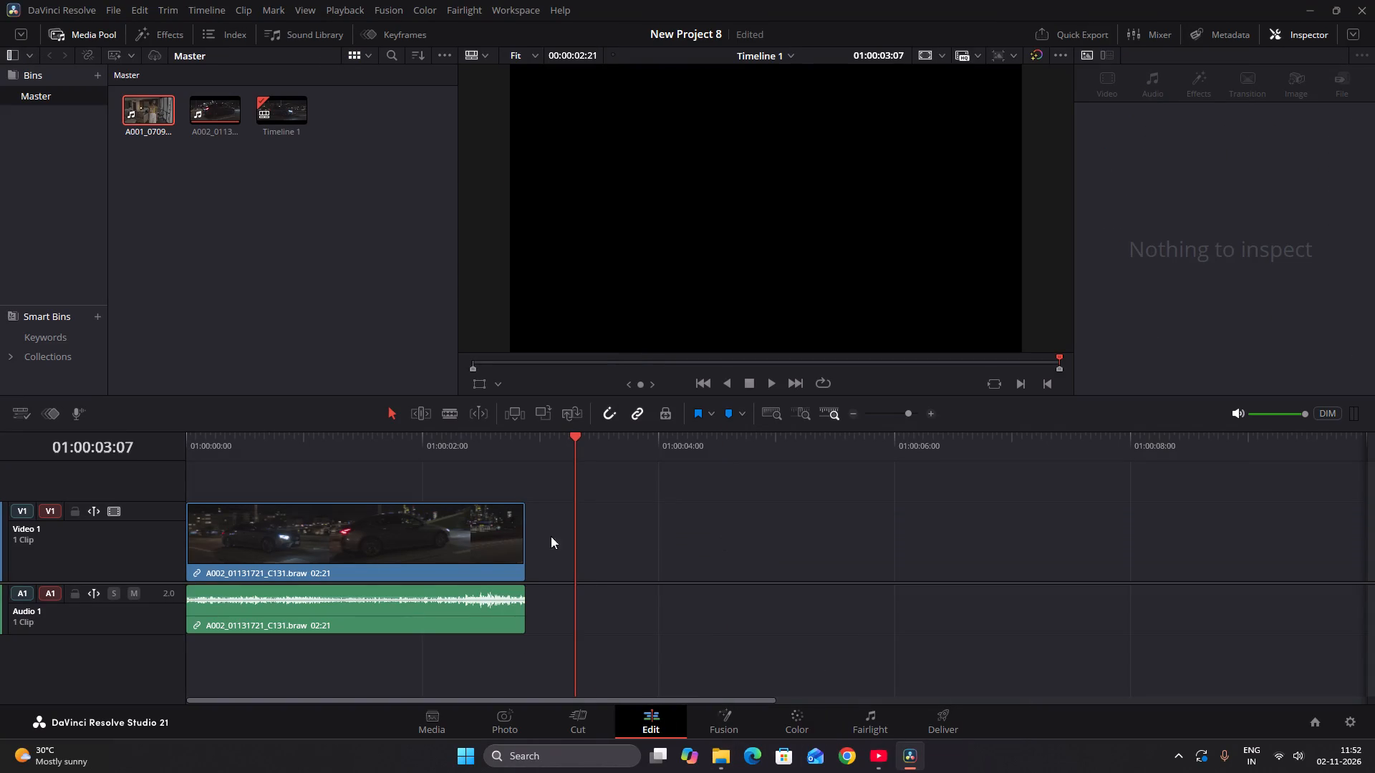
left_click(570, 422)
left_click_drag(574, 439, 340, 457)
left_click(839, 550)
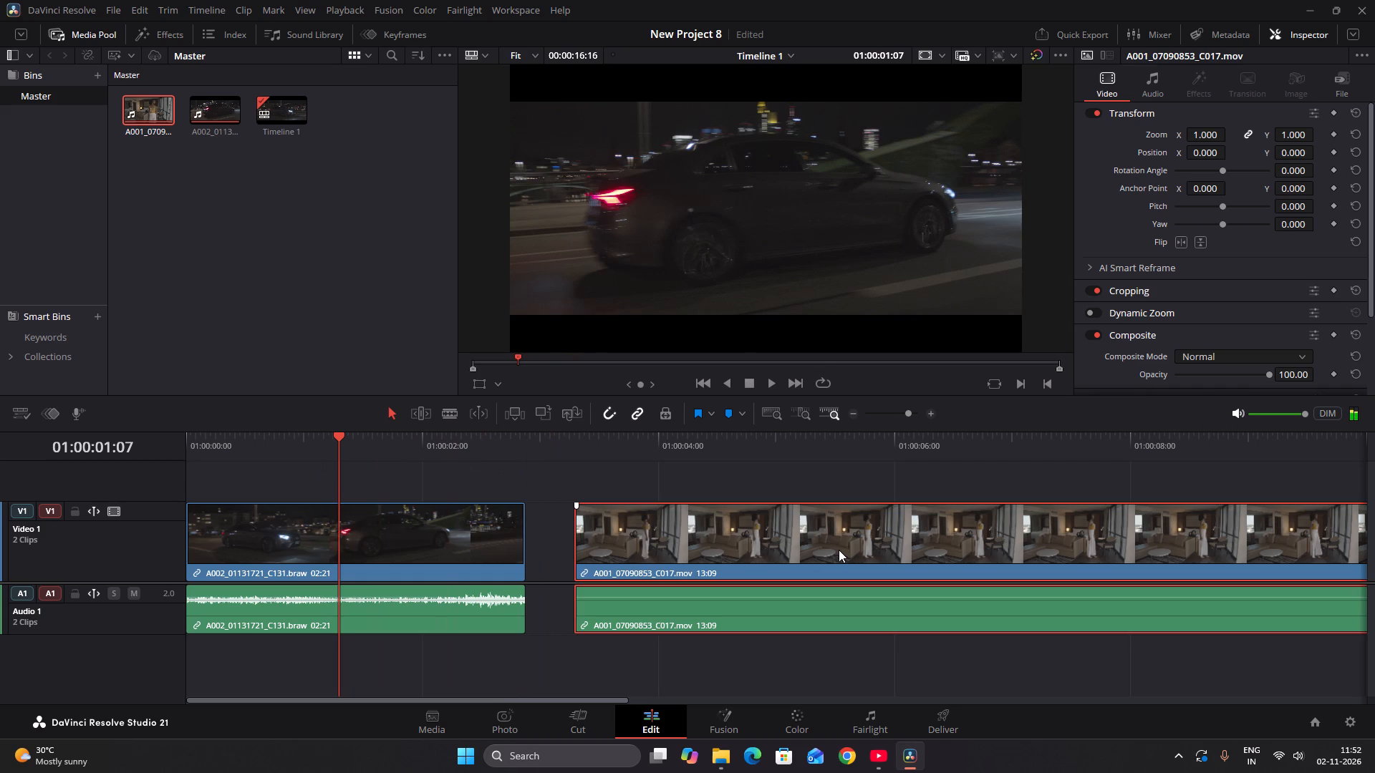
key("Delete")
Set the playhead to 01:00:01:00 on the car clip and apply Color Space Transform to its node 01 on the Color page.
left_click_drag(336, 432, 302, 424)
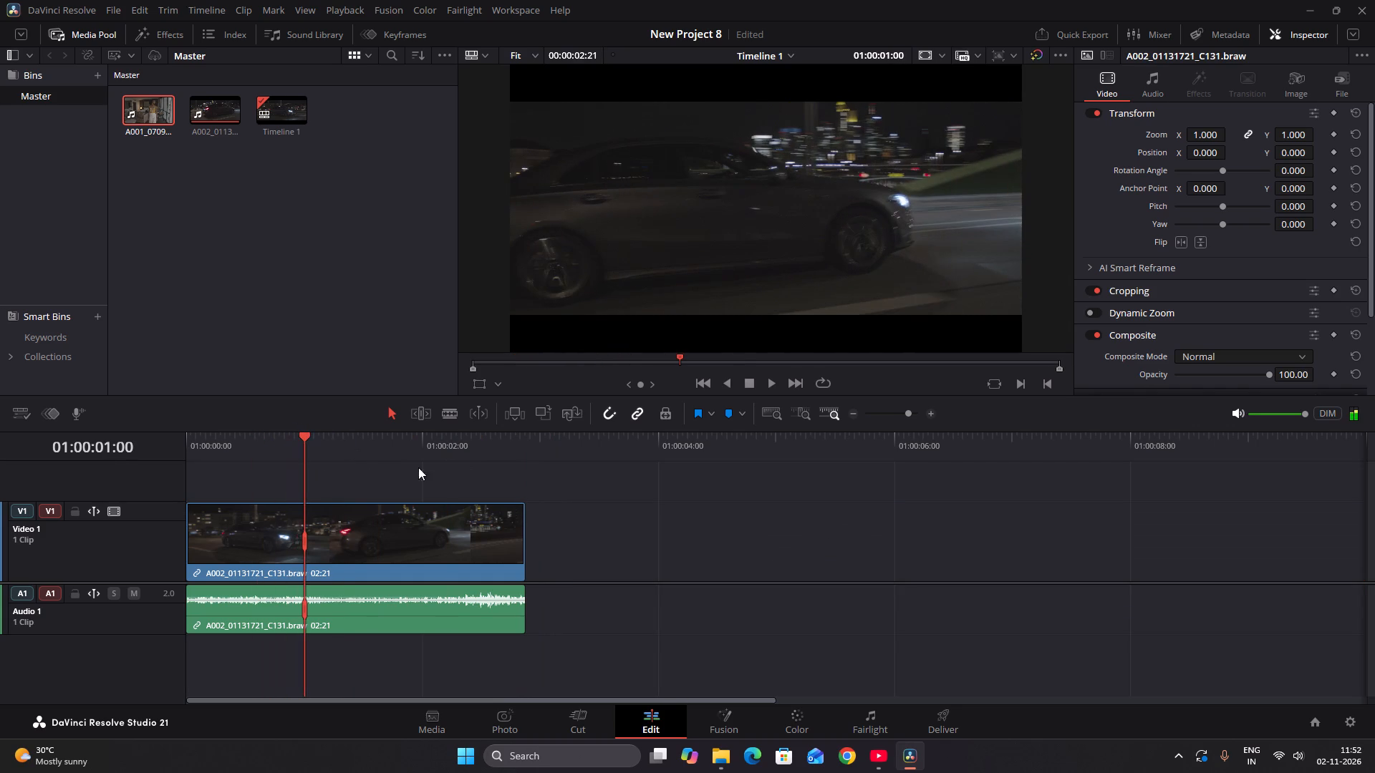
left_click(722, 716)
left_click(813, 723)
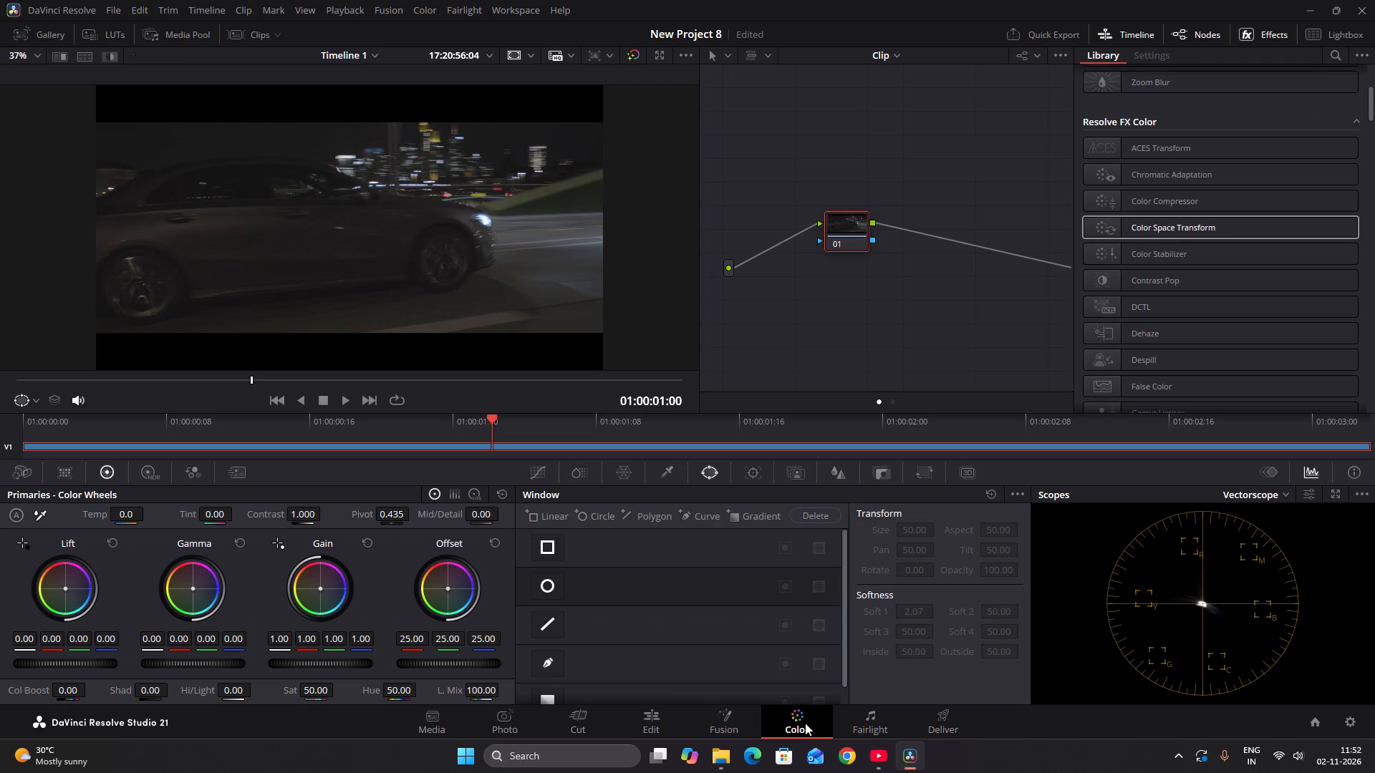
left_click_drag(1185, 228, 923, 229)
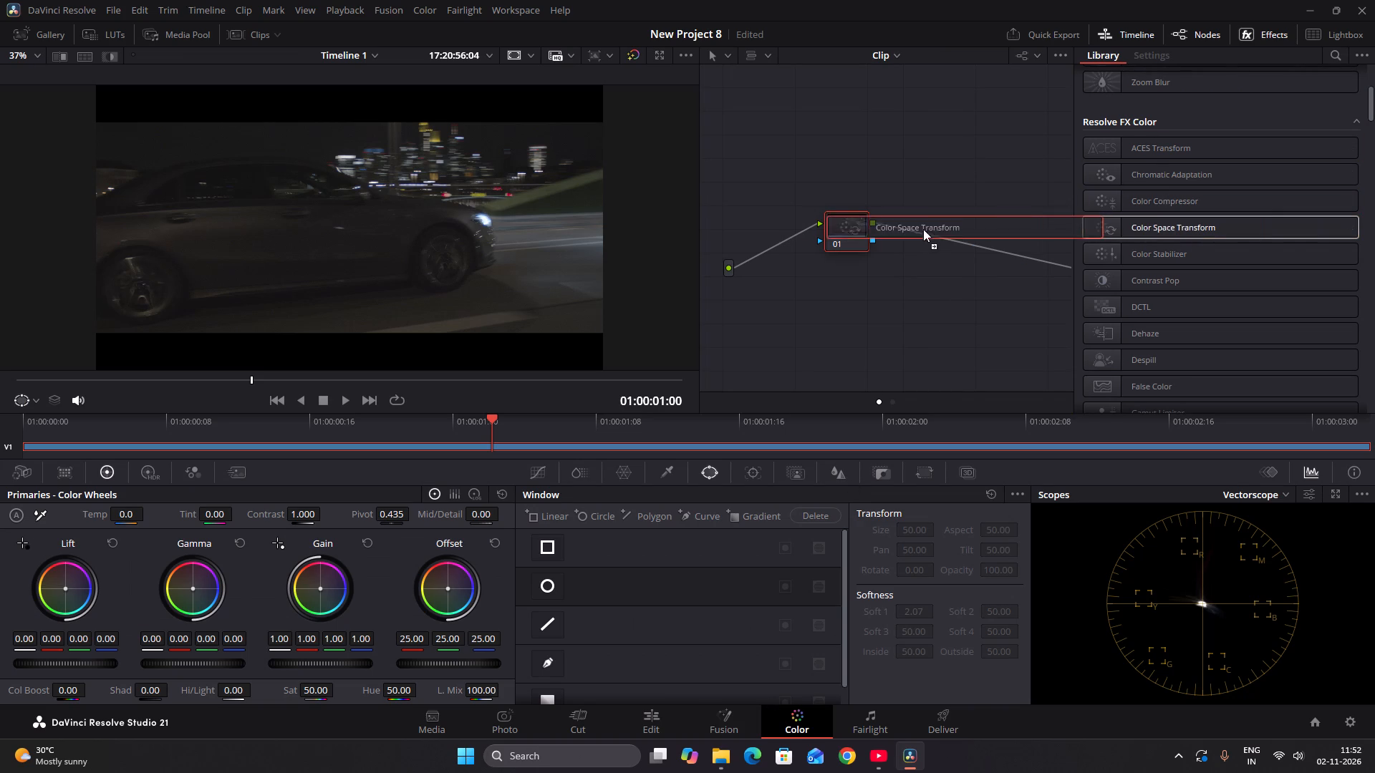
left_click_drag(923, 229, 851, 220)
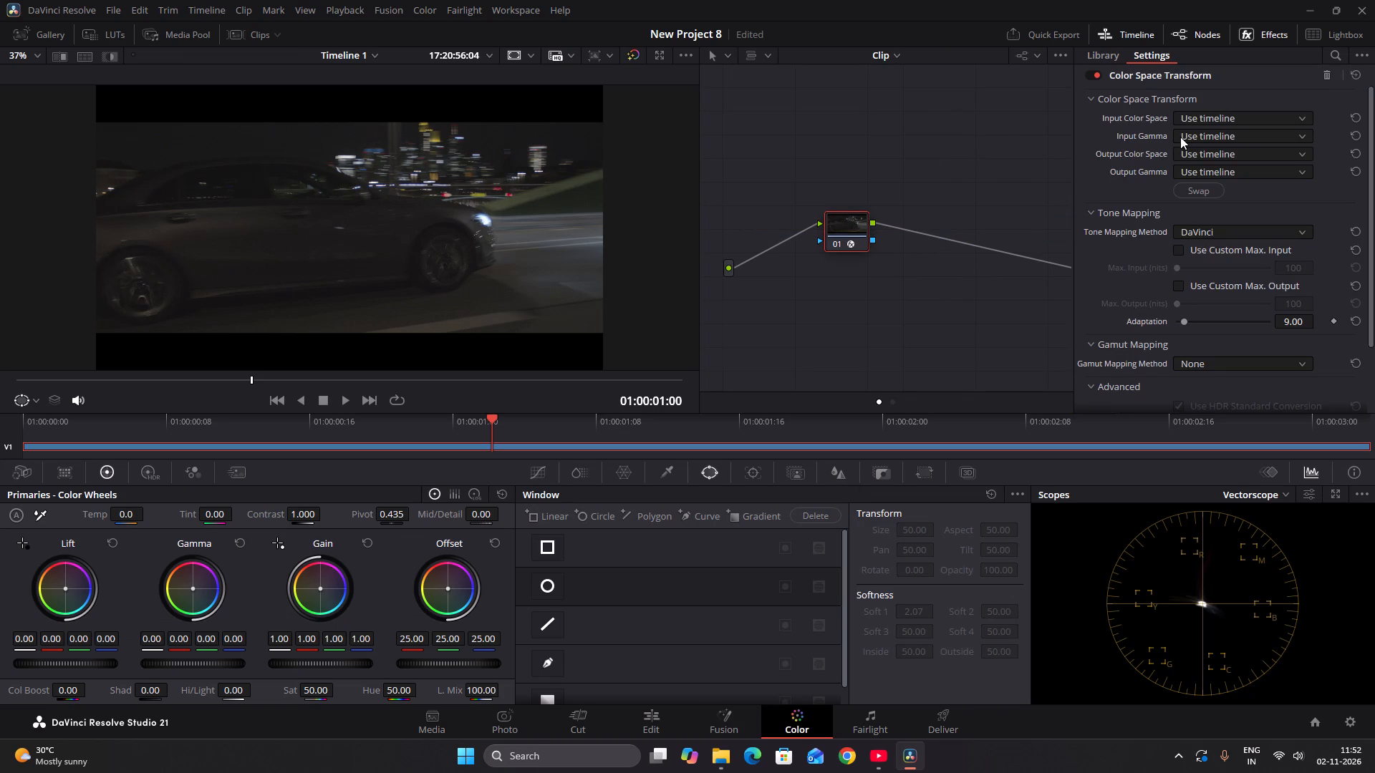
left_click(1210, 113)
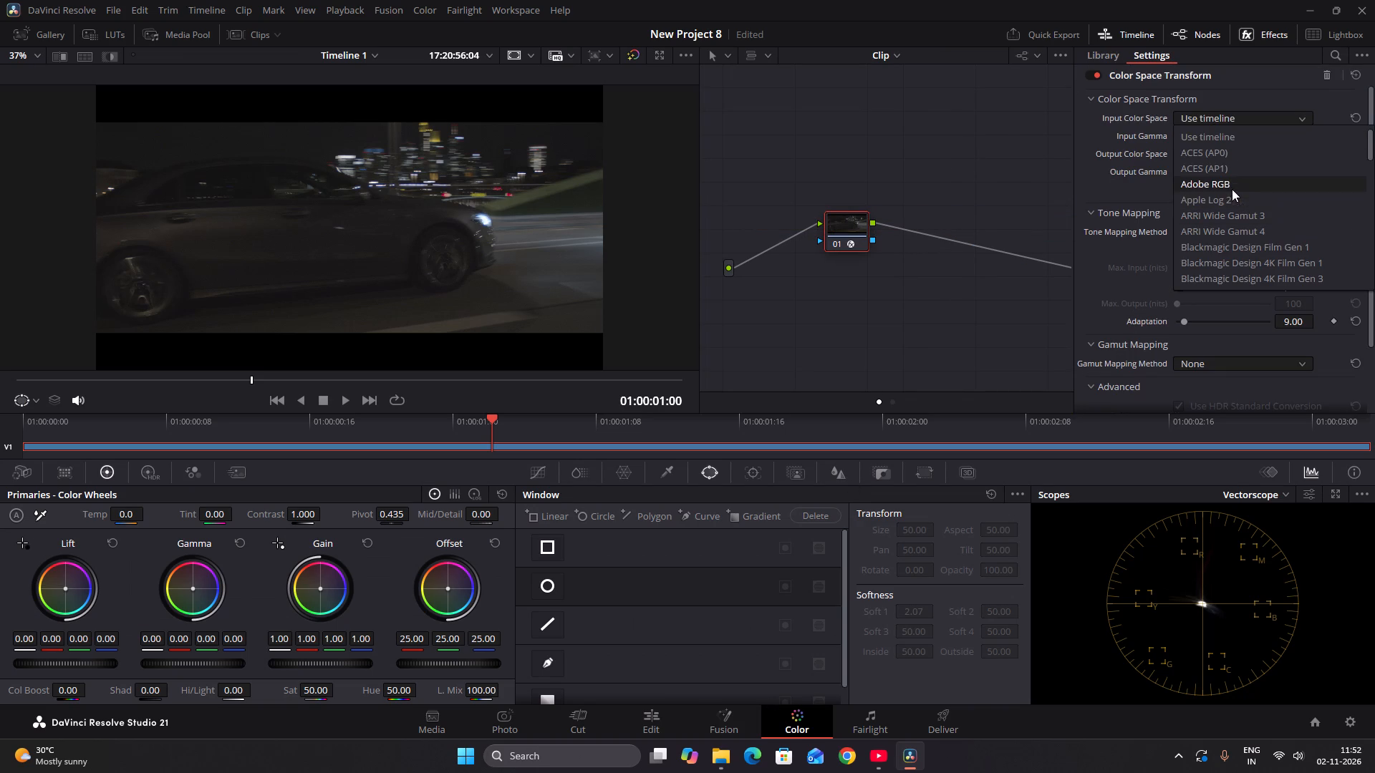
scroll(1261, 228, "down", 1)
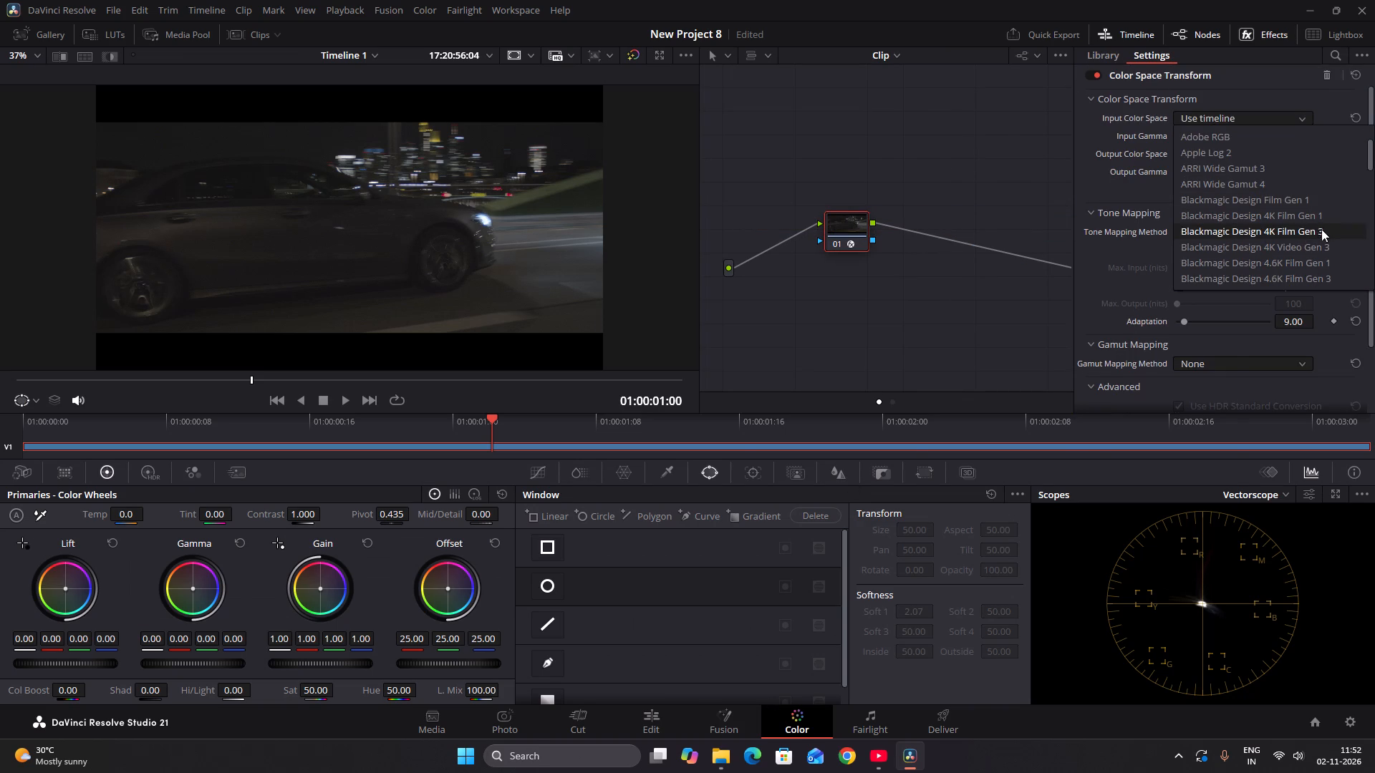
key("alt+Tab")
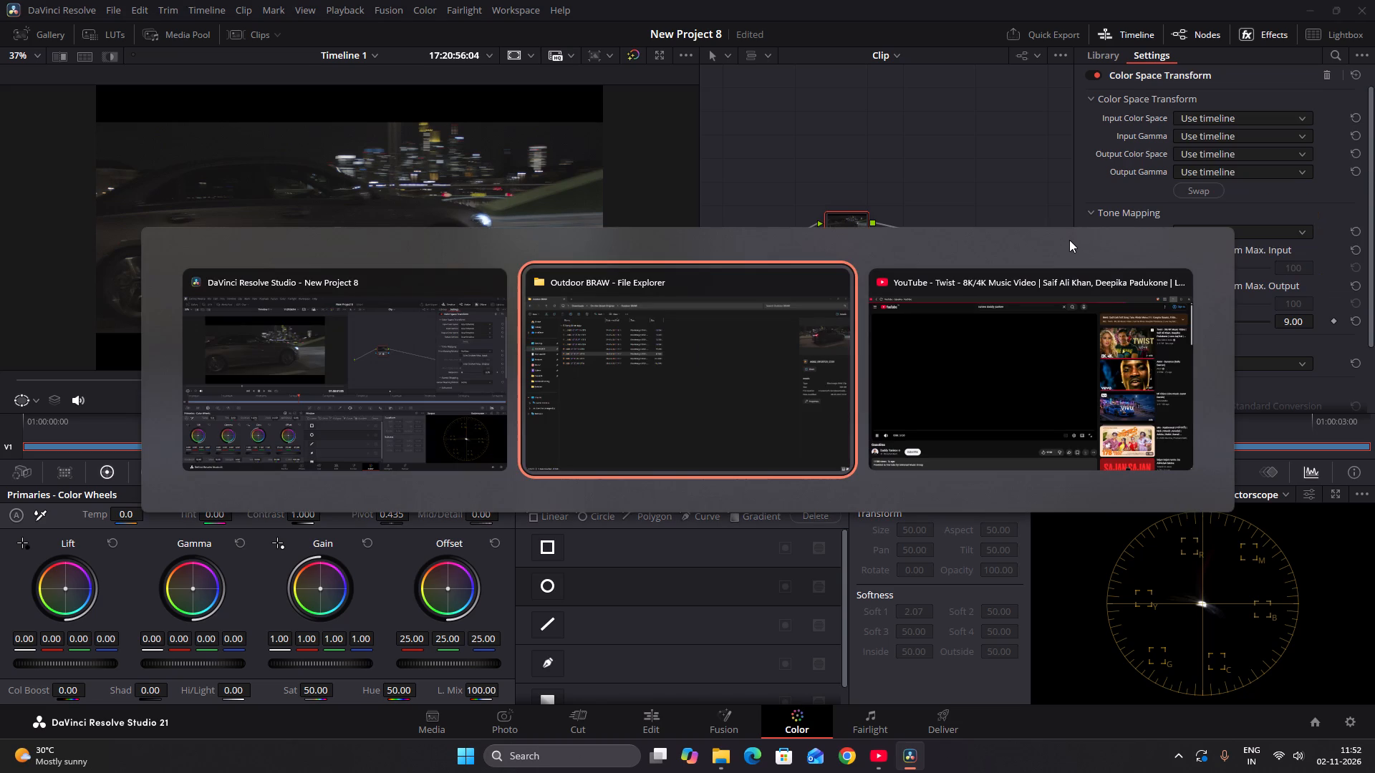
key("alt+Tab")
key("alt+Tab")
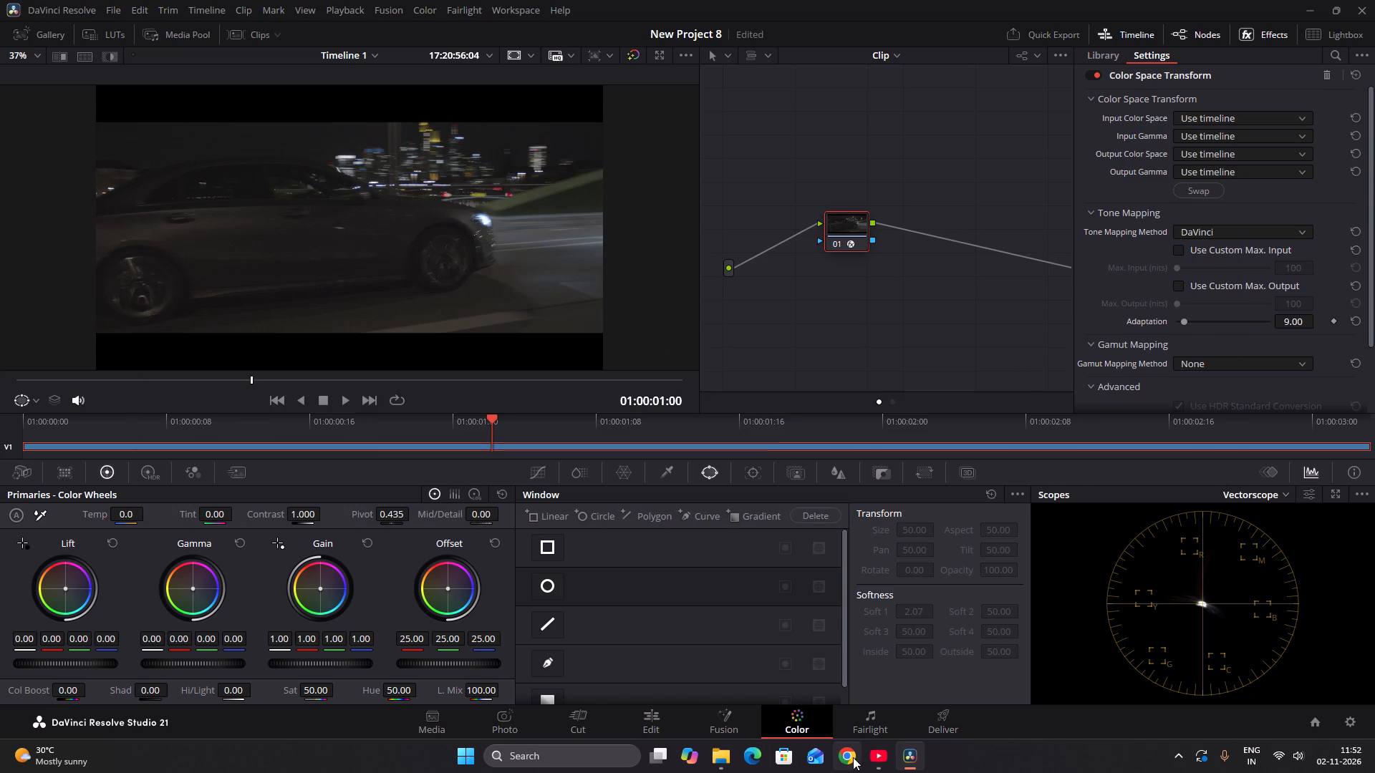
Switch to Chrome, restore the previously closed tabs, close Google Drive, and open the Blackmagic Pocket Cinema Camera gallery page.
left_click(853, 757)
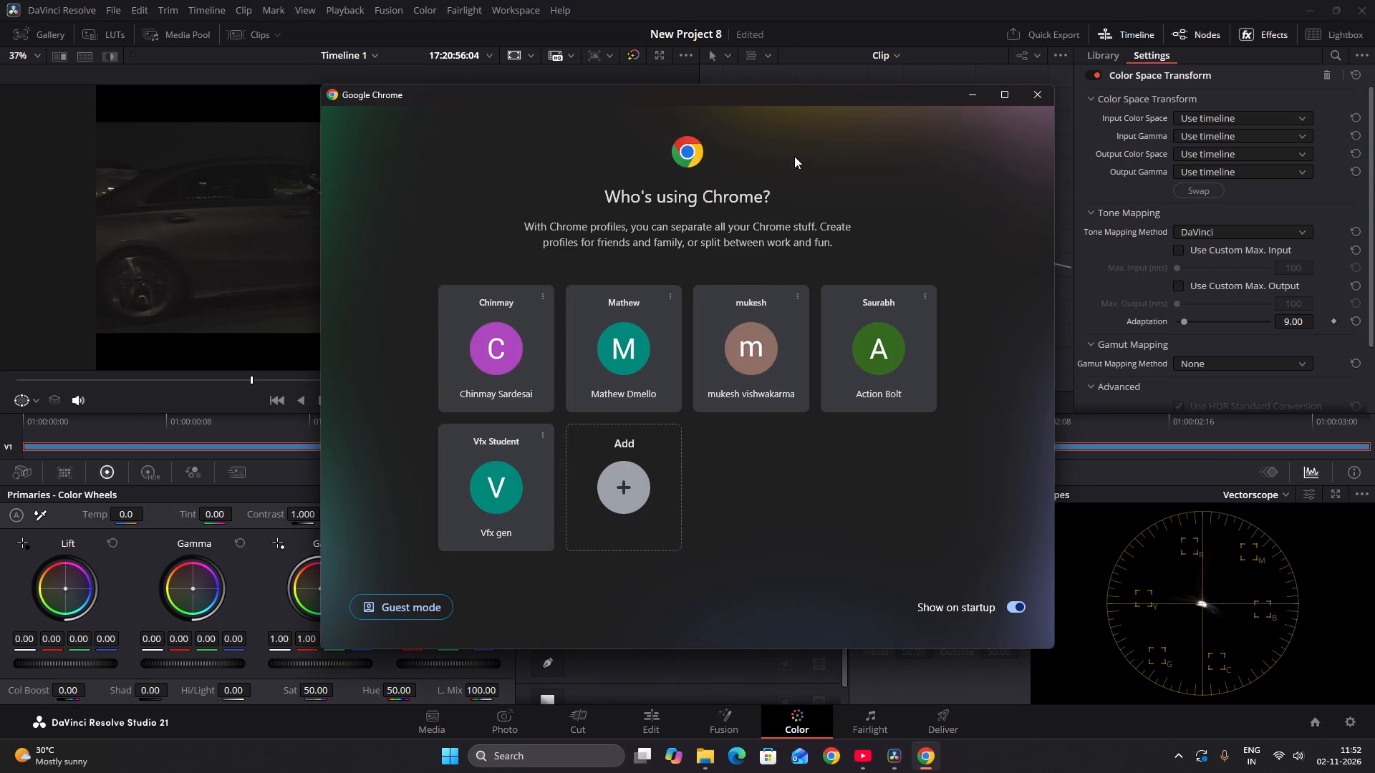
left_click(899, 331)
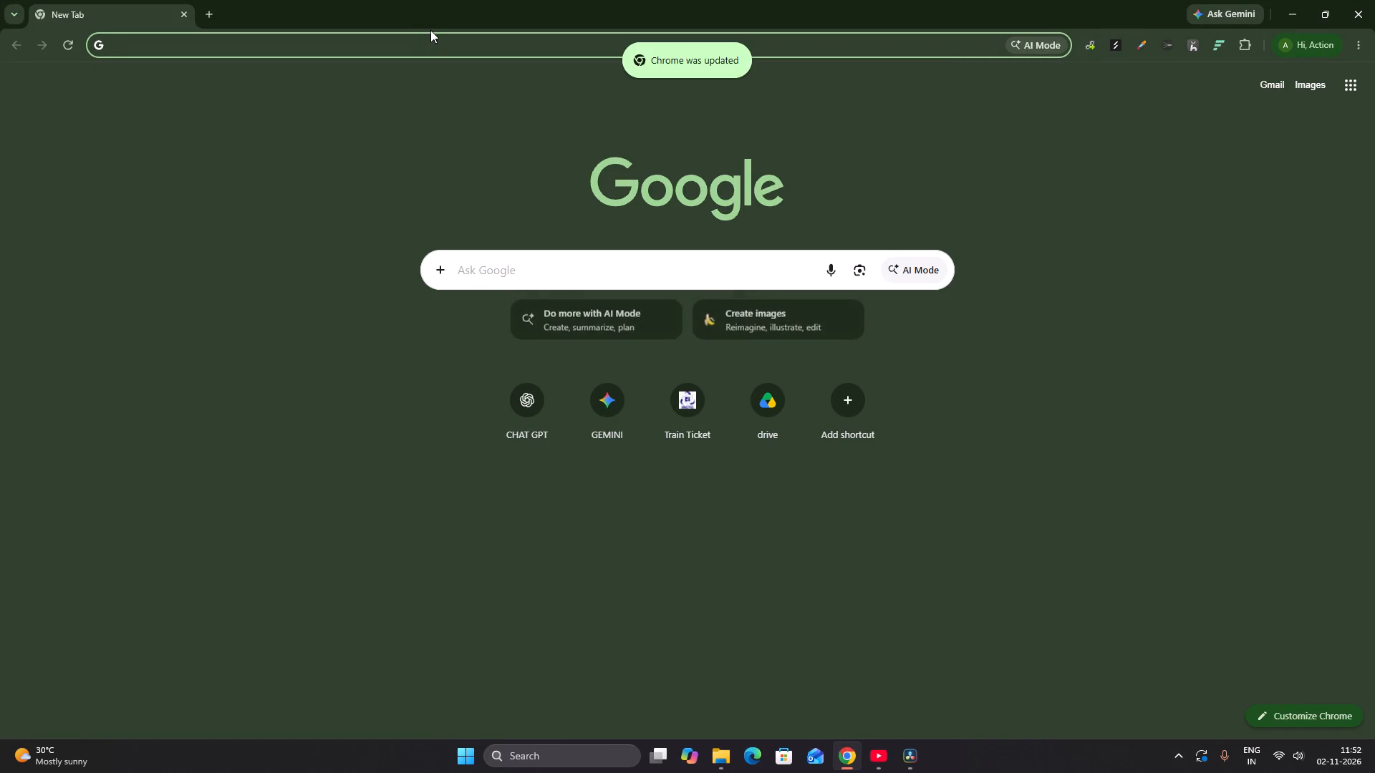
left_click(437, 37)
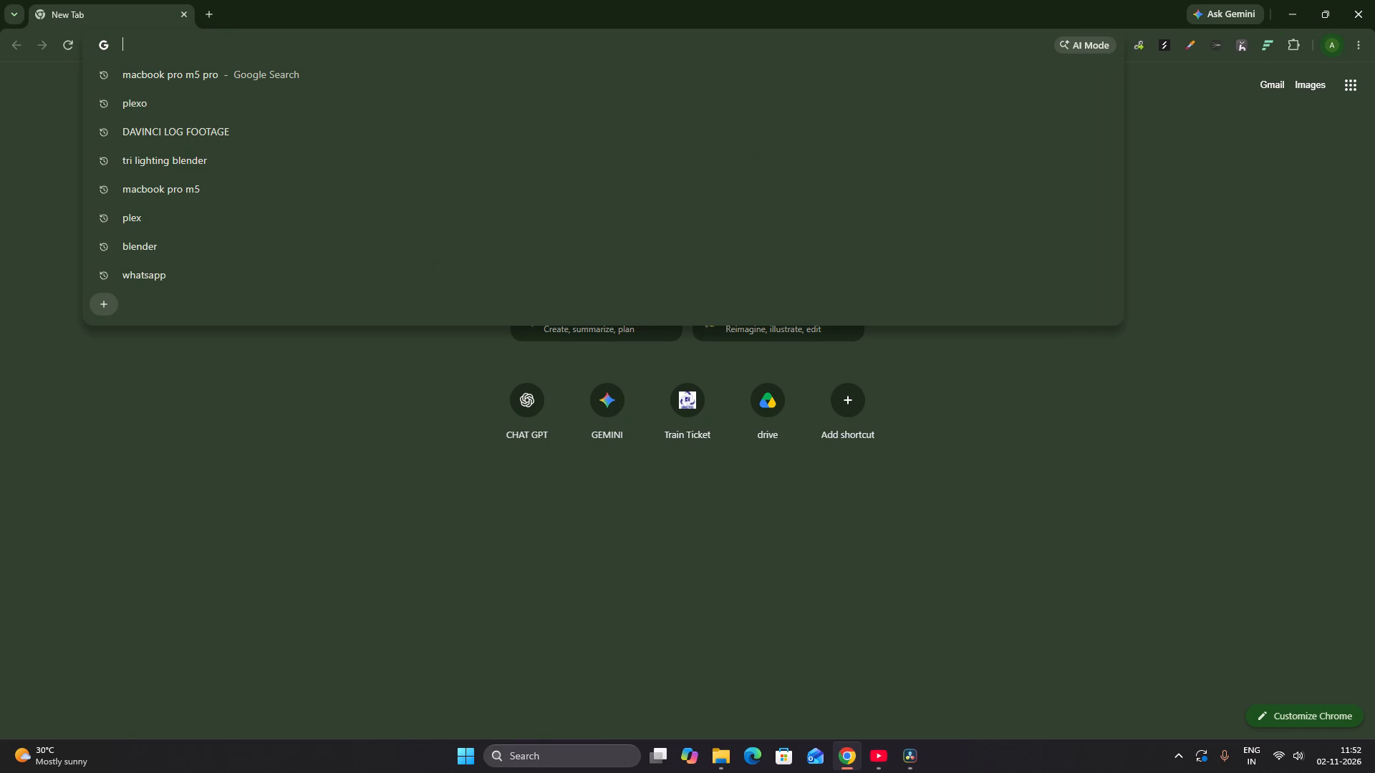
key("ctrl+shift+t")
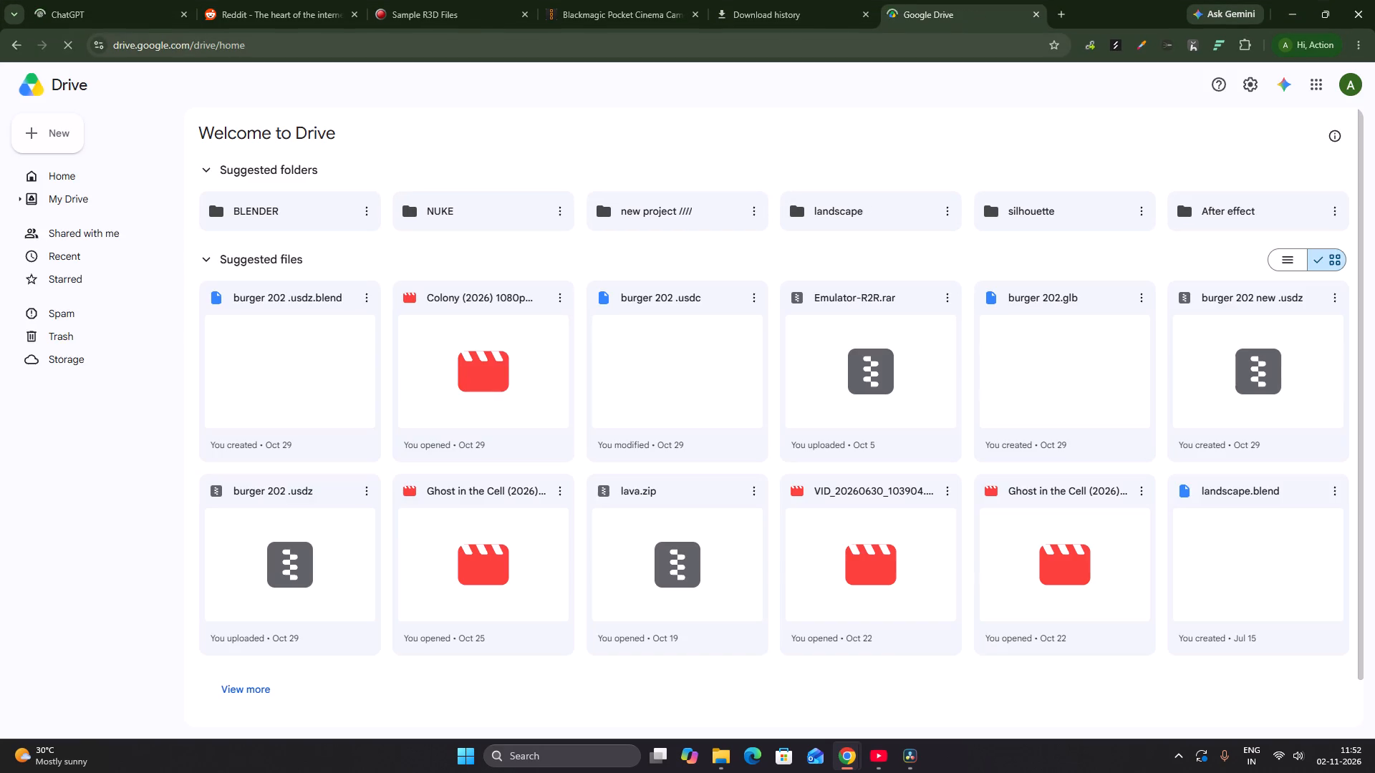
double_click(439, 37)
left_click(1039, 11)
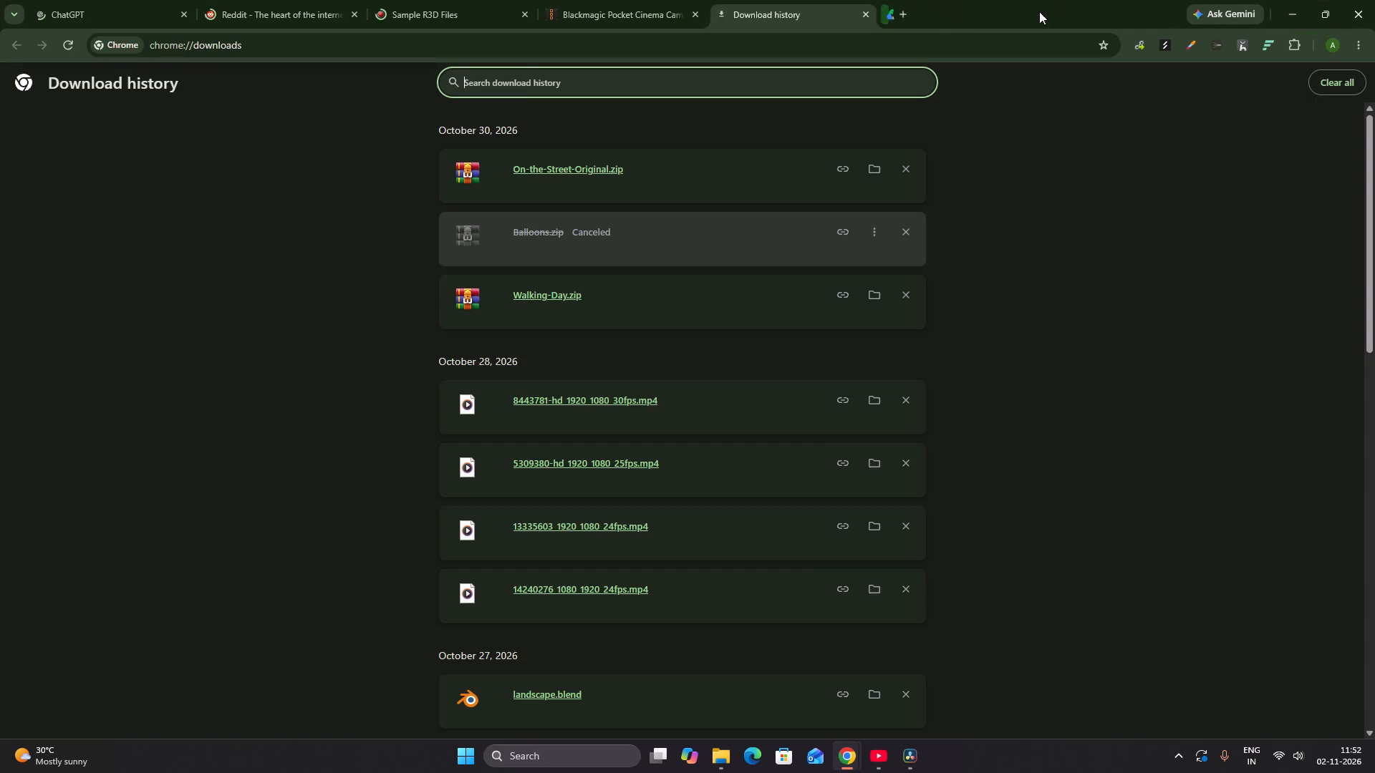
left_click(652, 0)
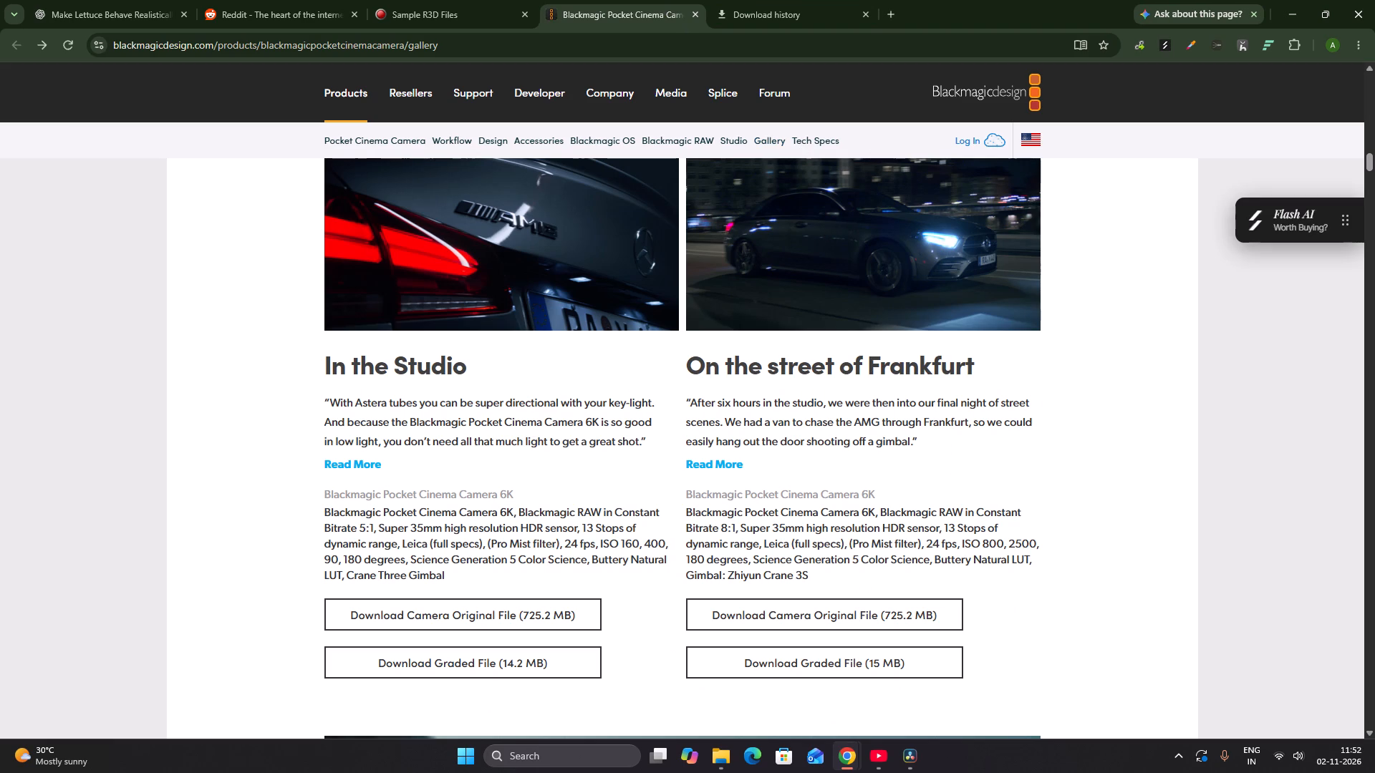
Check the Mercedes AMG A35 description in the gallery for the camera used on the car footage, and highlight the model name.
scroll(855, 414, "up", 6)
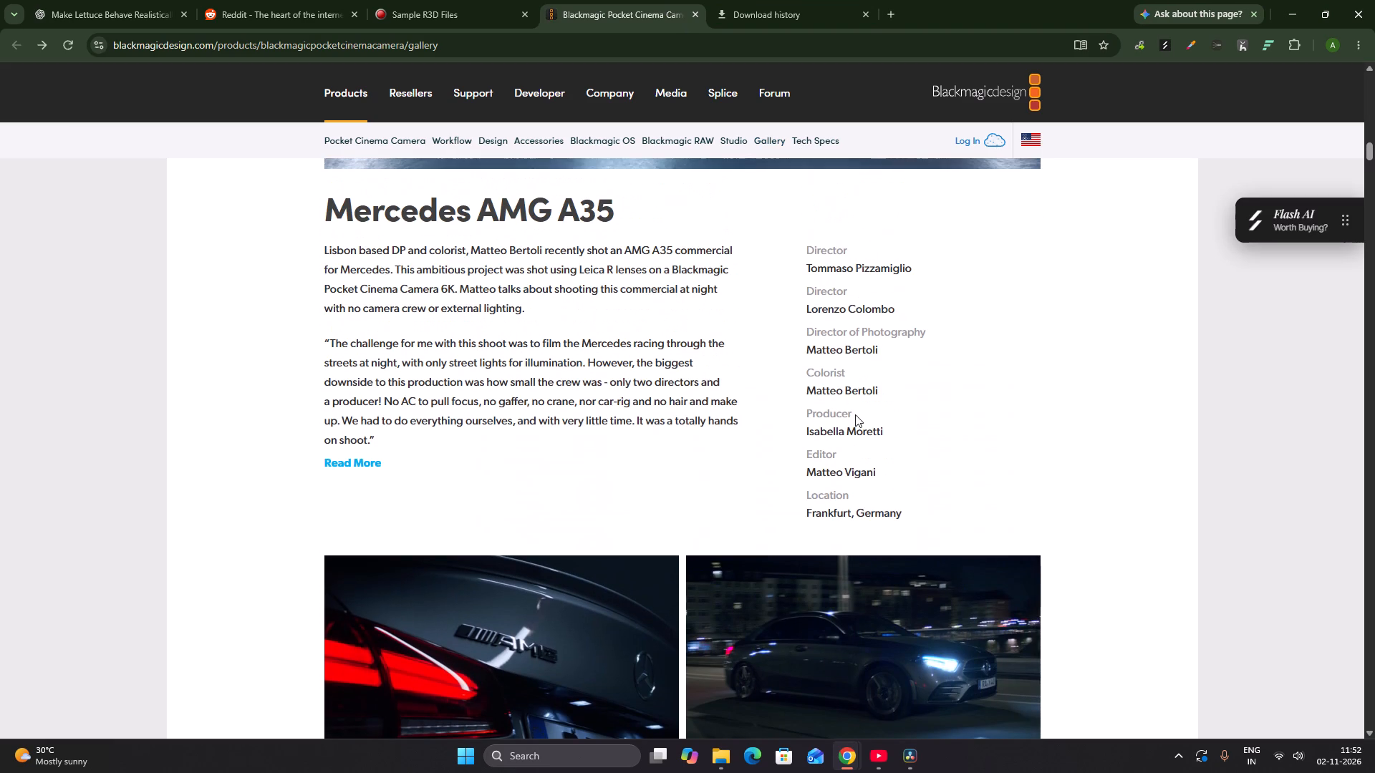
scroll(855, 414, "up", 12)
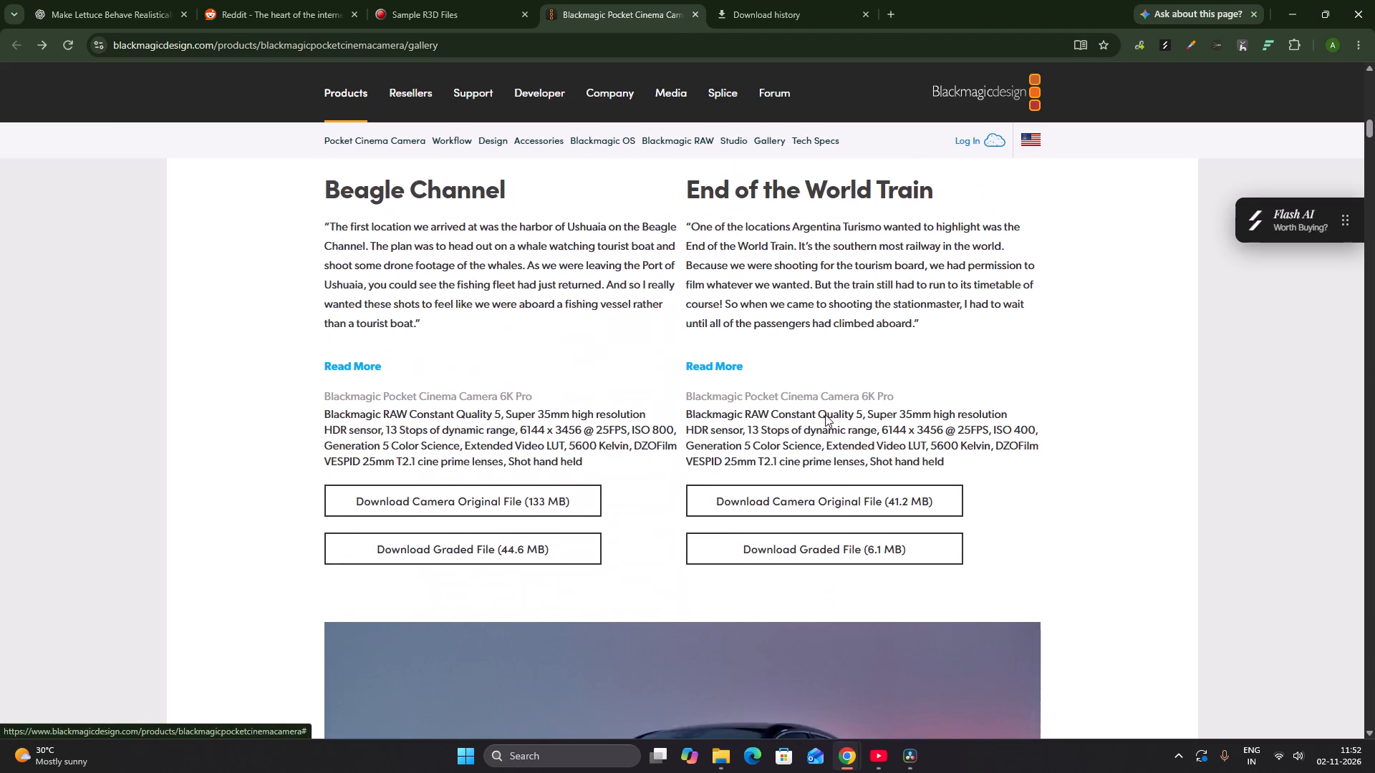
scroll(821, 413, "down", 13)
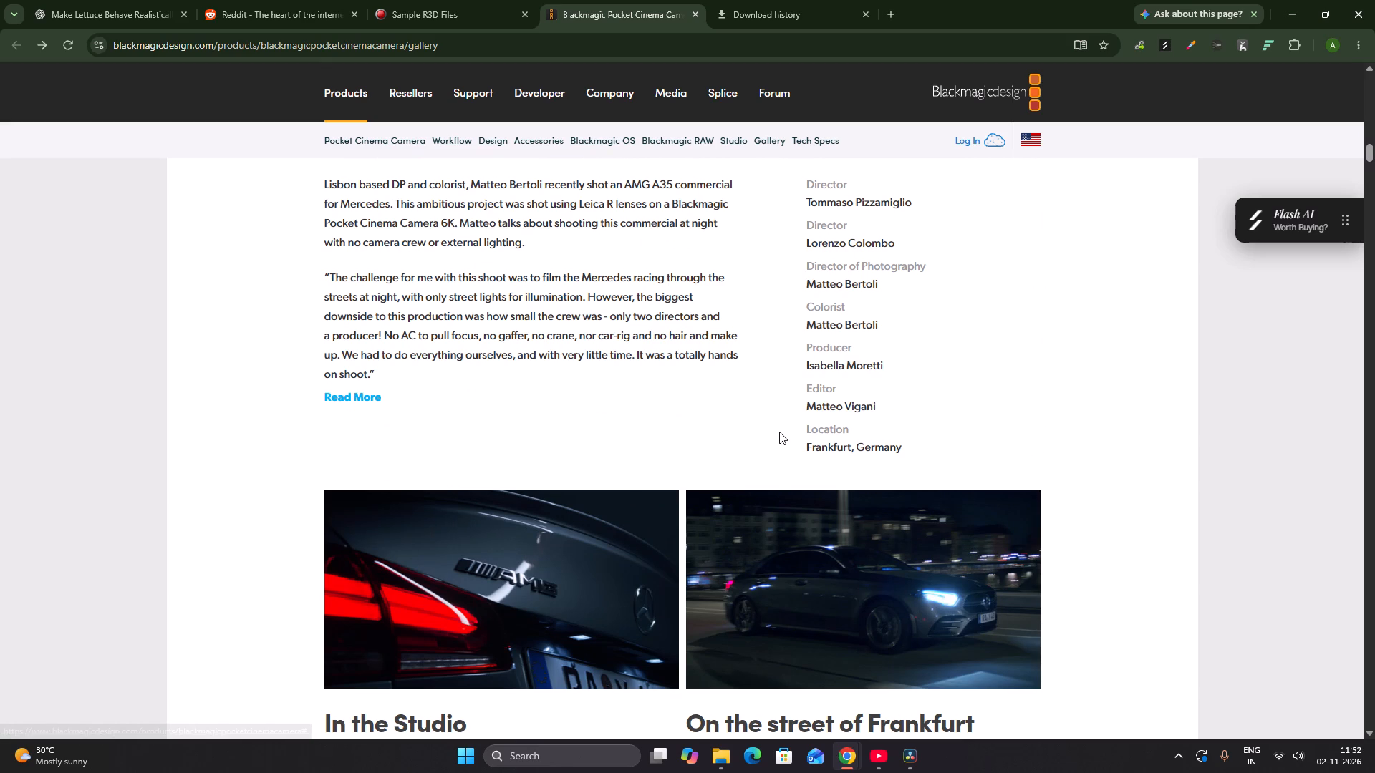
left_click_drag(453, 222, 319, 221)
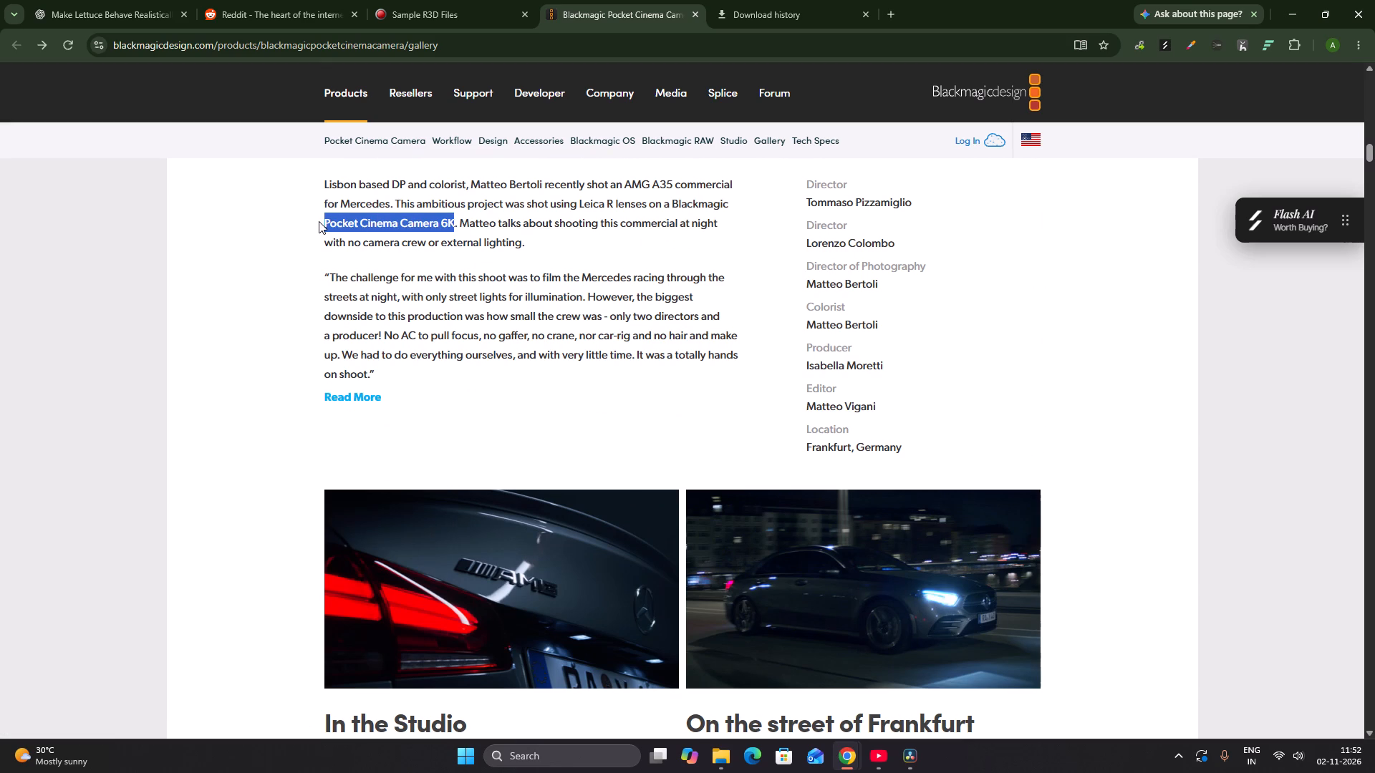
left_click_drag(319, 221, 318, 221)
Switch to DaVinci Resolve and look through the Input Color Space options for one matching the Pocket Cinema Camera 6K.
key("alt+Tab")
key("alt+Tab")
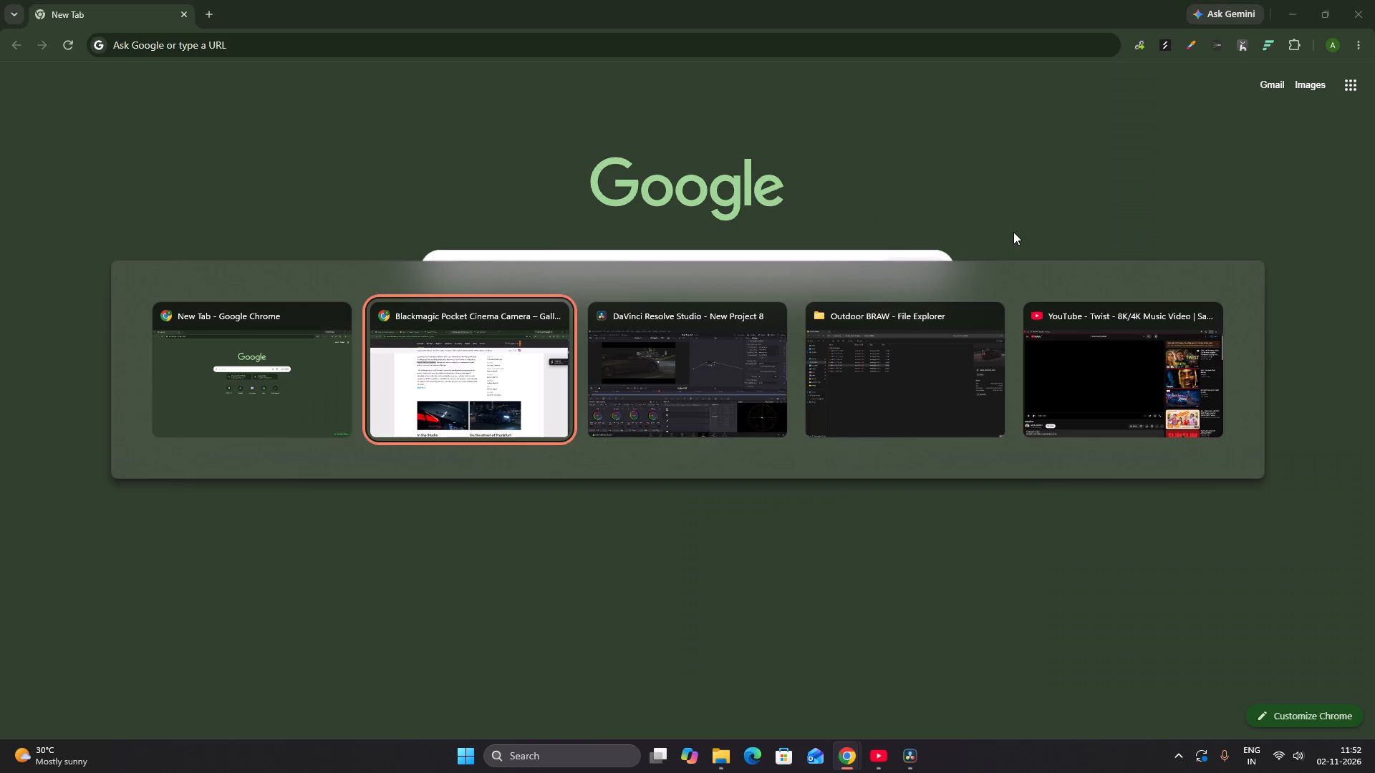
key("alt+Tab")
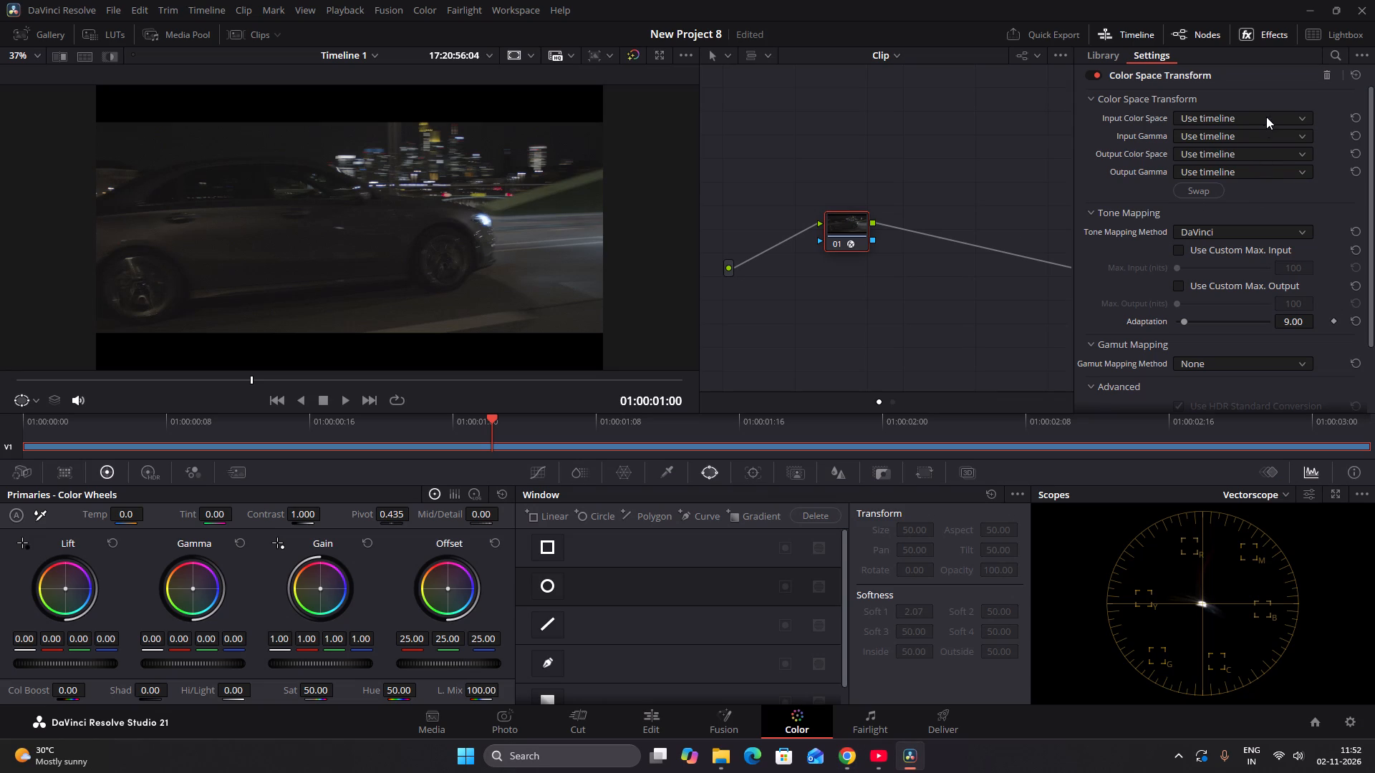
left_click(1267, 114)
scroll(1294, 243, "down", 2)
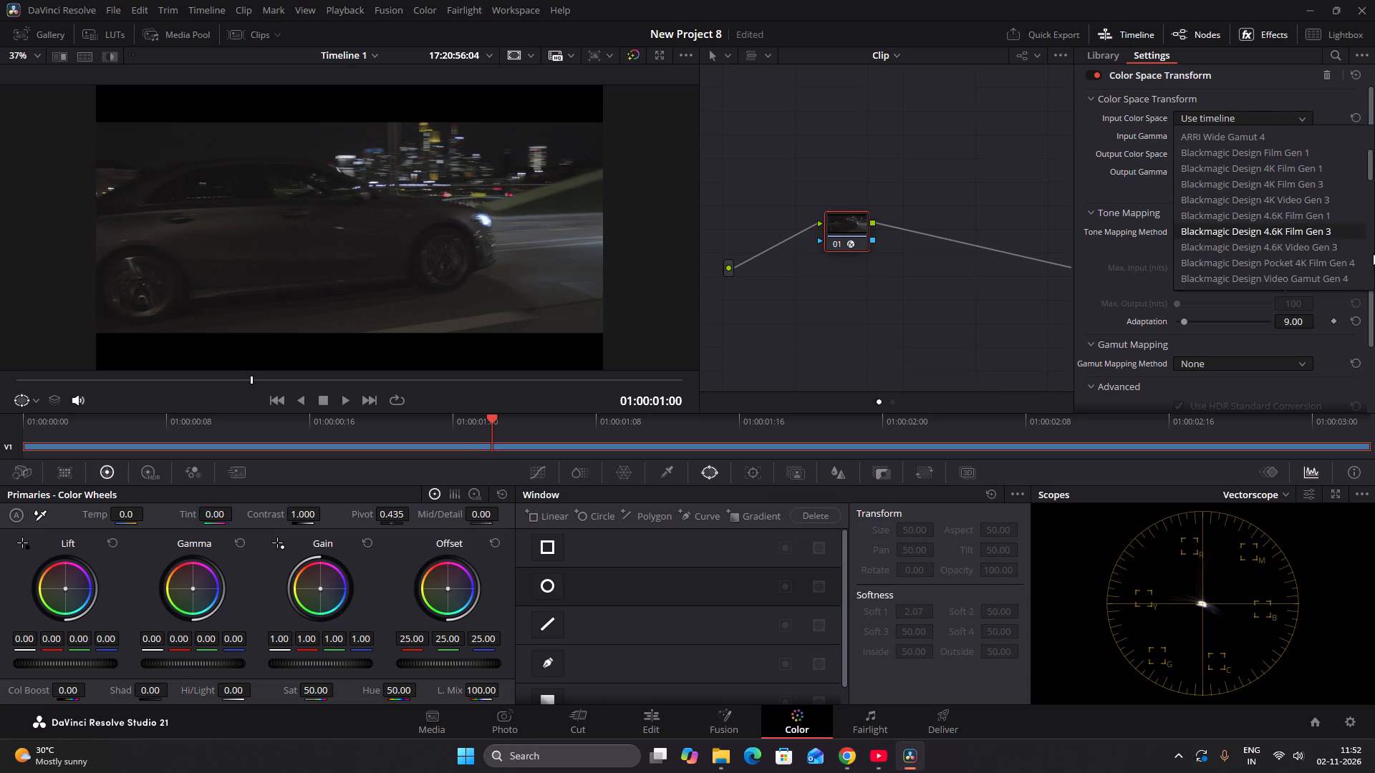
scroll(1321, 263, "down", 1)
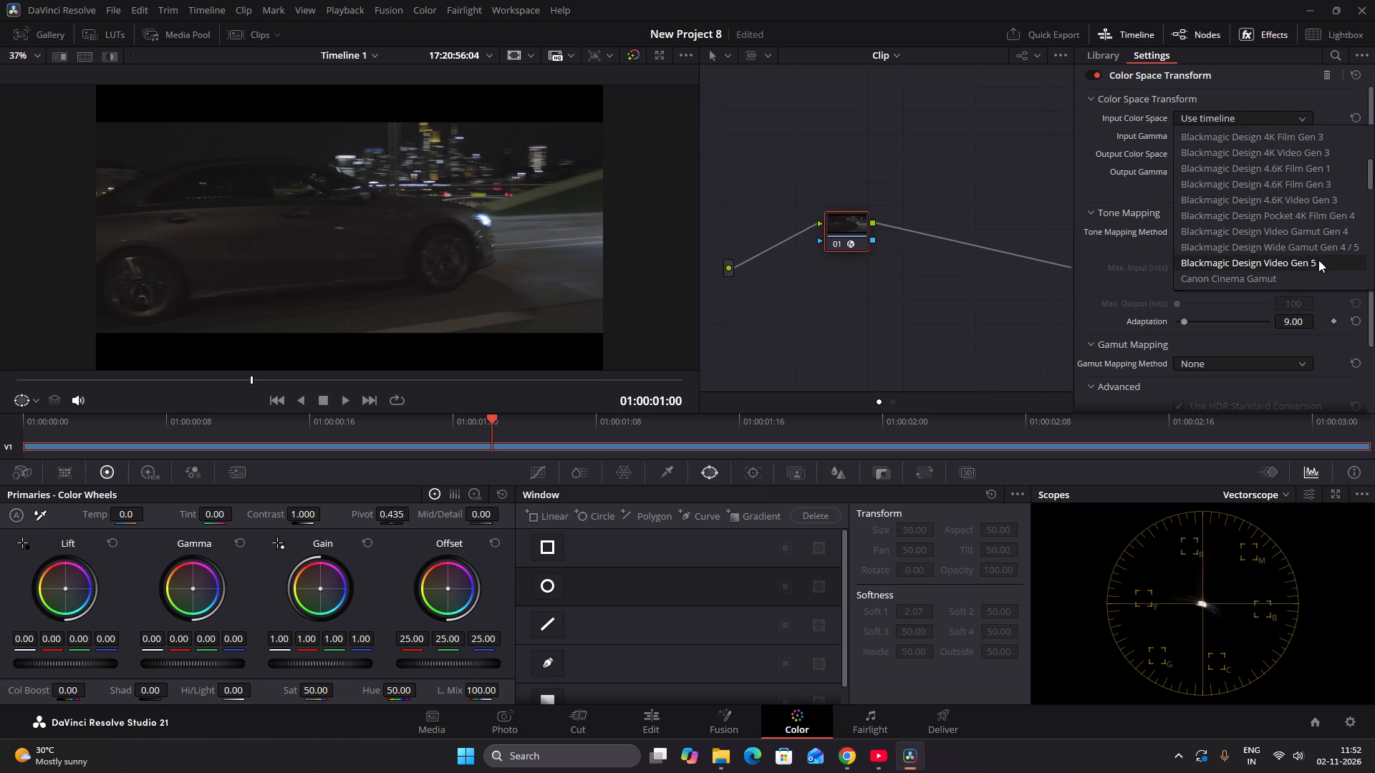
scroll(1318, 260, "down", 4)
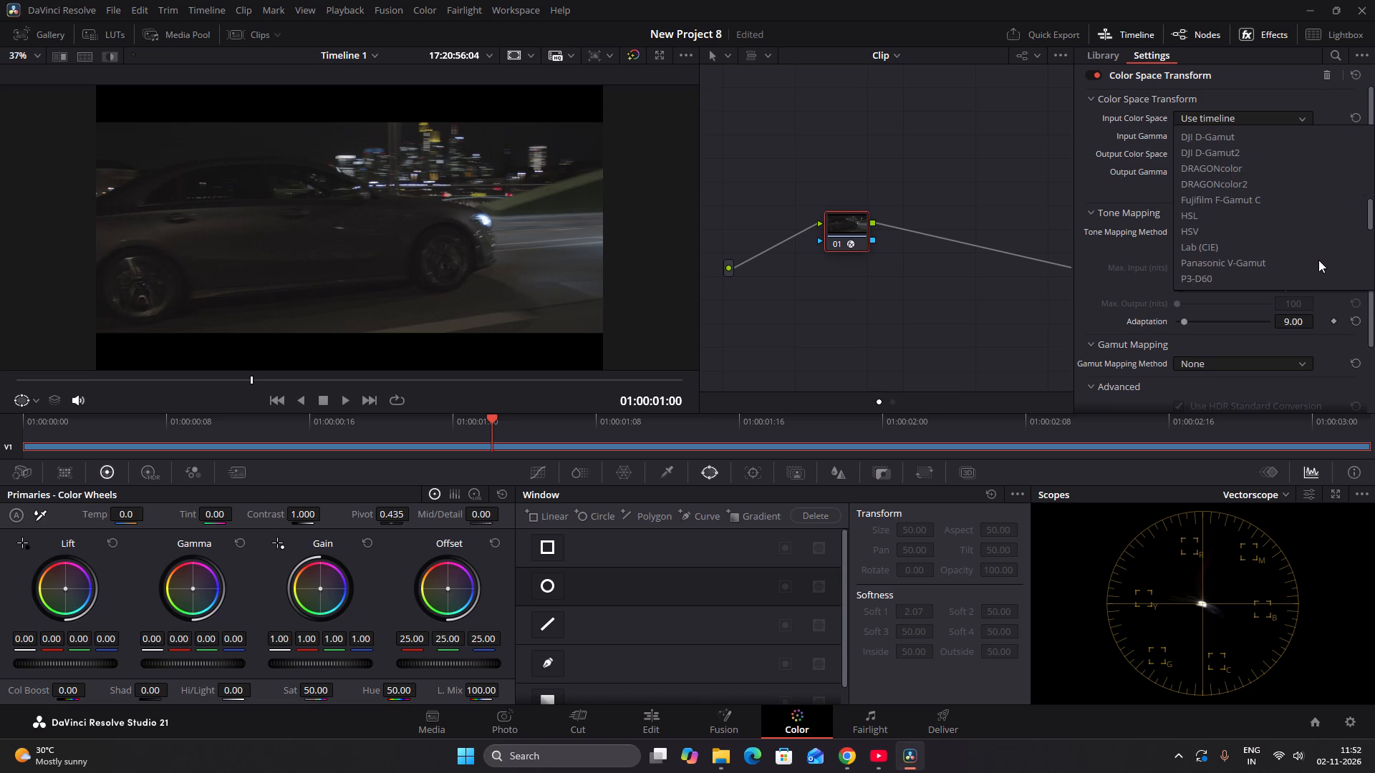
scroll(1318, 260, "down", 12)
scroll(1318, 261, "up", 5)
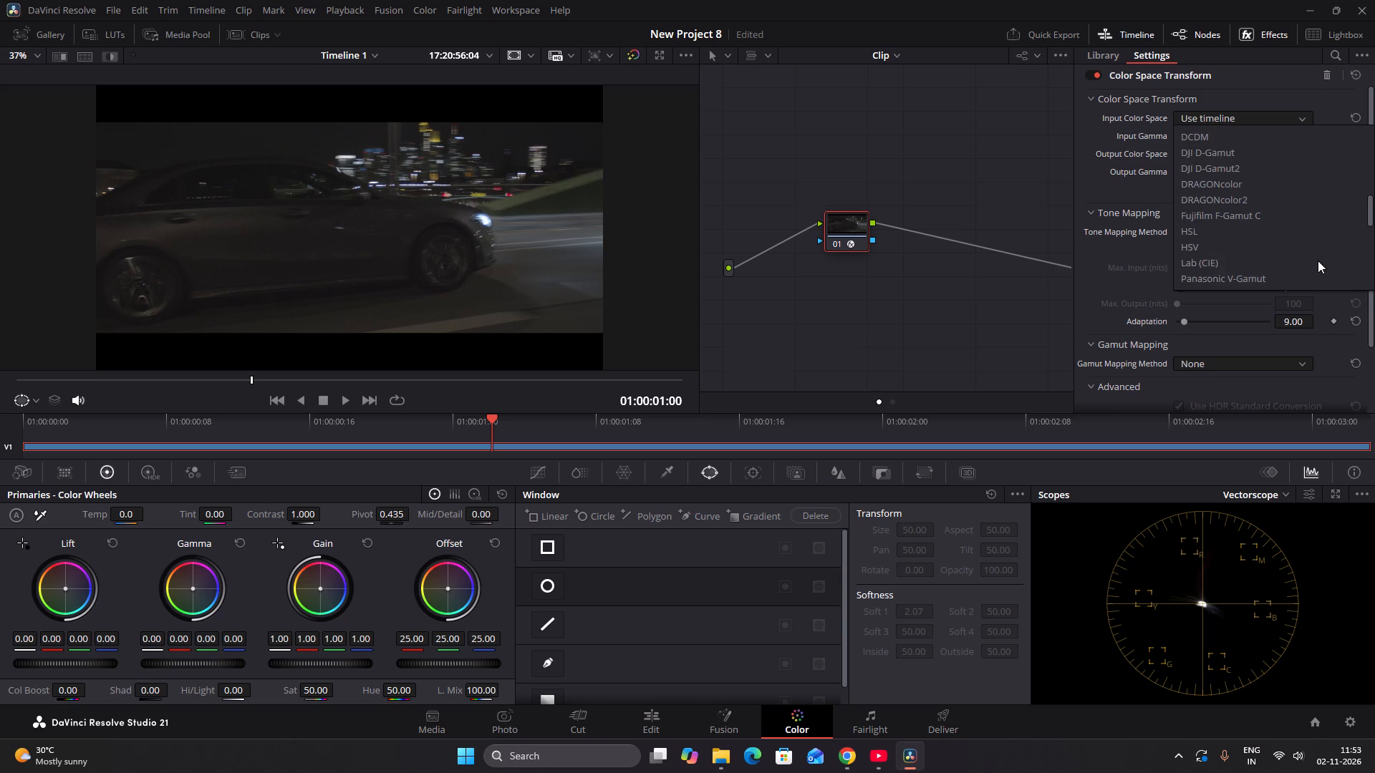
scroll(1318, 261, "up", 5)
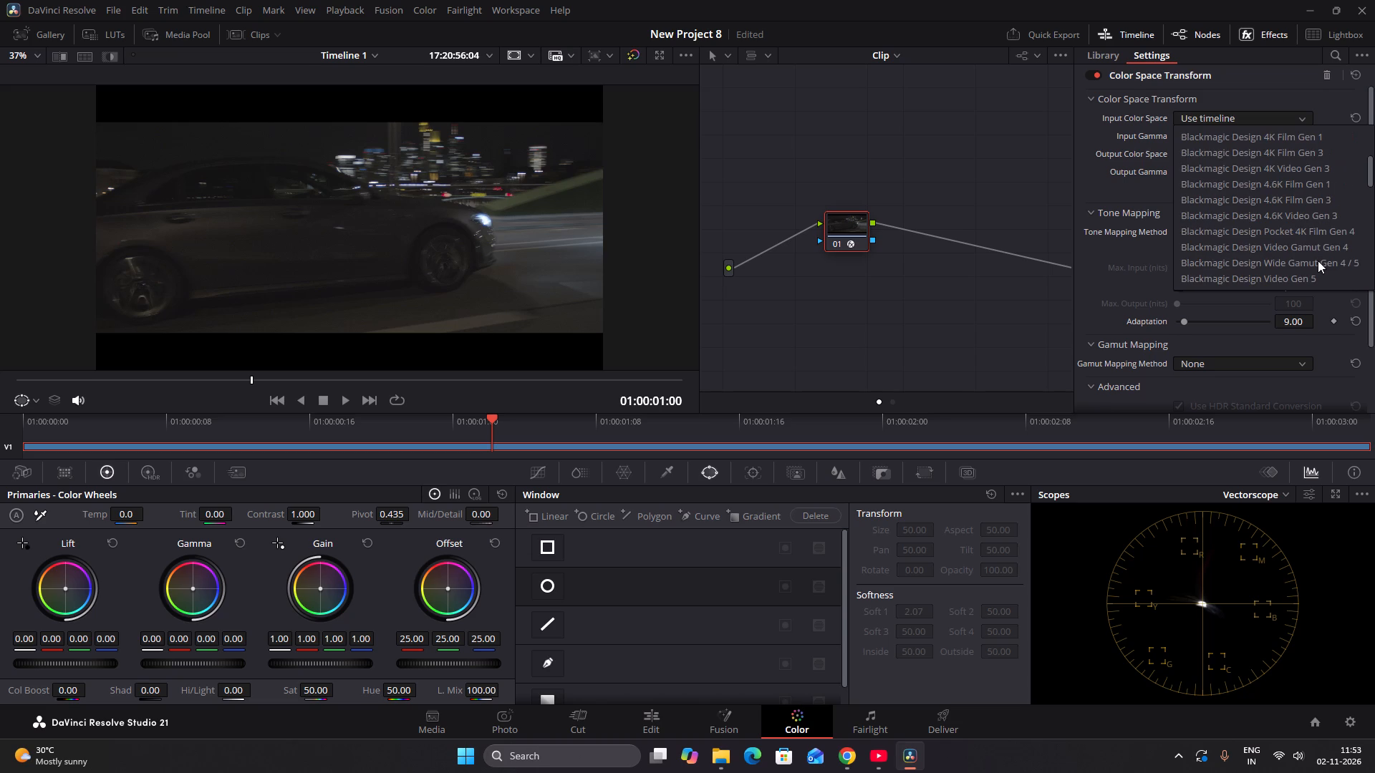
scroll(1318, 261, "up", 7)
scroll(1318, 261, "down", 1)
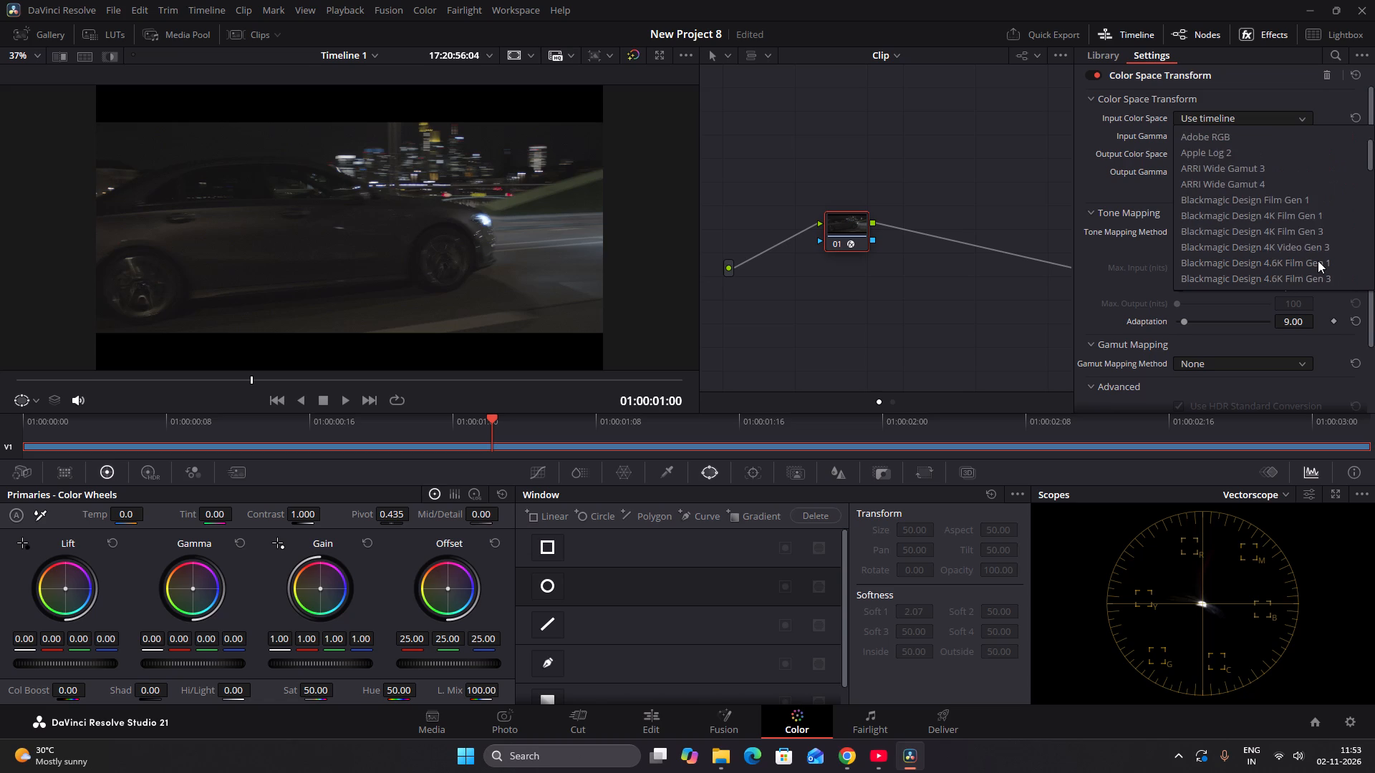
scroll(1318, 261, "down", 3)
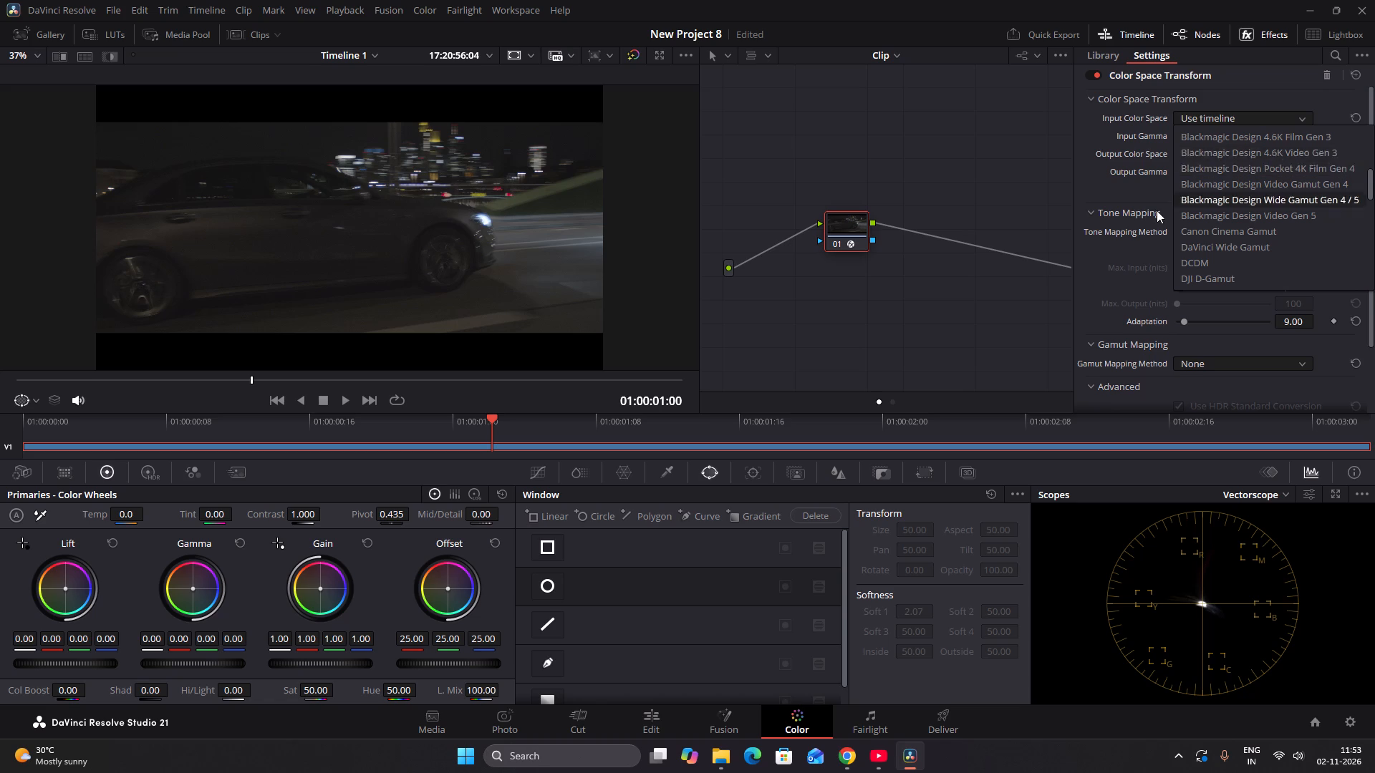
Switch to Chrome's empty New Tab window and close it.
key("alt+Tab")
key("alt+Tab")
key("alt+Tab")
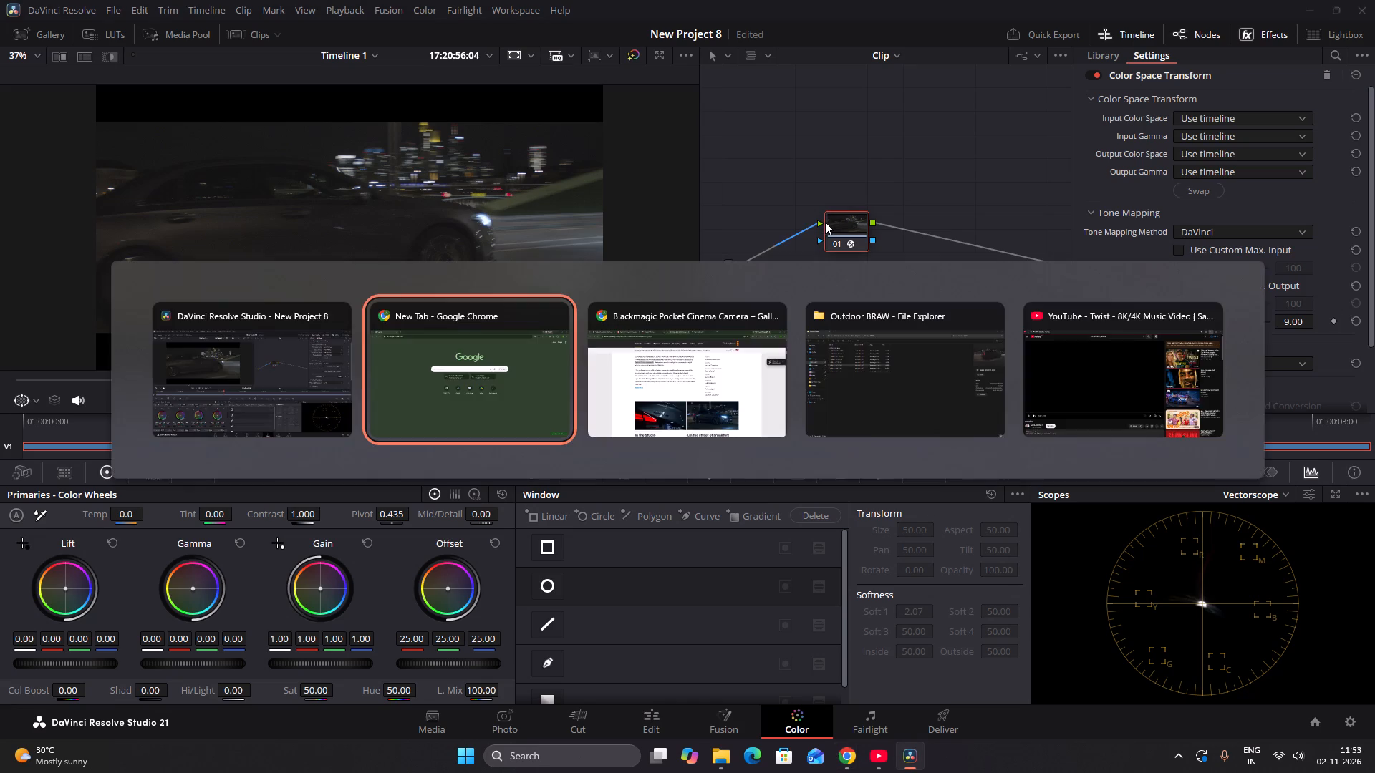
left_click(1365, 0)
Switch to the Blackmagic gallery page in Chrome and check the camera and color science specs for the Frankfurt street footage.
key("alt+Tab")
key("alt+Tab")
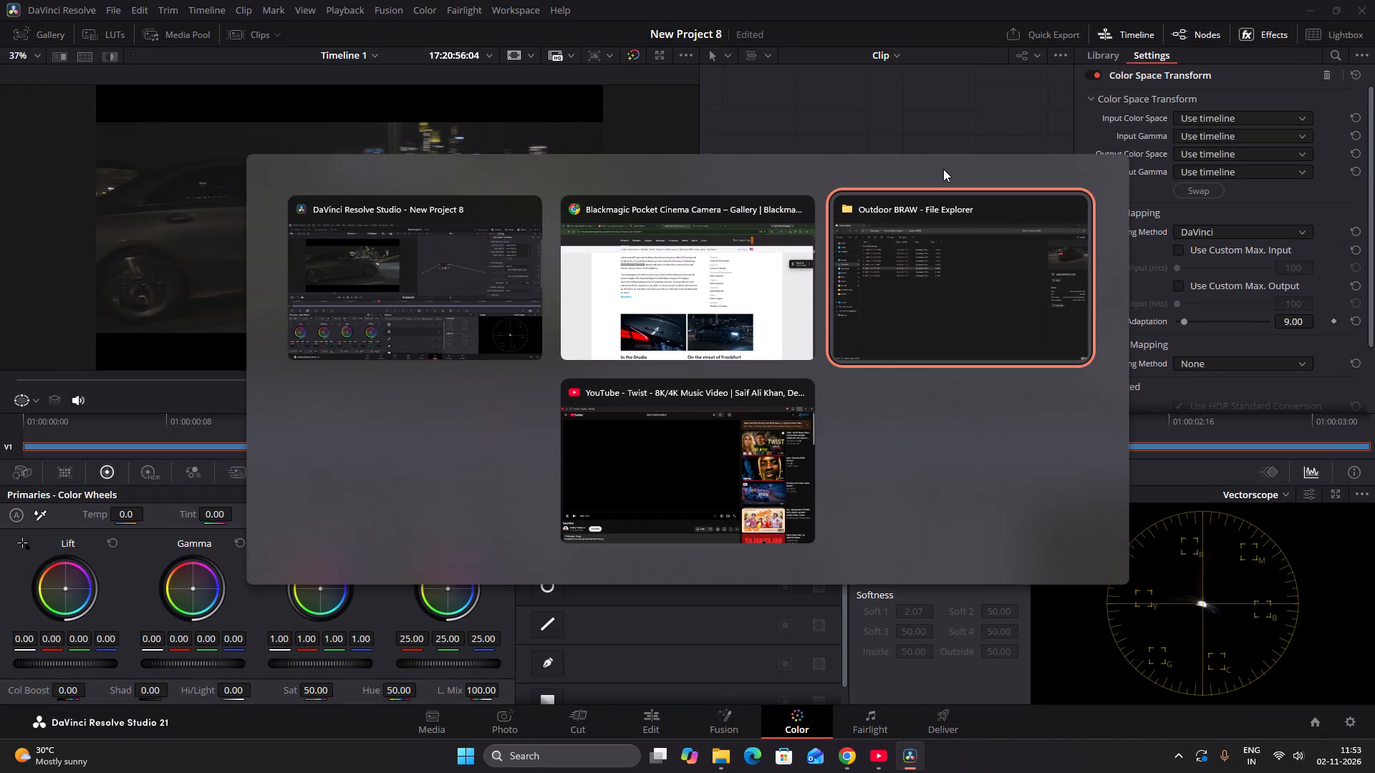
key("alt+Tab")
key("alt+Tab")
key("alt+Tab")
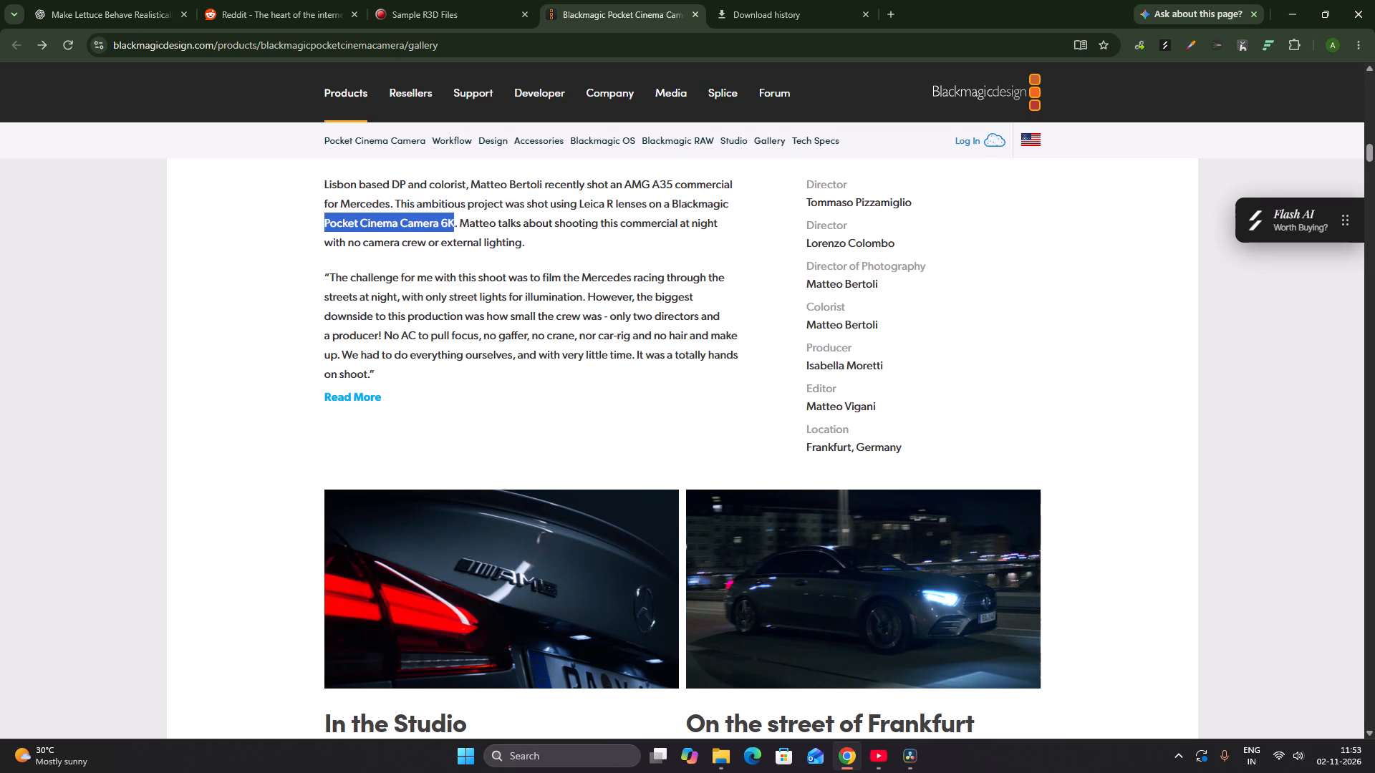
scroll(726, 334, "up", 15)
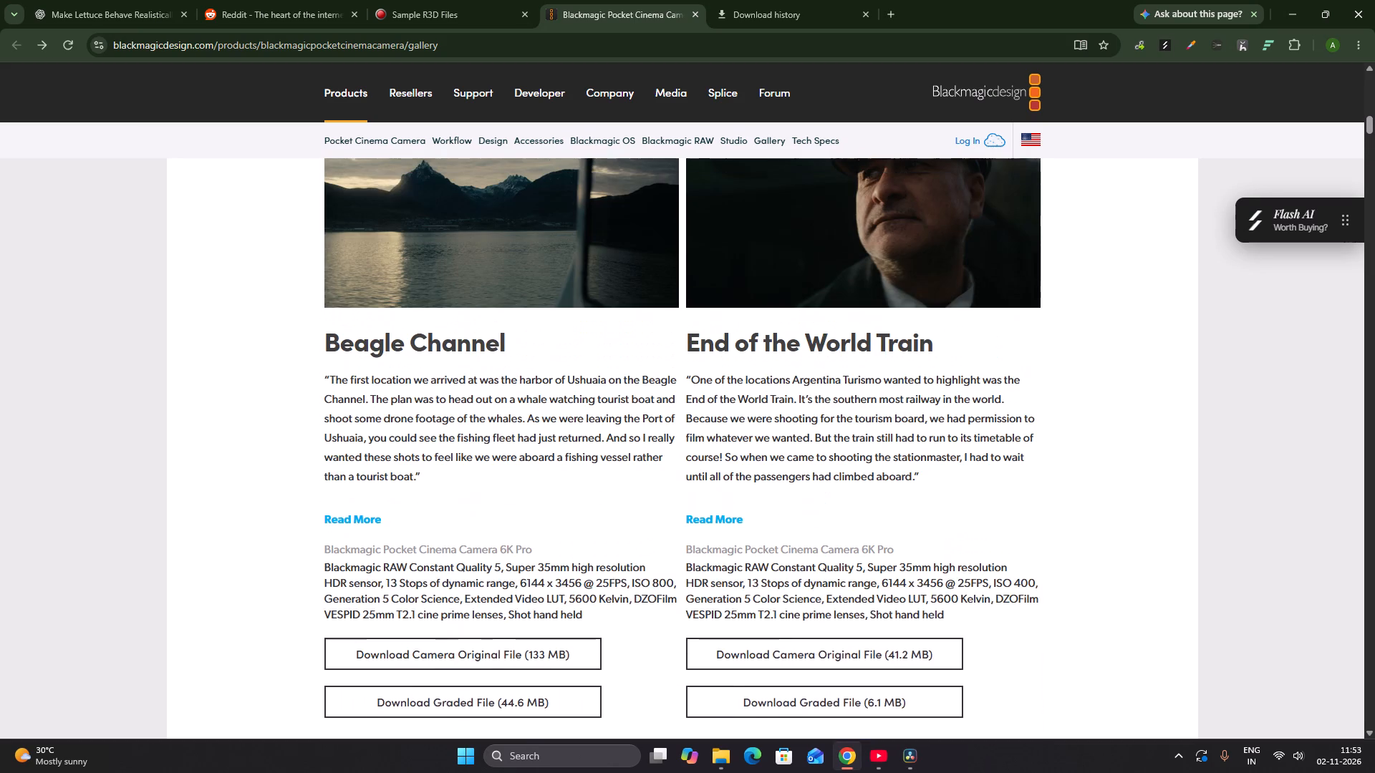
scroll(726, 334, "down", 10)
scroll(726, 334, "up", 1)
scroll(726, 334, "down", 2)
scroll(726, 334, "up", 1)
scroll(726, 334, "down", 12)
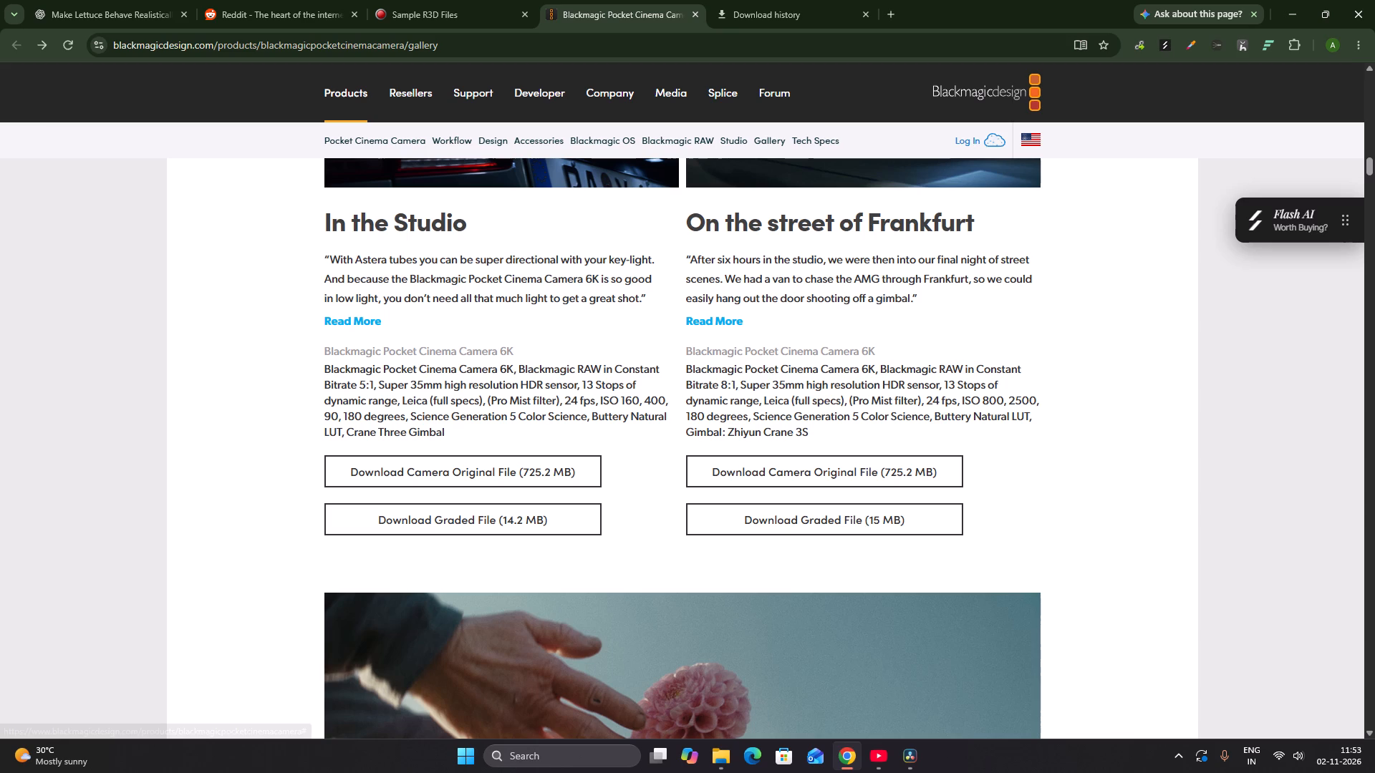
Back in DaVinci Resolve, set the Color Space Transform's Input Gamma to Blackmagic Design Pocket 6K Film Gen 4.
key("alt+Tab")
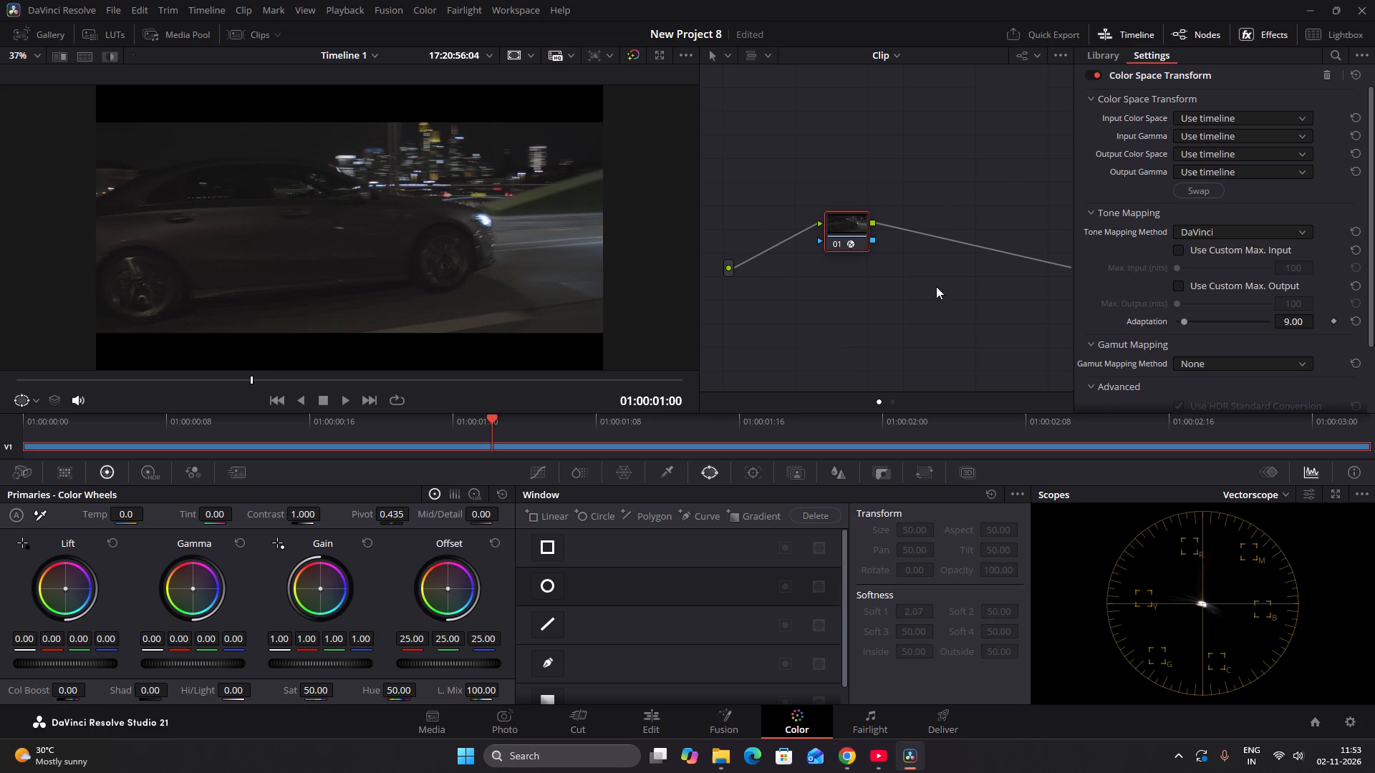
left_click(1212, 119)
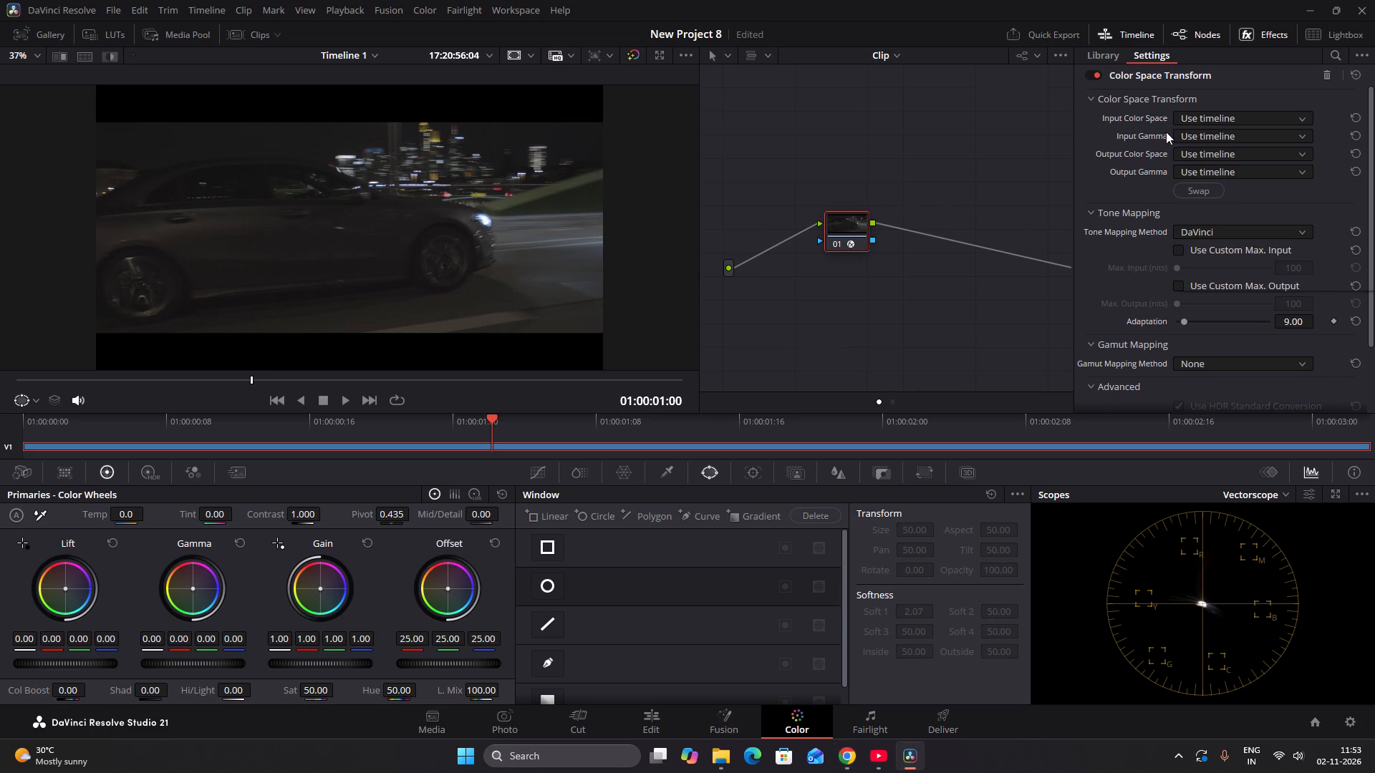
left_click(1165, 132)
left_click(1197, 136)
scroll(1246, 220, "down", 4)
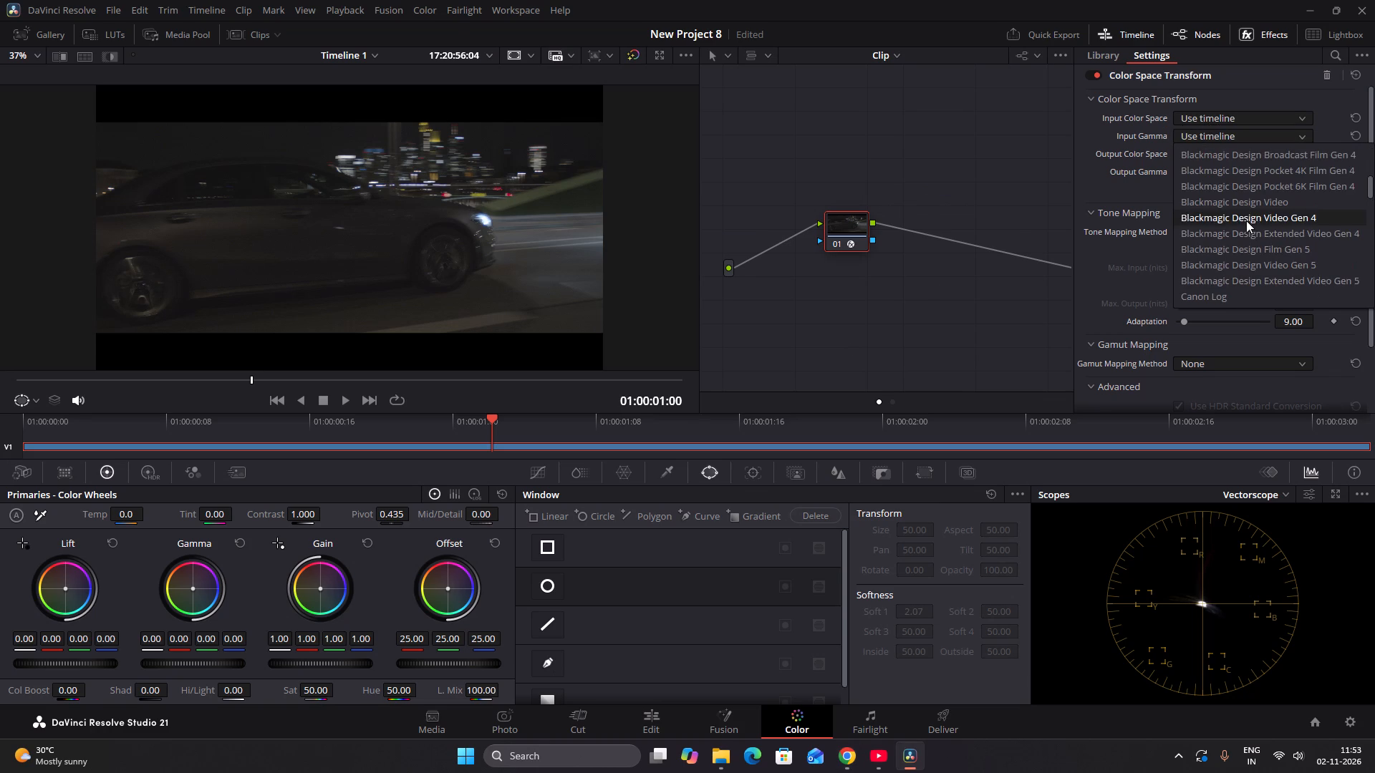
scroll(1252, 220, "up", 1)
left_click(1284, 230)
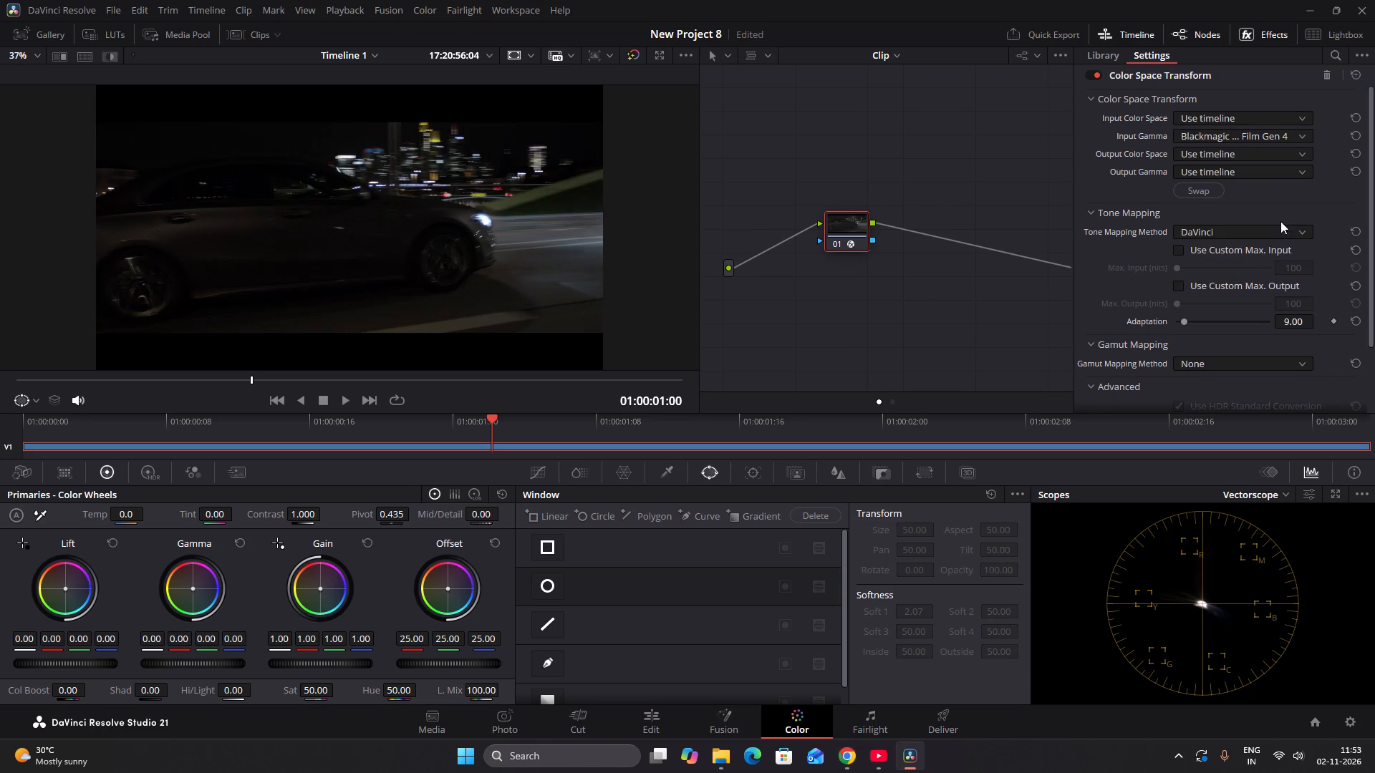
Look through the full list of Input Color Space options for a match to the Pocket 6K camera.
left_click(1228, 117)
scroll(1230, 190, "down", 3)
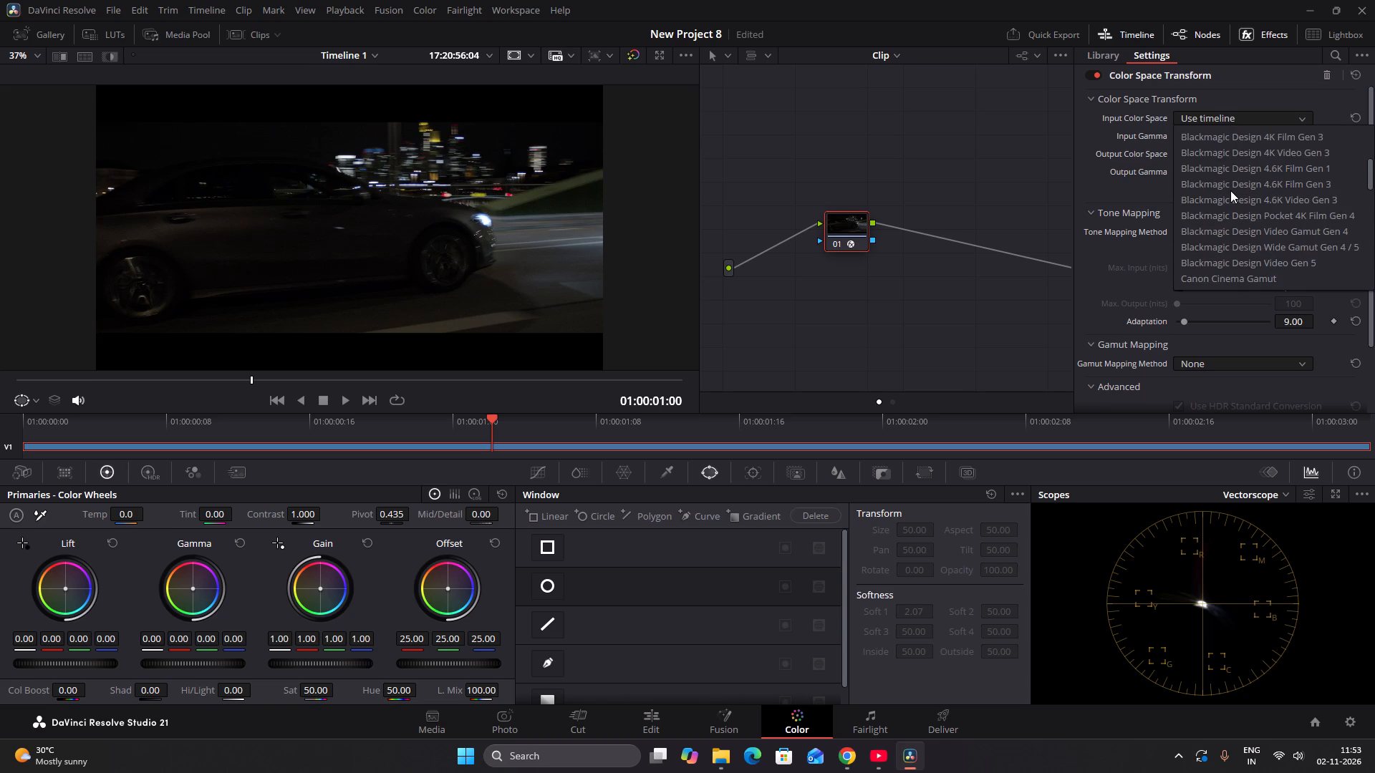
scroll(1230, 190, "down", 7)
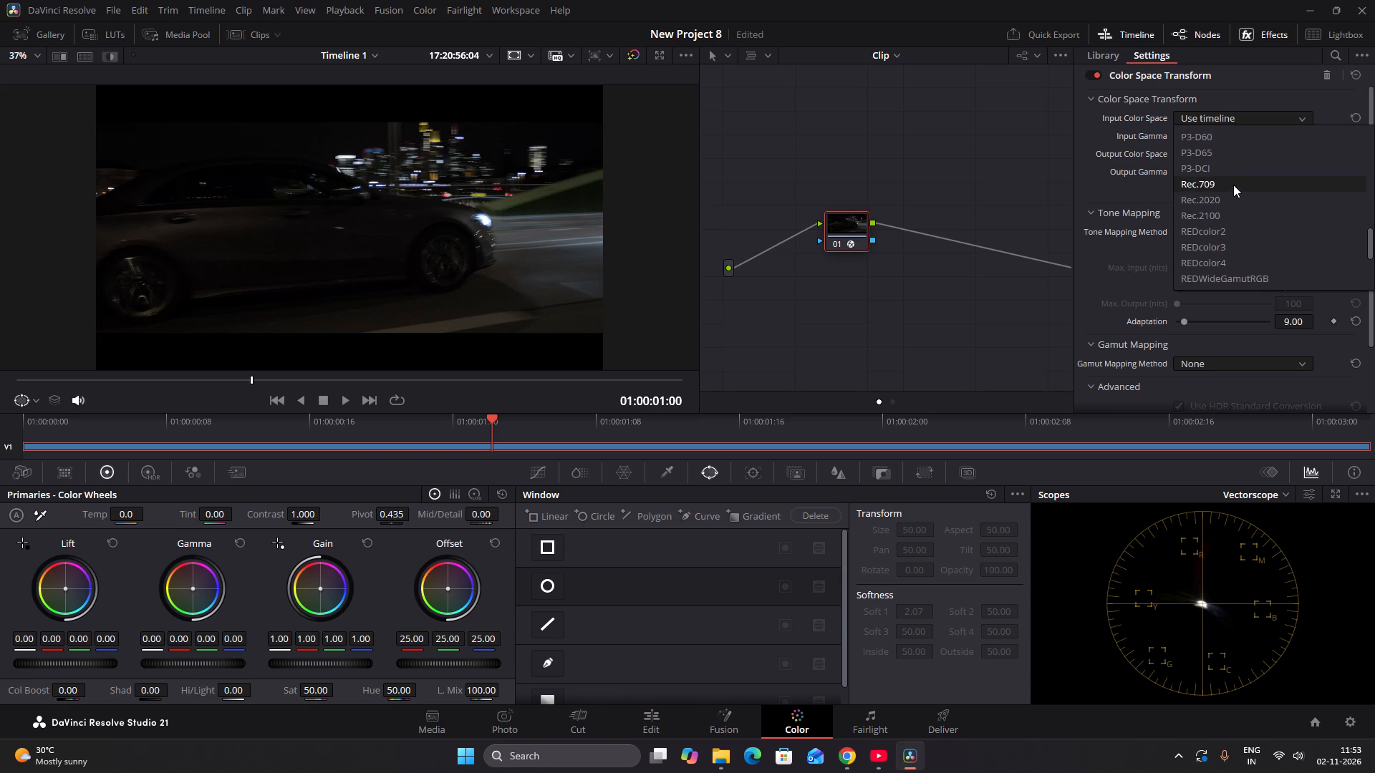
left_click(1134, 139)
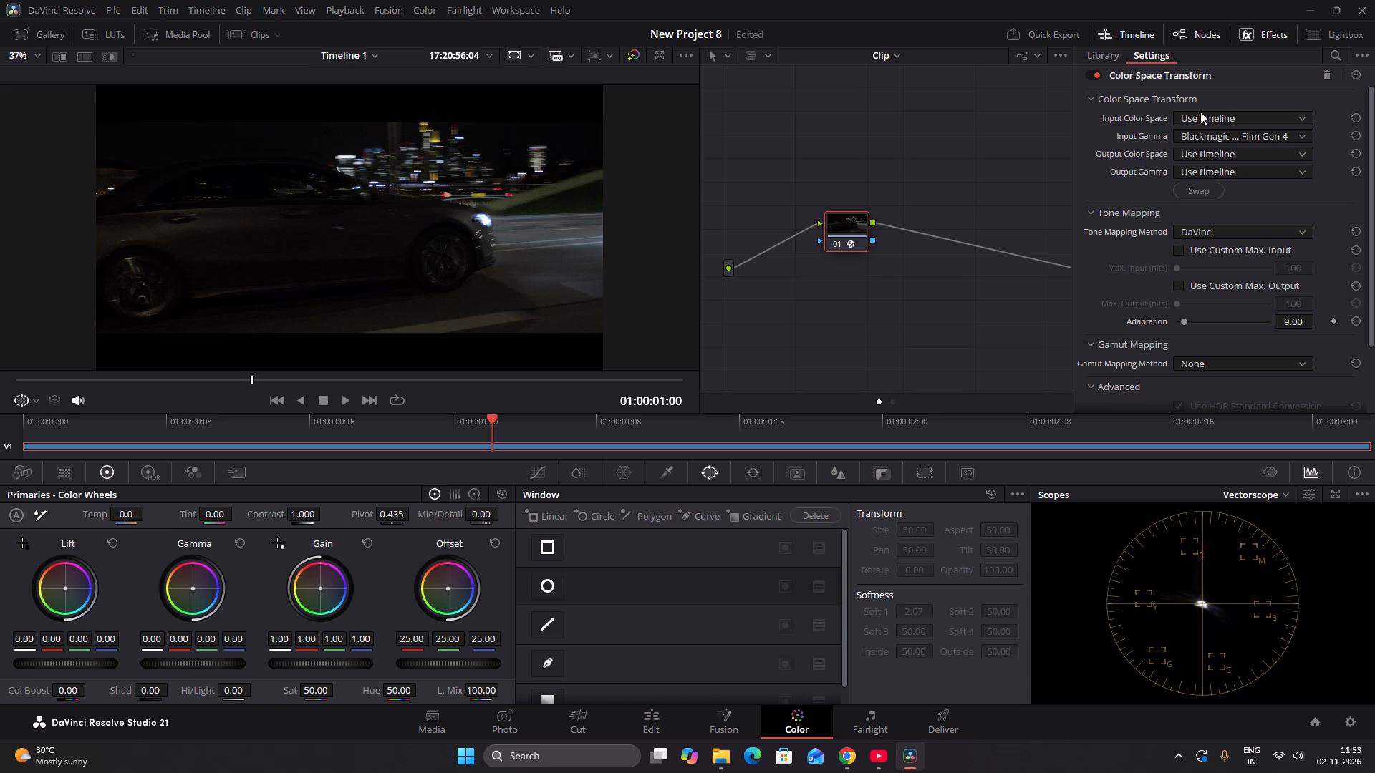
left_click(1205, 110)
left_click(1235, 122)
scroll(1240, 145, "up", 3)
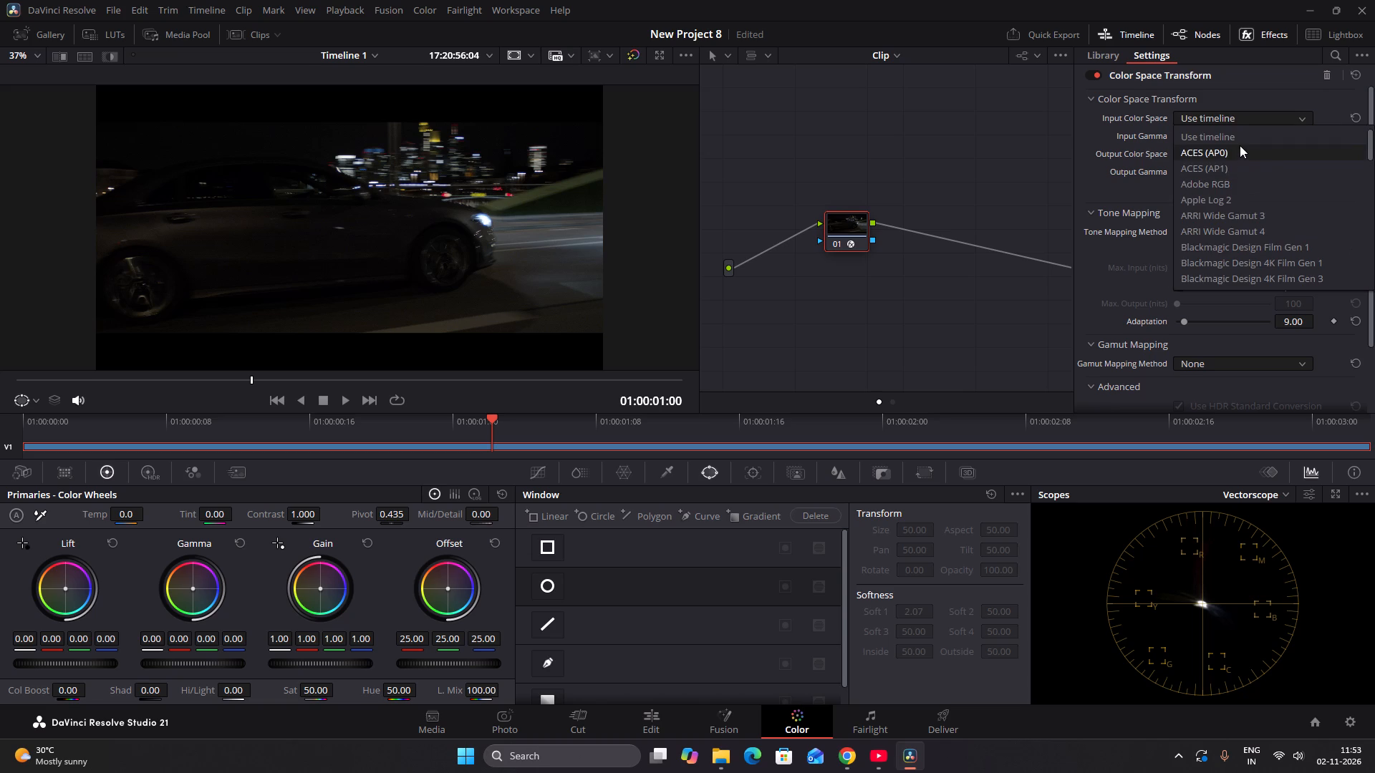
scroll(1240, 145, "down", 8)
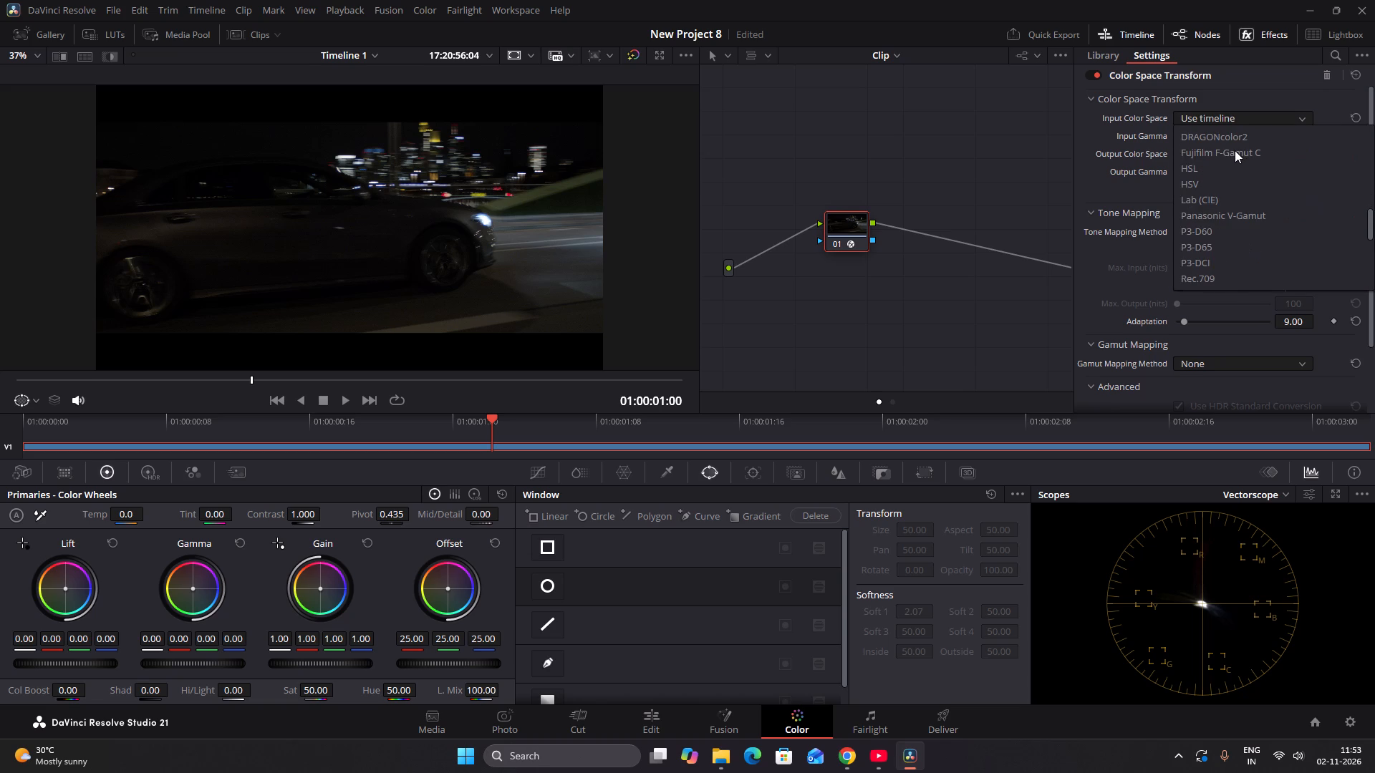
scroll(1235, 150, "down", 9)
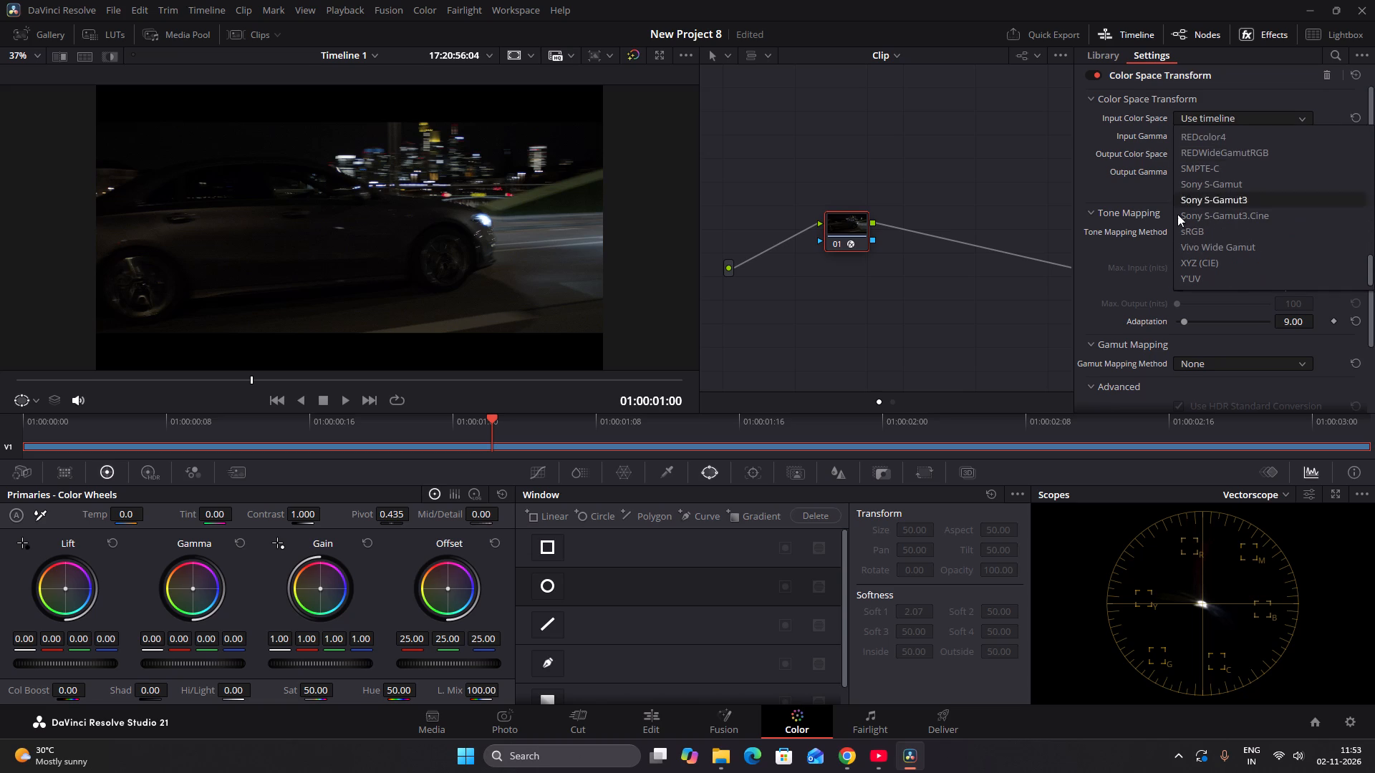
left_click(1104, 175)
Set the Color Space Transform's Output Color Space to Rec.709.
left_click(1205, 152)
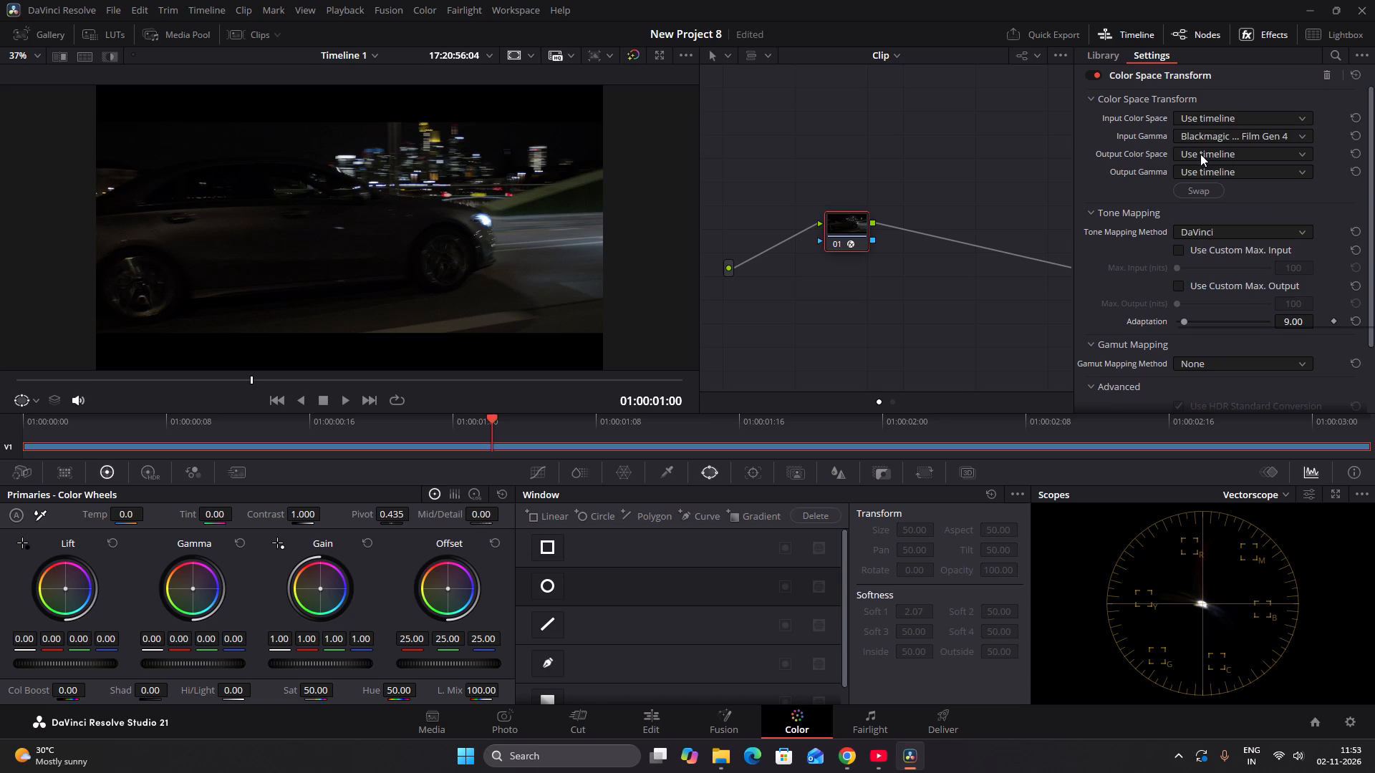
scroll(1238, 248, "down", 3)
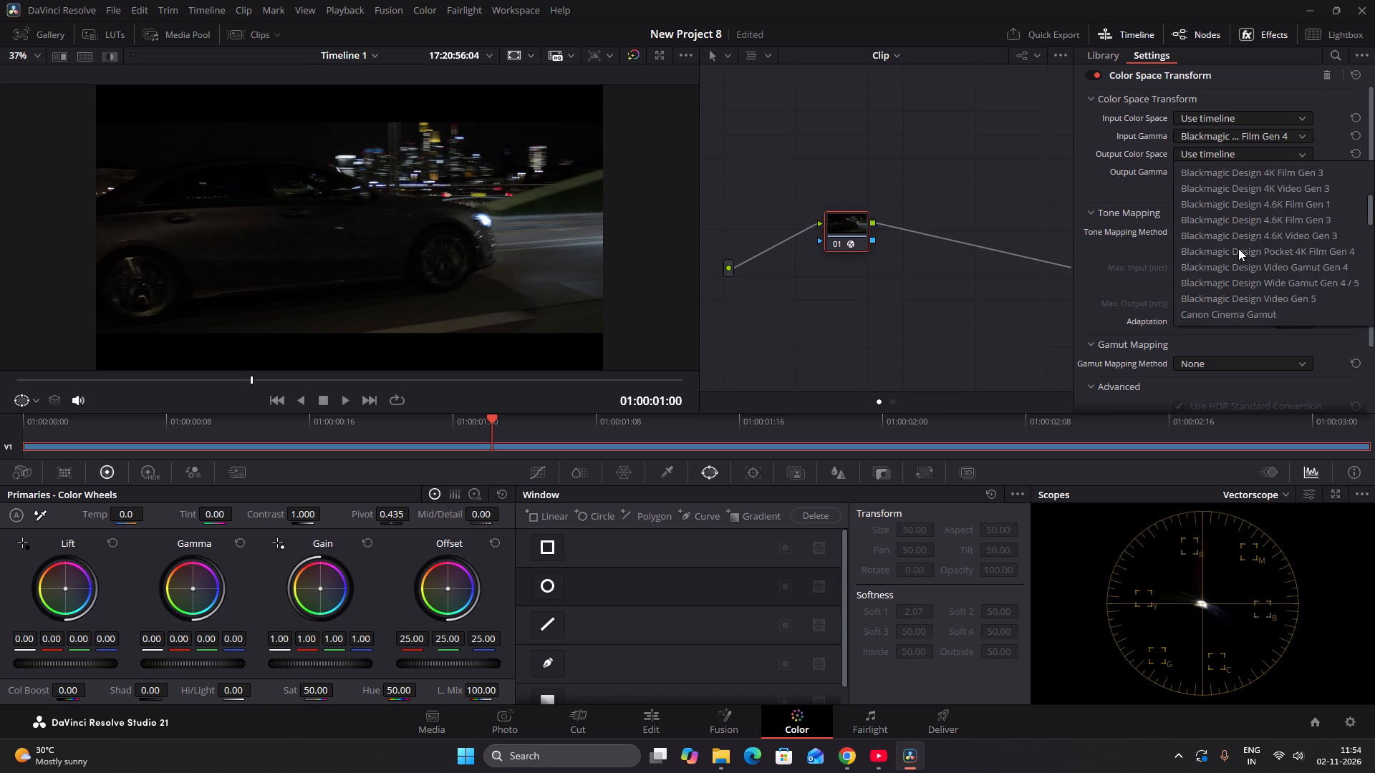
scroll(1238, 248, "down", 2)
scroll(1238, 248, "up", 1)
scroll(1238, 248, "down", 8)
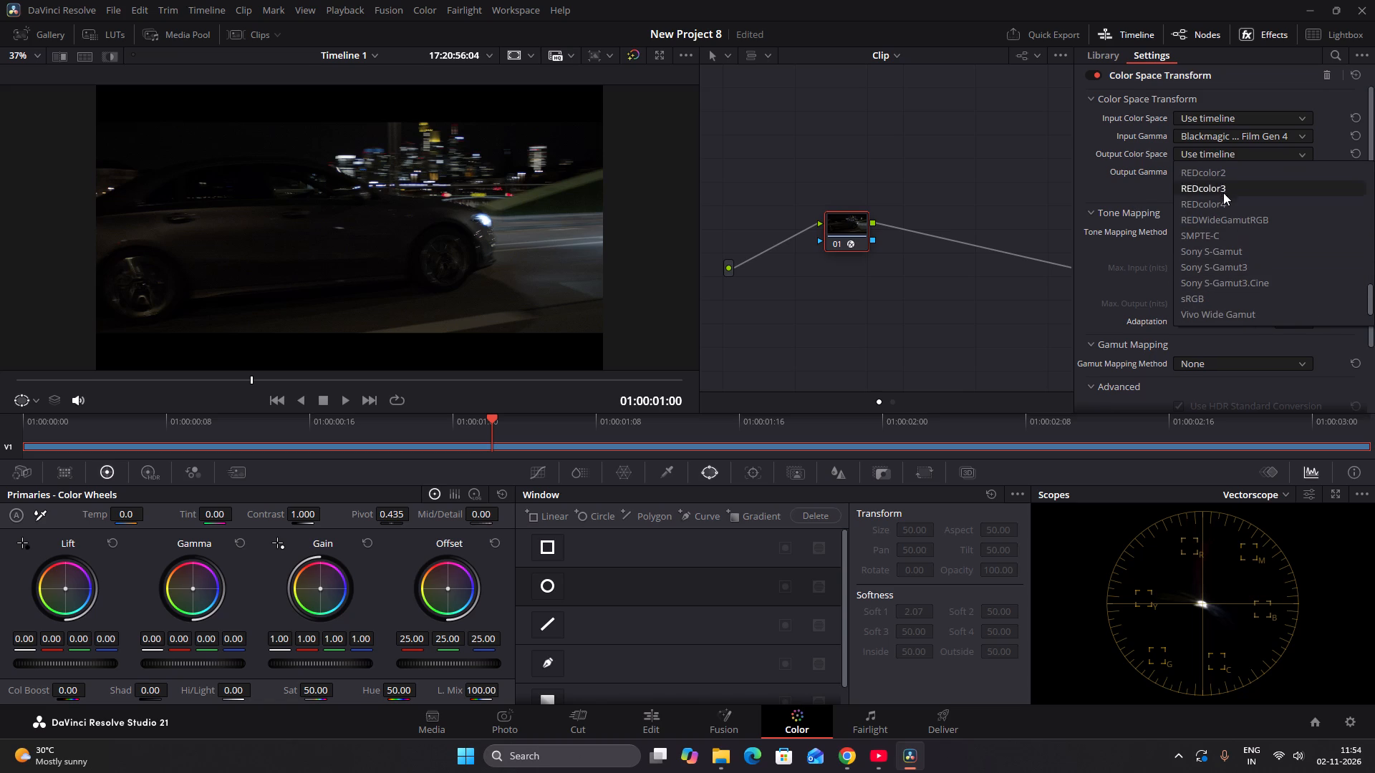
scroll(1243, 253, "down", 4)
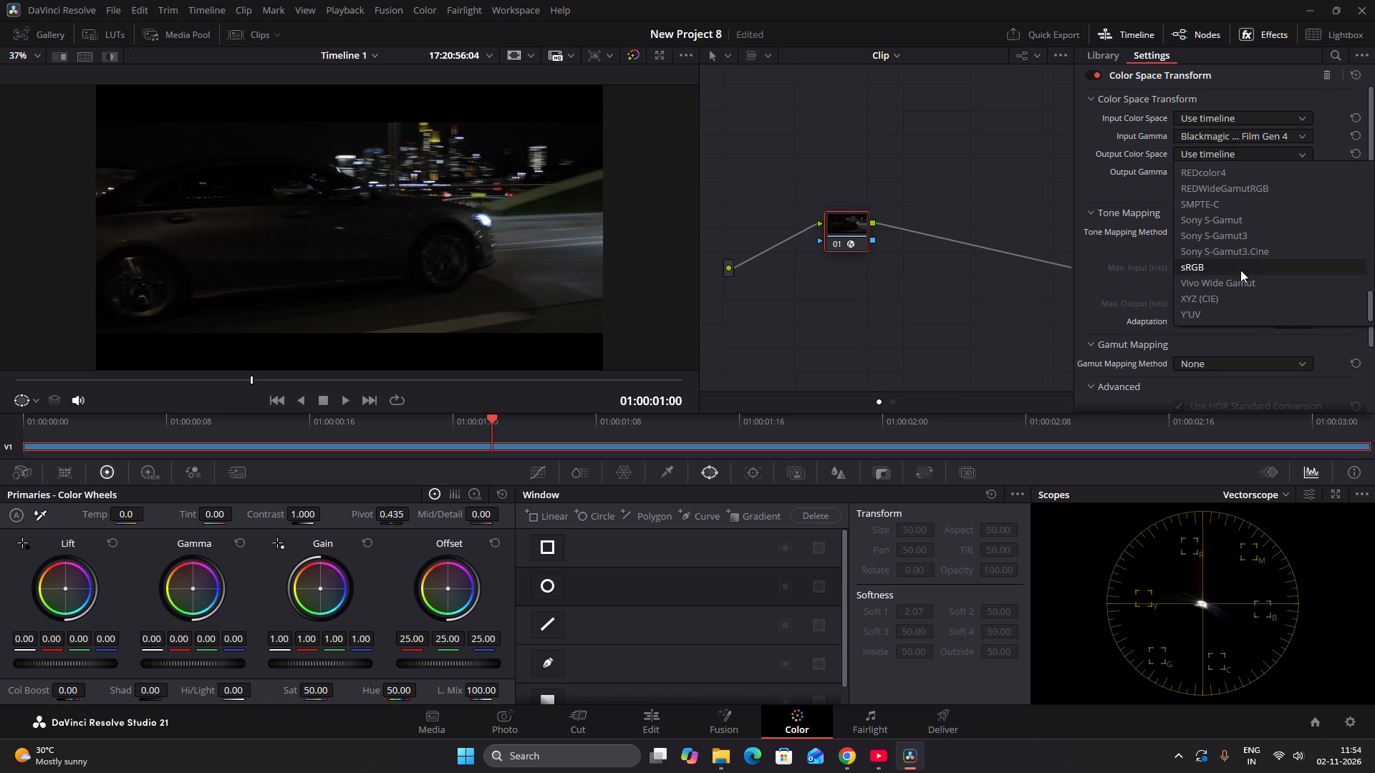
scroll(1240, 270, "down", 2)
scroll(1234, 285, "up", 1)
scroll(1239, 203, "up", 1)
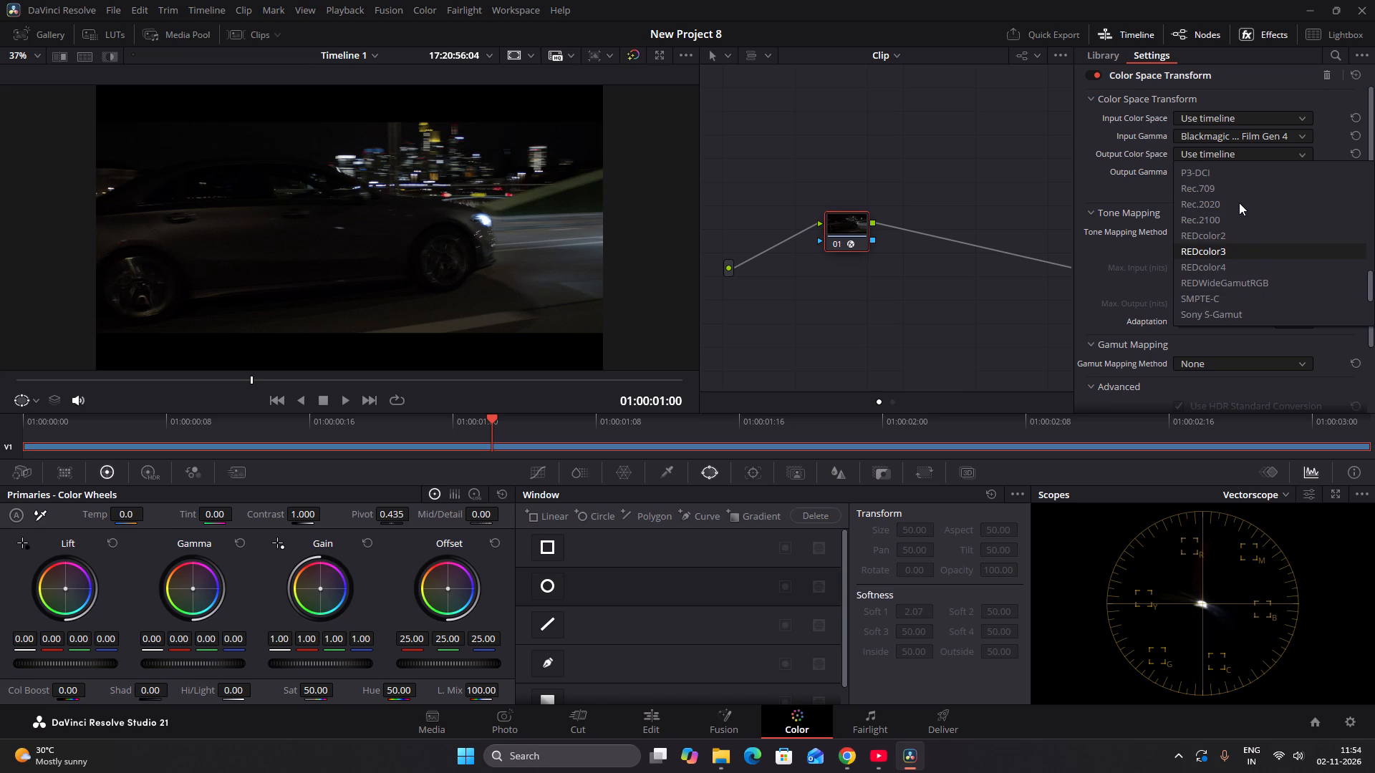
left_click(1199, 183)
Set the Color Space Transform's Output Gamma to Rec.709.
left_click(1231, 169)
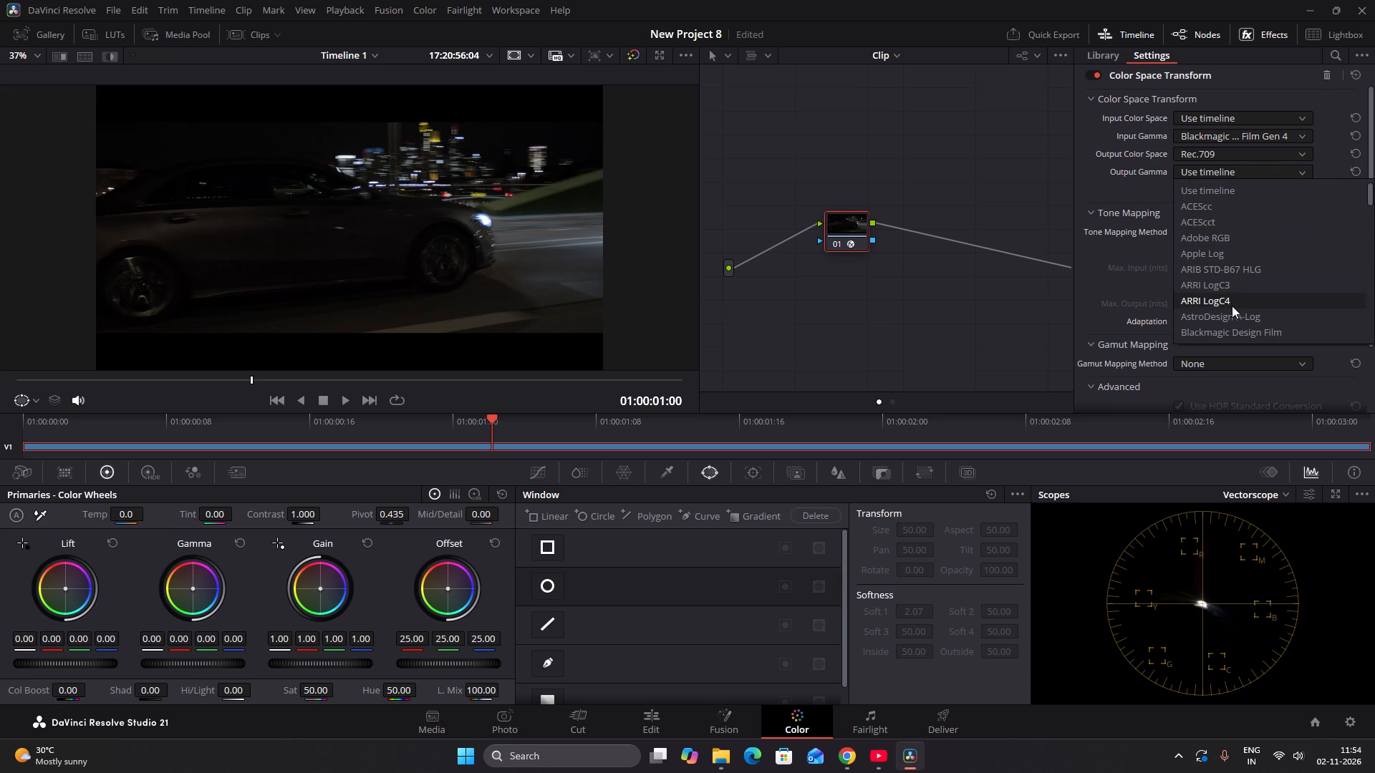
scroll(1232, 306, "down", 8)
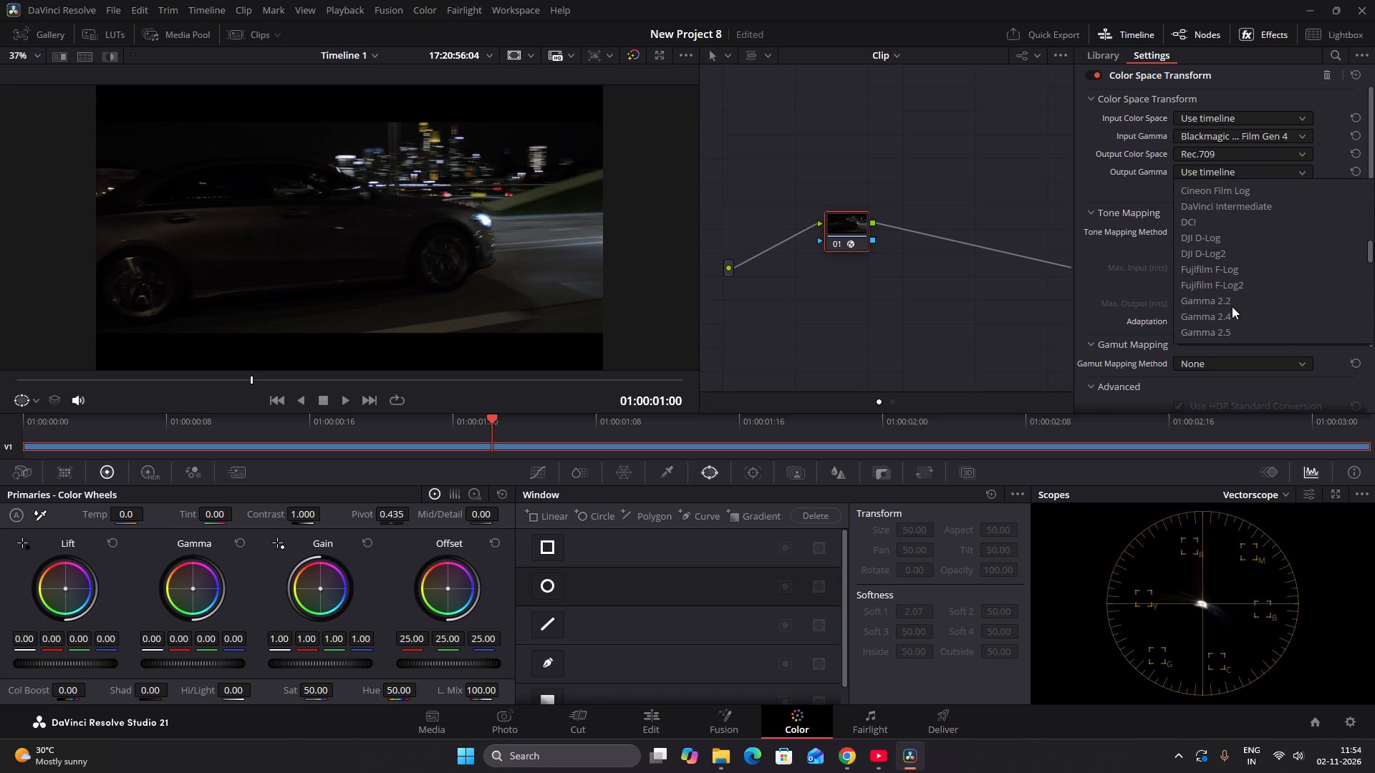
scroll(1232, 306, "down", 5)
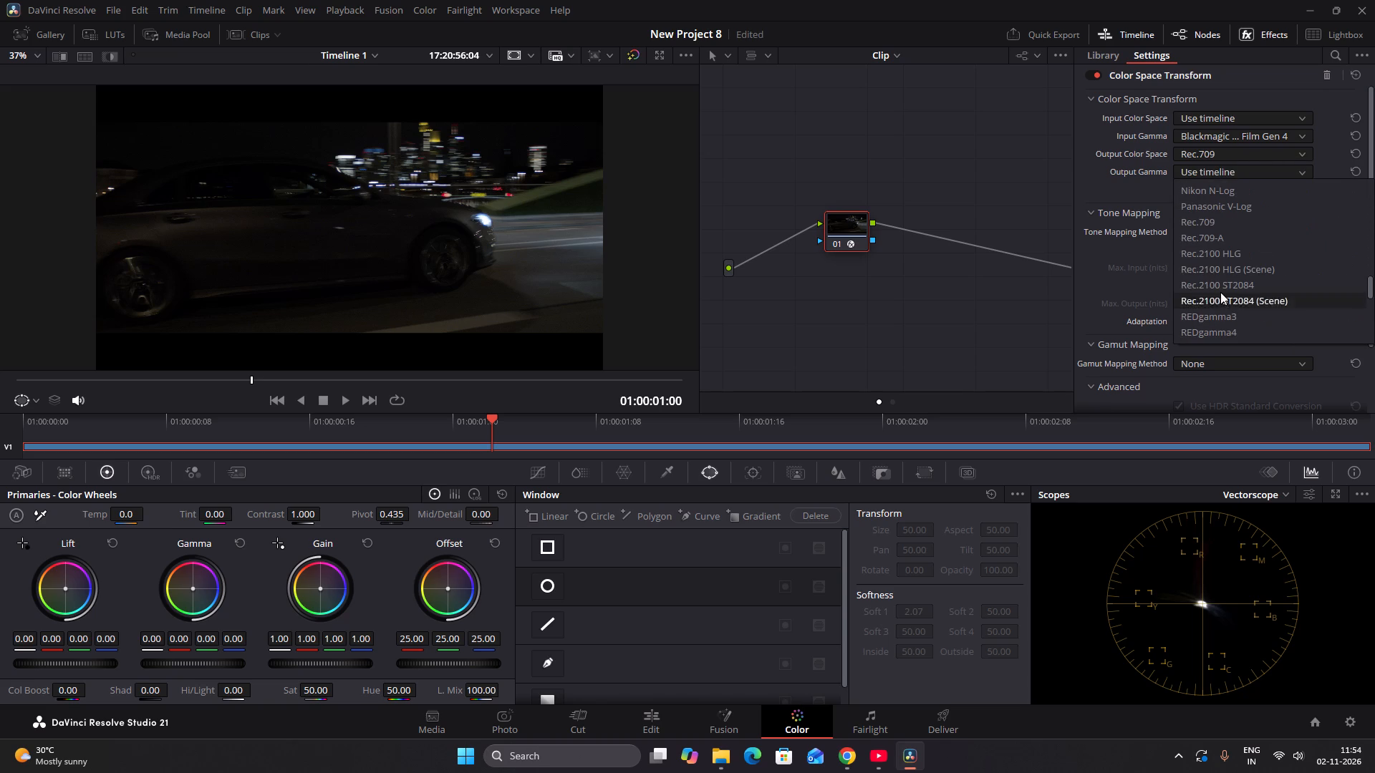
left_click(1212, 217)
Check the Input Color Space options against the camera details on the Blackmagic gallery page in Chrome, then return to DaVinci Resolve.
left_click(1232, 118)
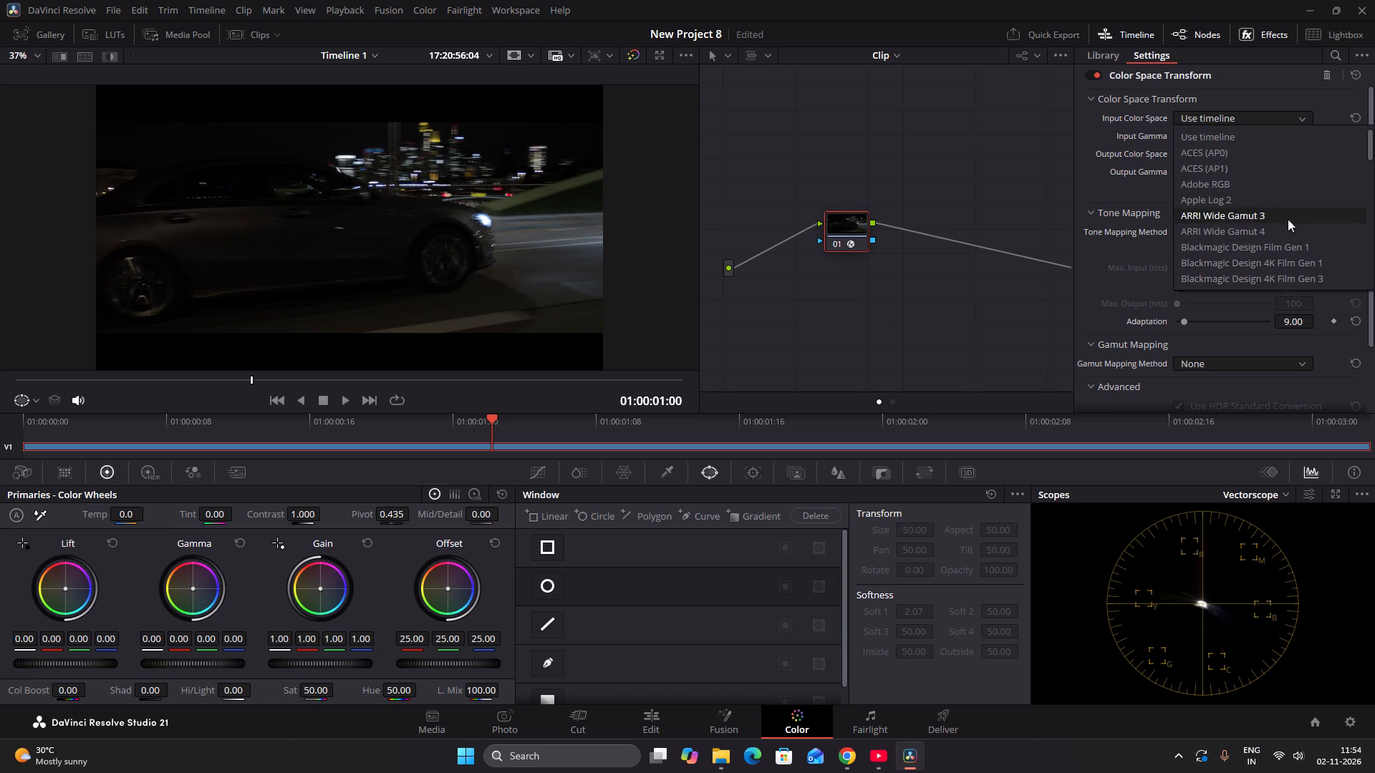
scroll(1309, 230, "down", 3)
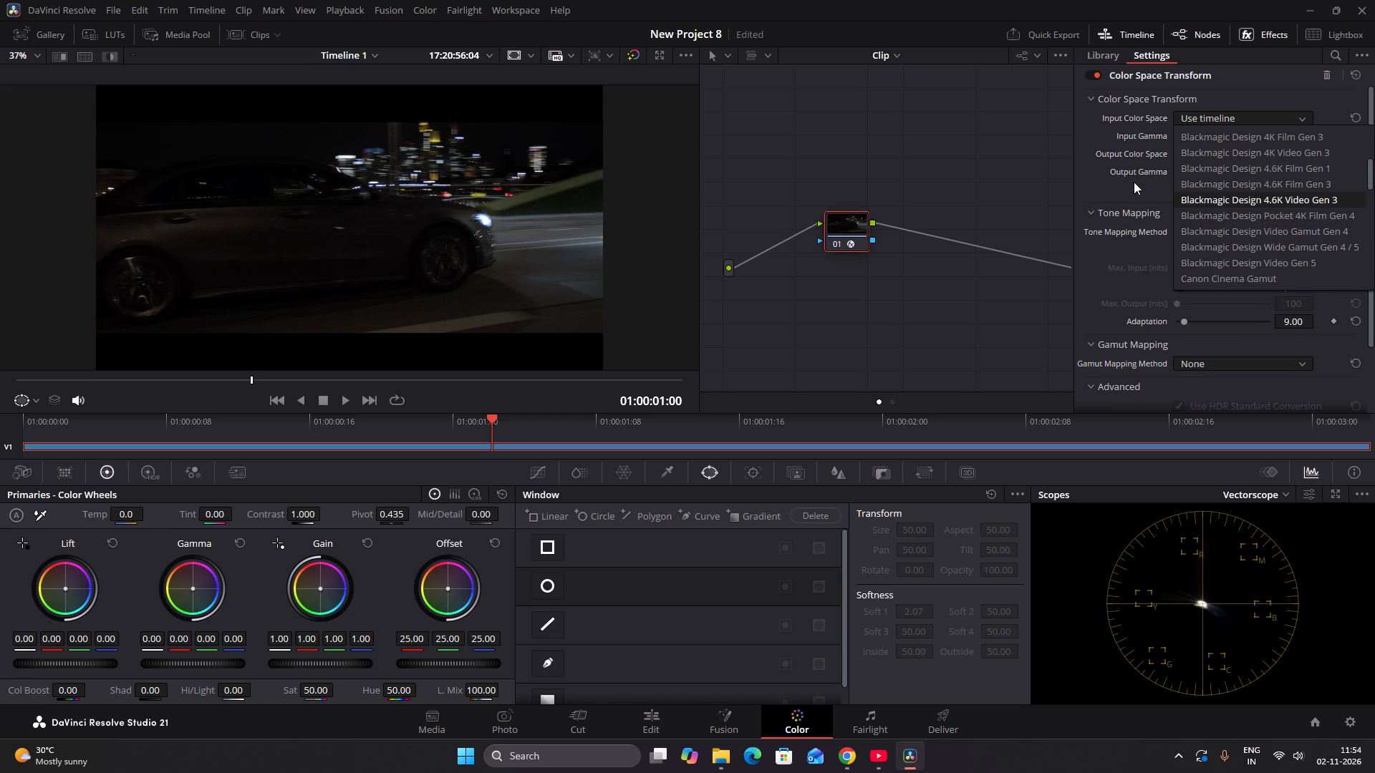
key("alt+Tab")
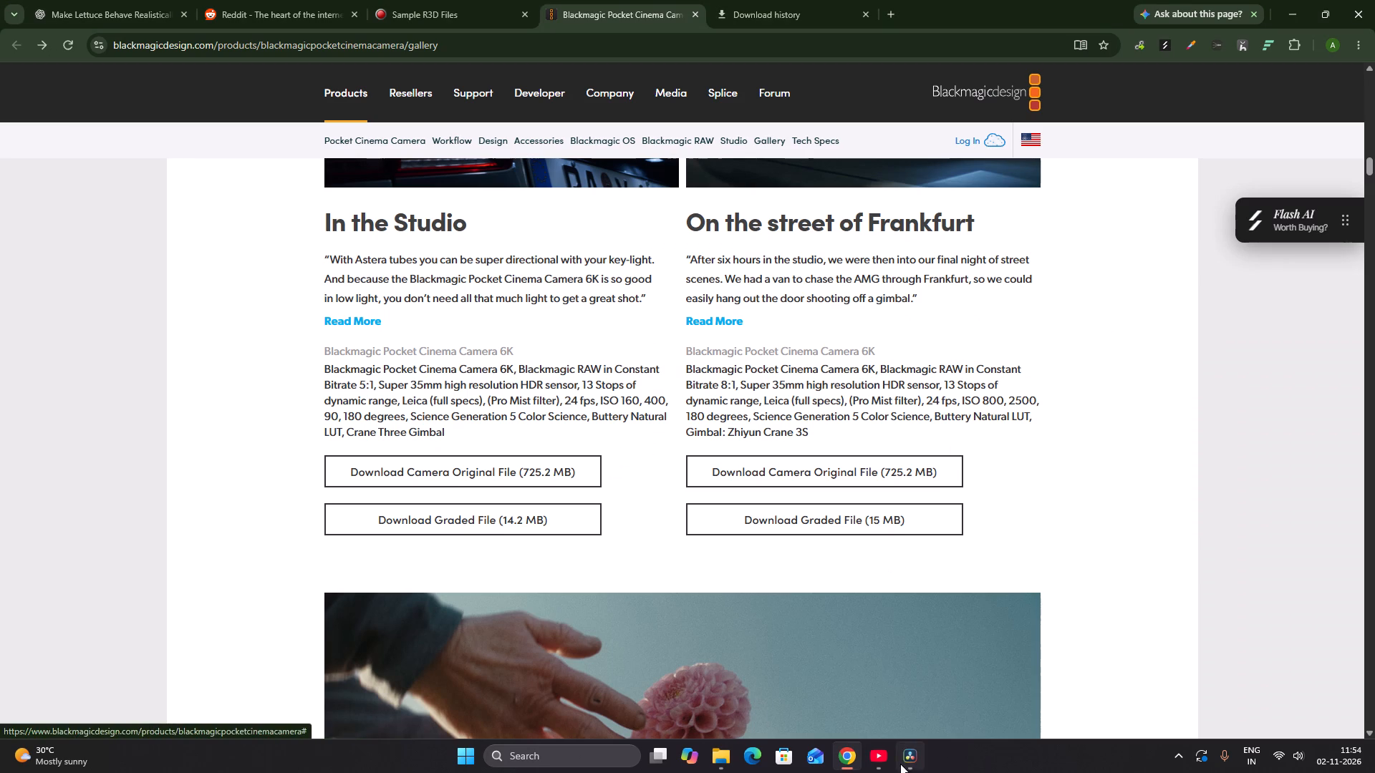
left_click(919, 761)
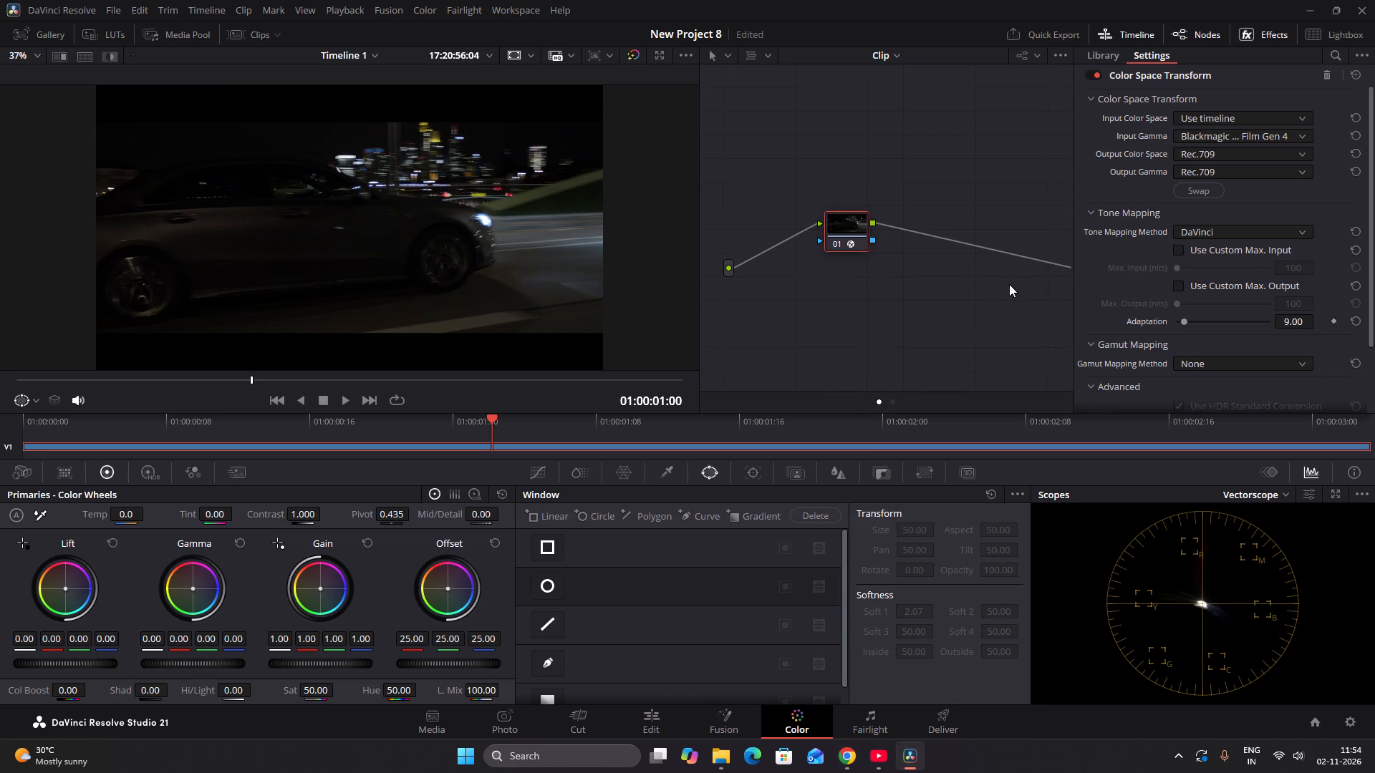
Save New Project 8.
key("ctrl+s")
Check the recent projects New Project 5 and New Project 6 for an existing grade to reference.
left_click(115, 11)
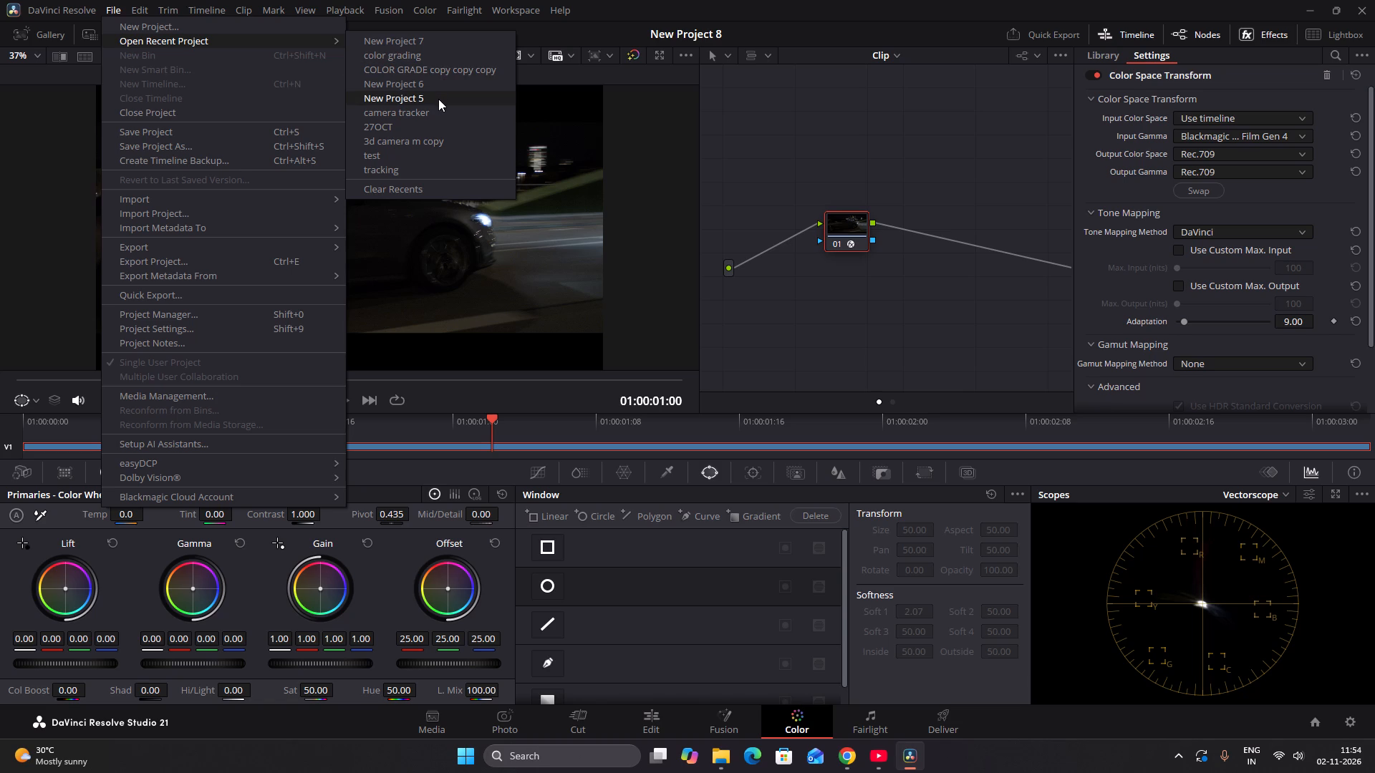
left_click(438, 99)
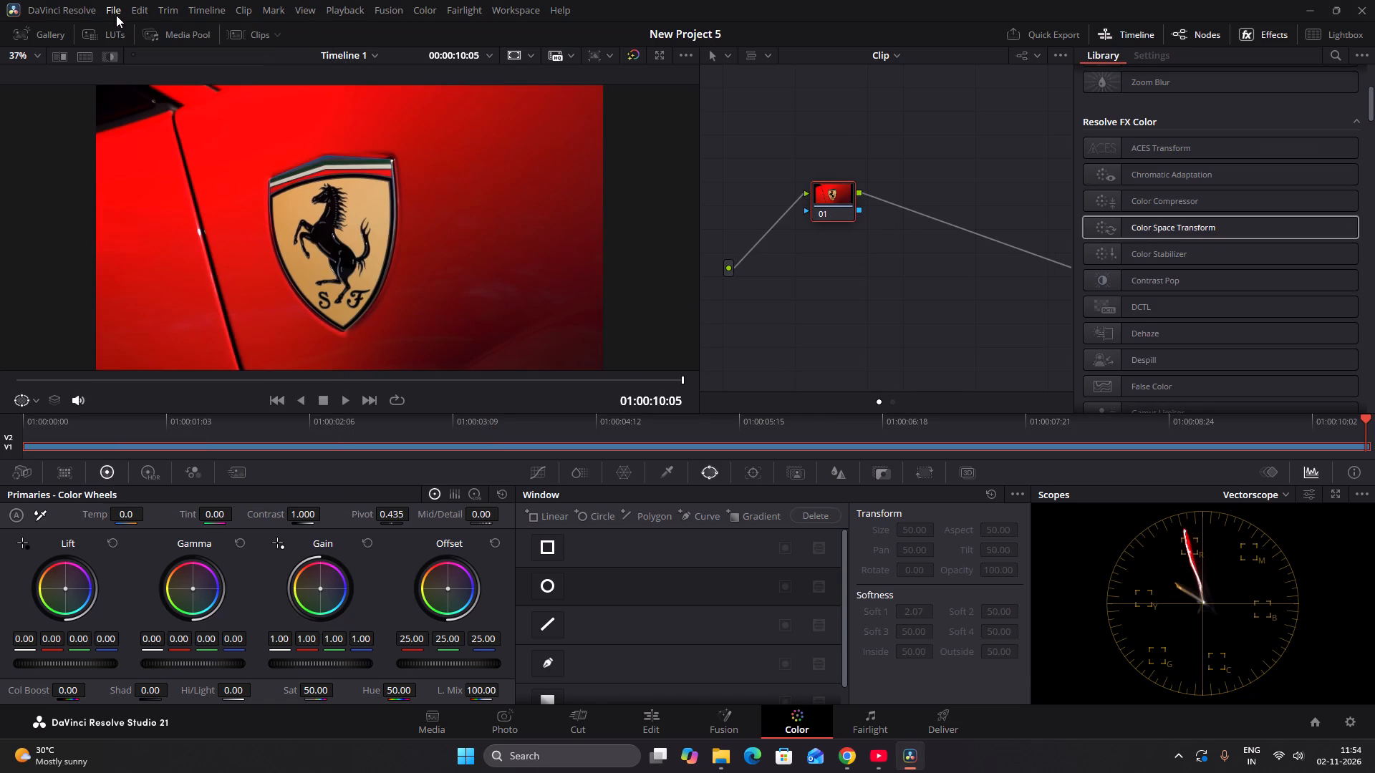
left_click(114, 15)
left_click(417, 97)
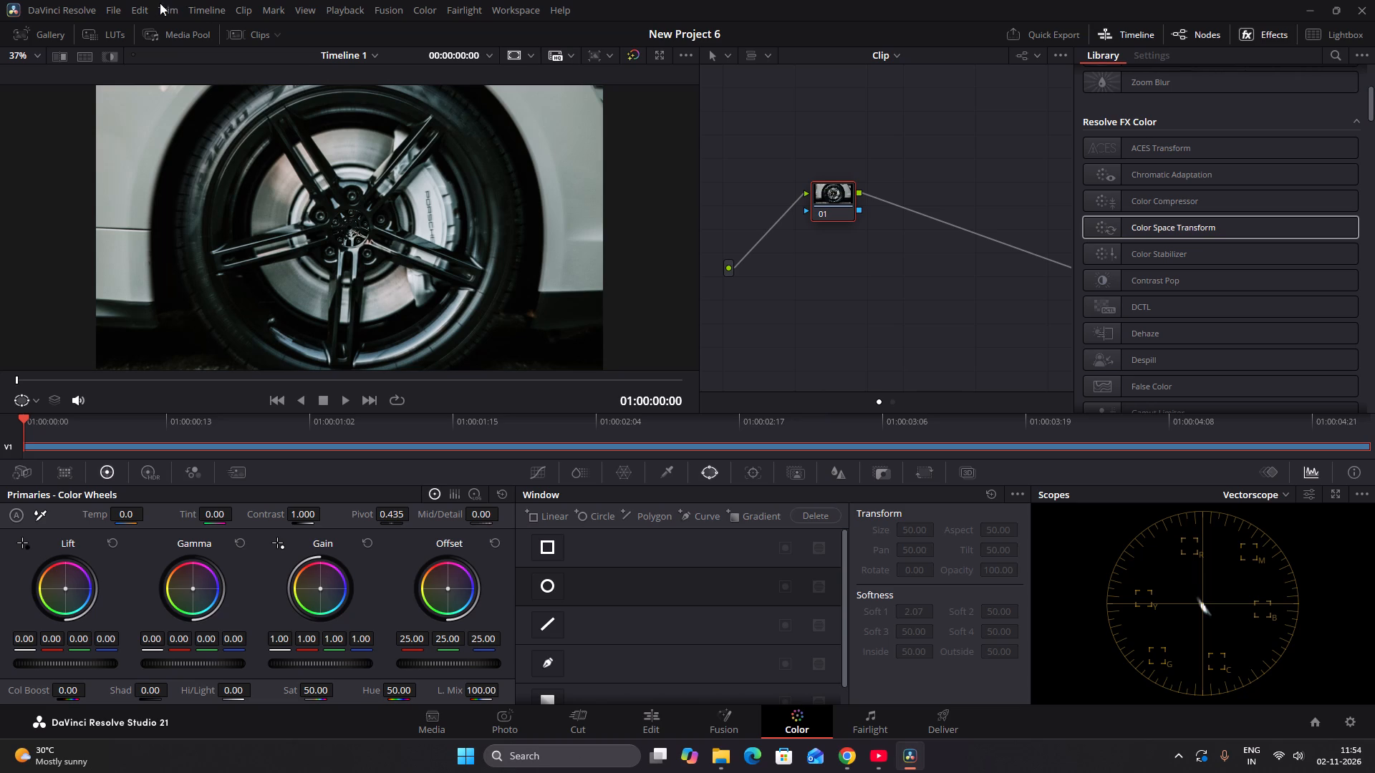
Open the recent project "COLOR GRADE copy copy copy" and examine the Color Space Transform settings on node 01.
left_click(116, 4)
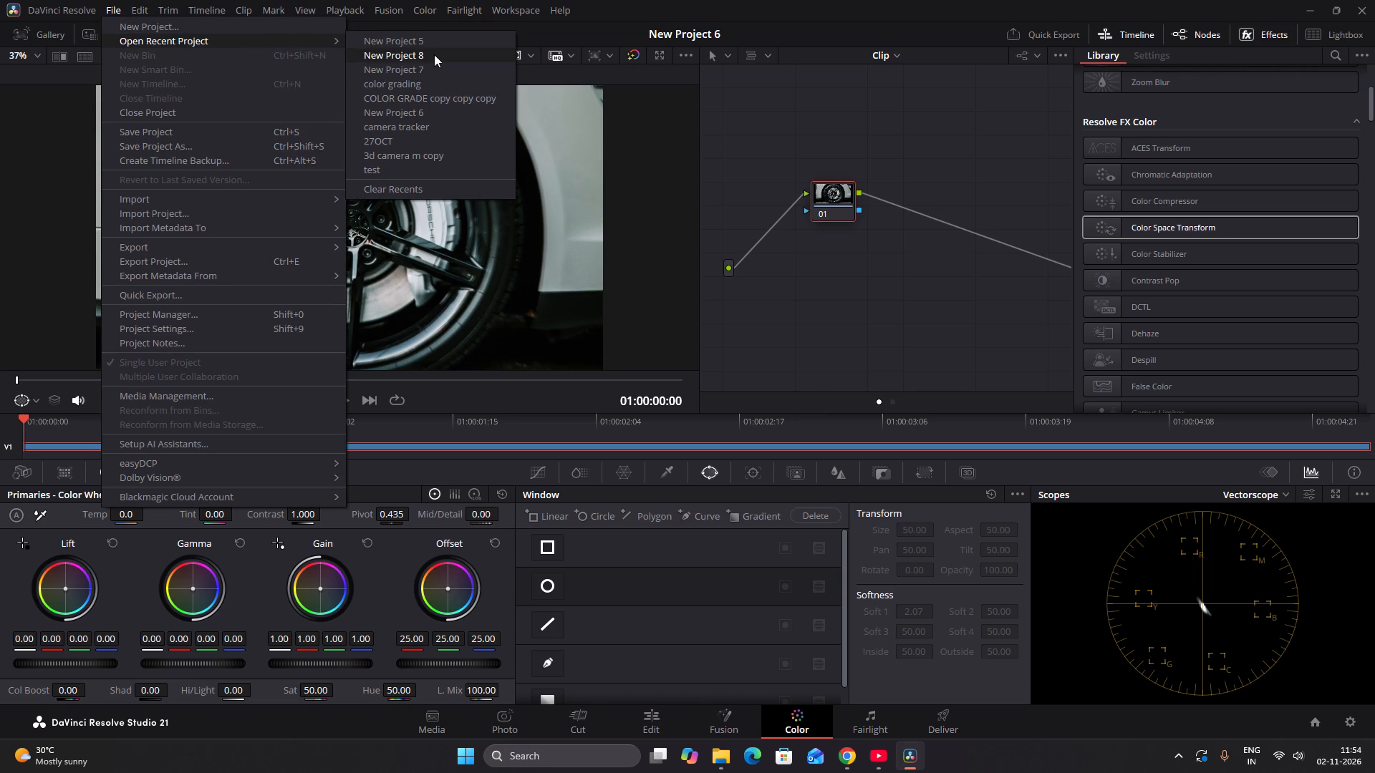
left_click(439, 95)
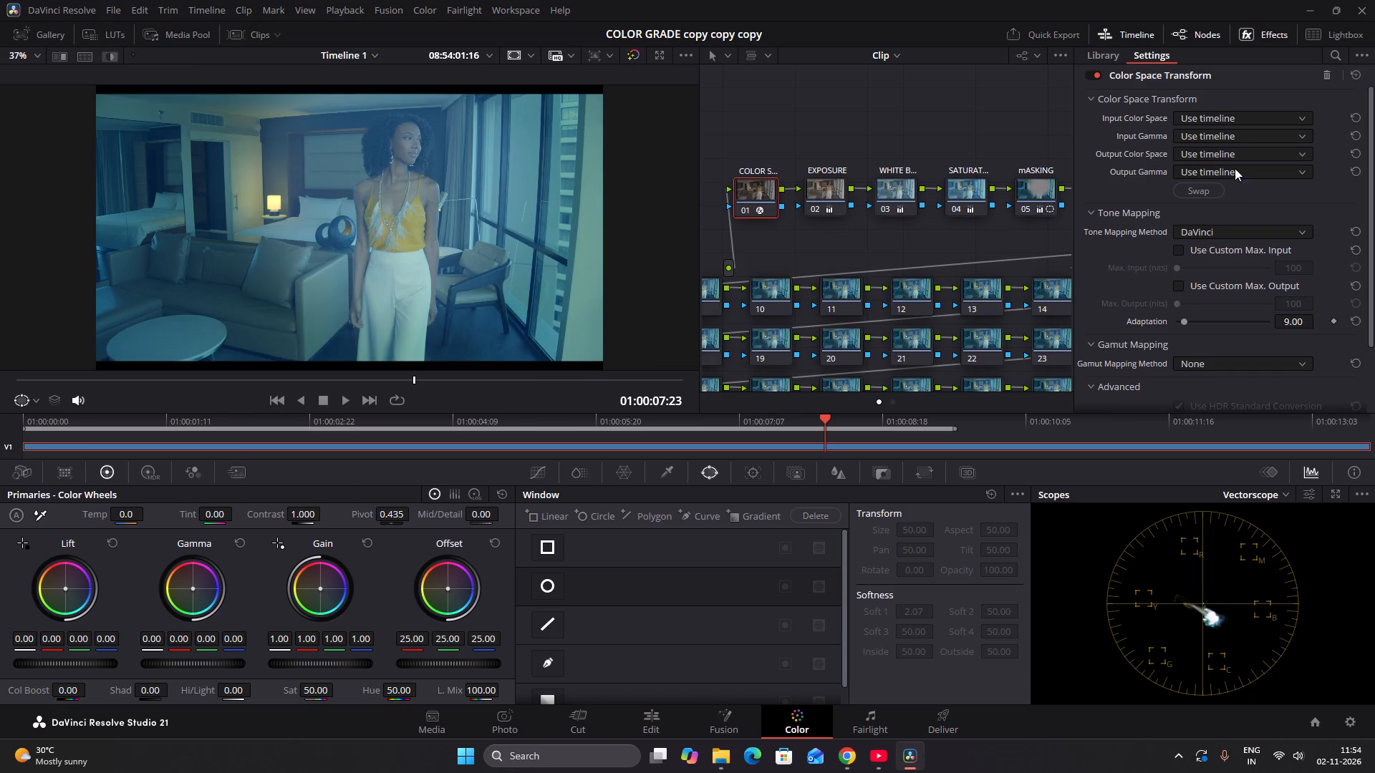
left_click(765, 200)
middle_click_drag(794, 185, 861, 183)
left_click(806, 198)
triple_click(801, 197)
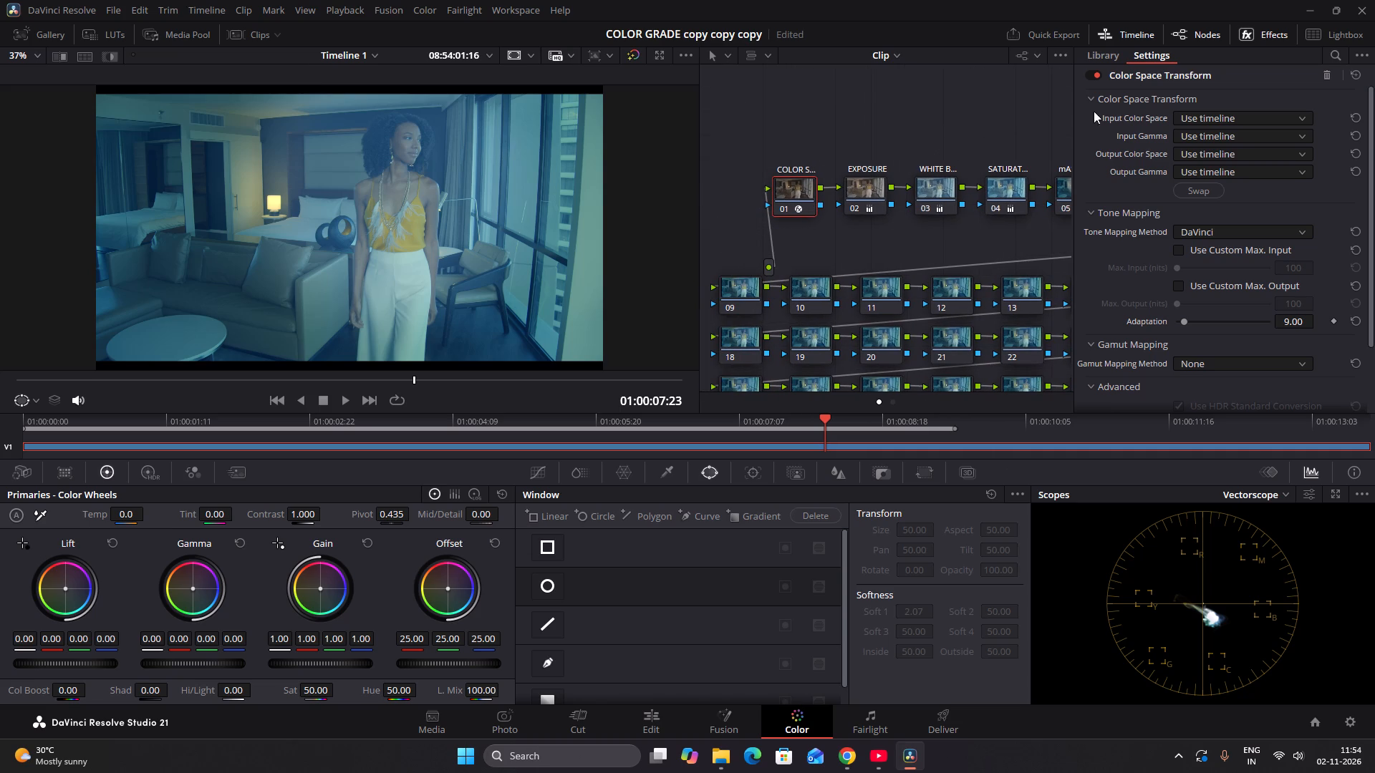
scroll(1198, 142, "down", 6)
scroll(1196, 147, "up", 4)
left_click(1230, 123)
left_click(1230, 123)
scroll(819, 188, "down", 3)
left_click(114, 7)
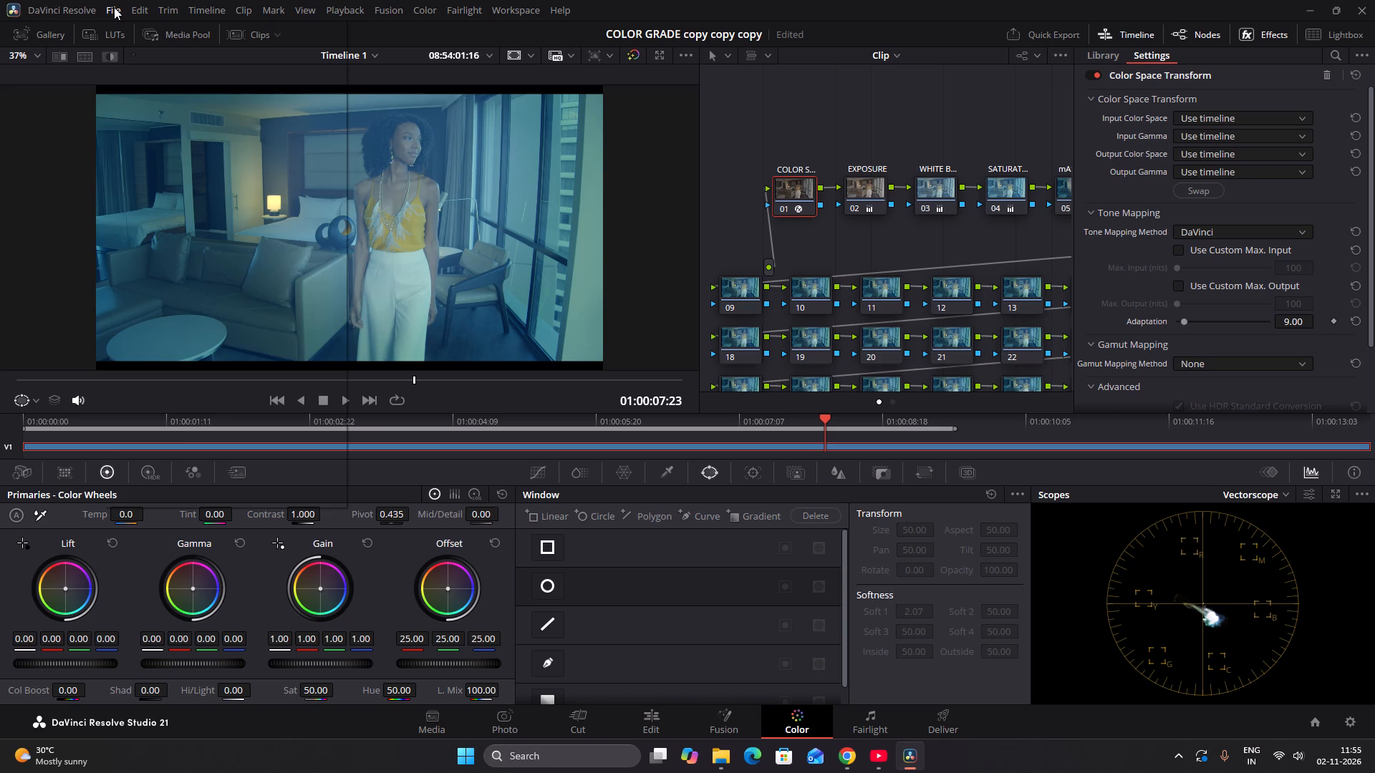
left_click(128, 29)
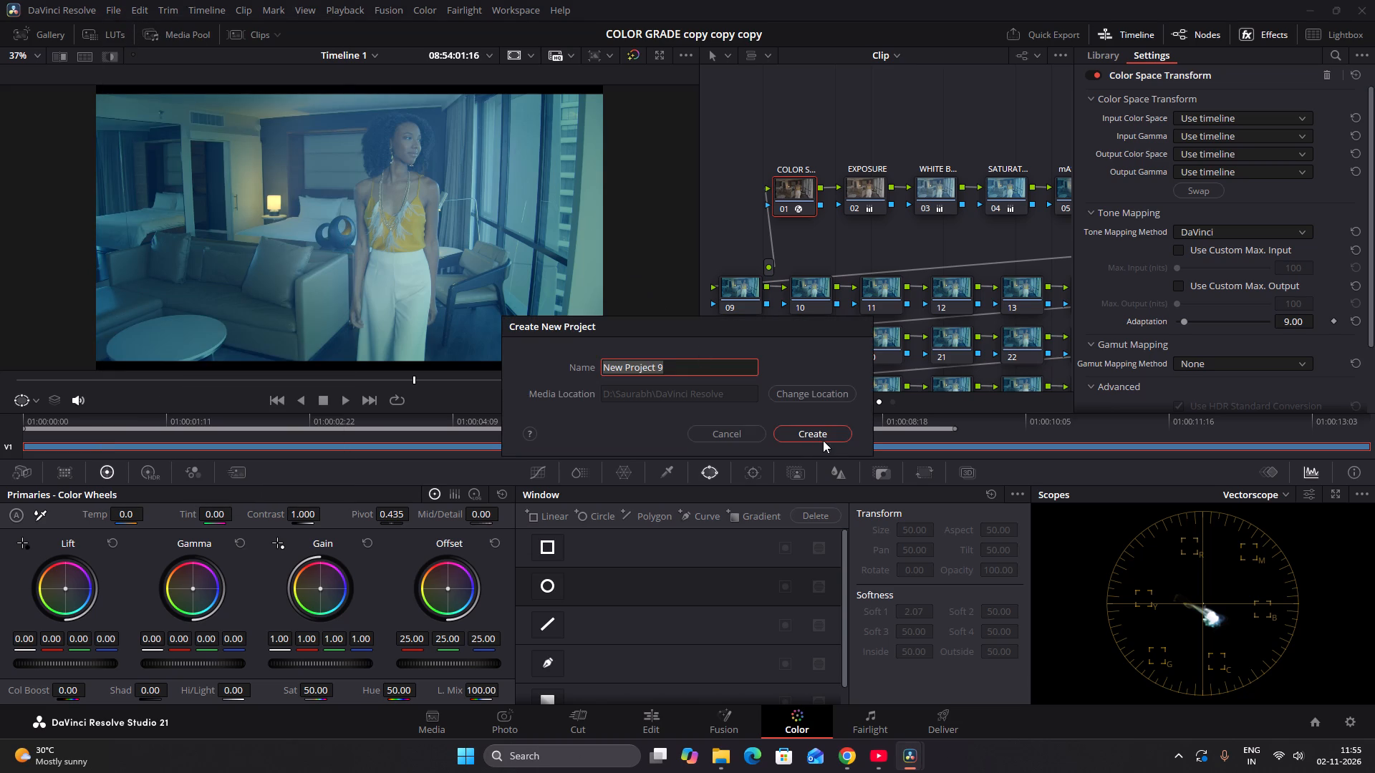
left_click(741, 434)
Open New Project 7 and check the Input Color Space of the Color Space Transform on node 01.
left_click(116, 1)
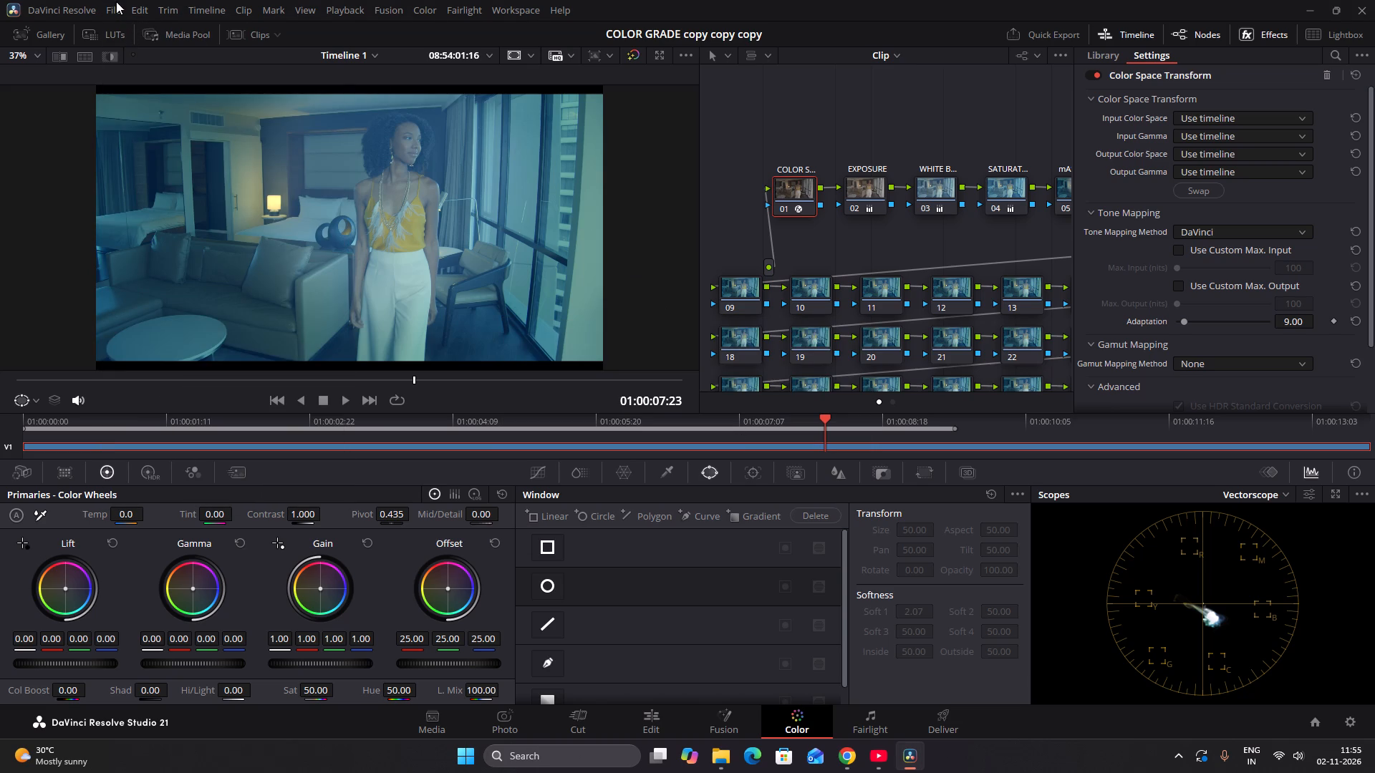
left_click(111, 9)
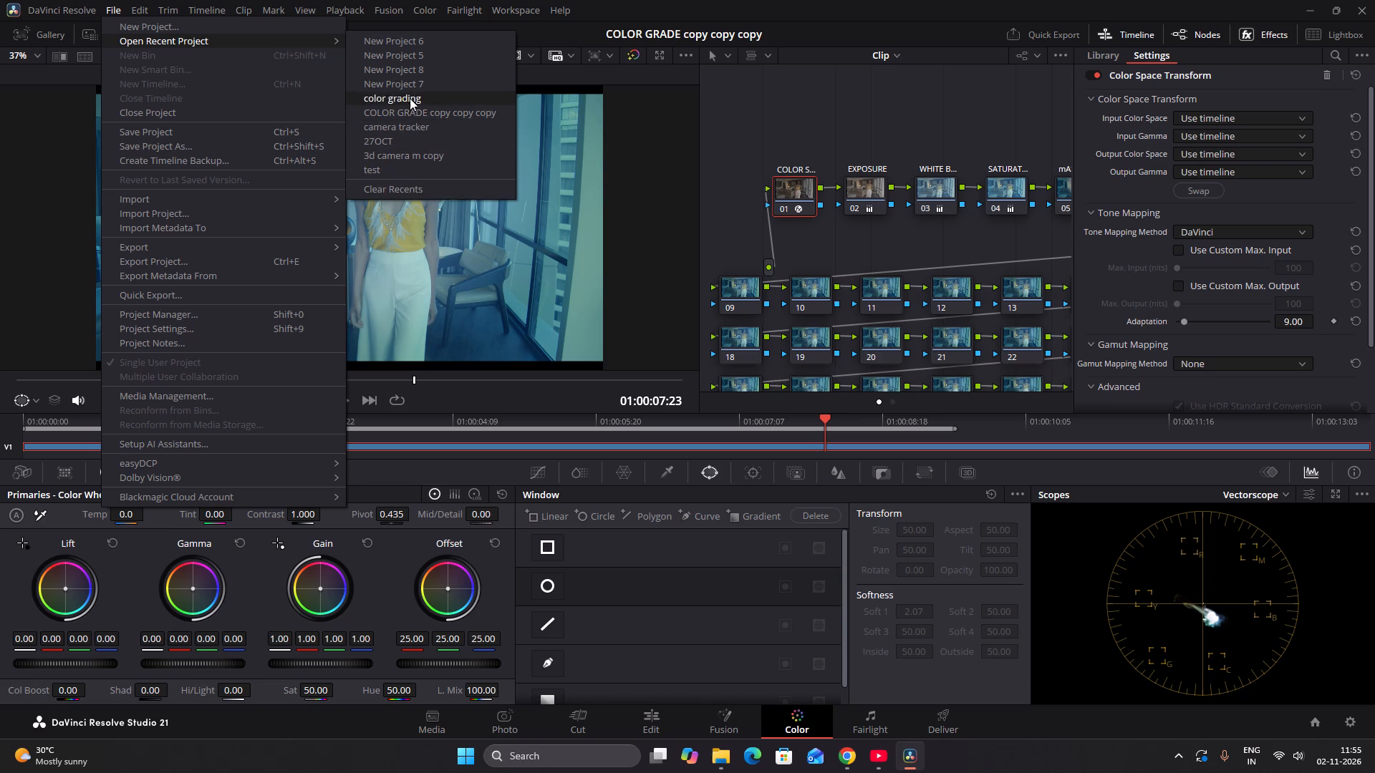
left_click(428, 86)
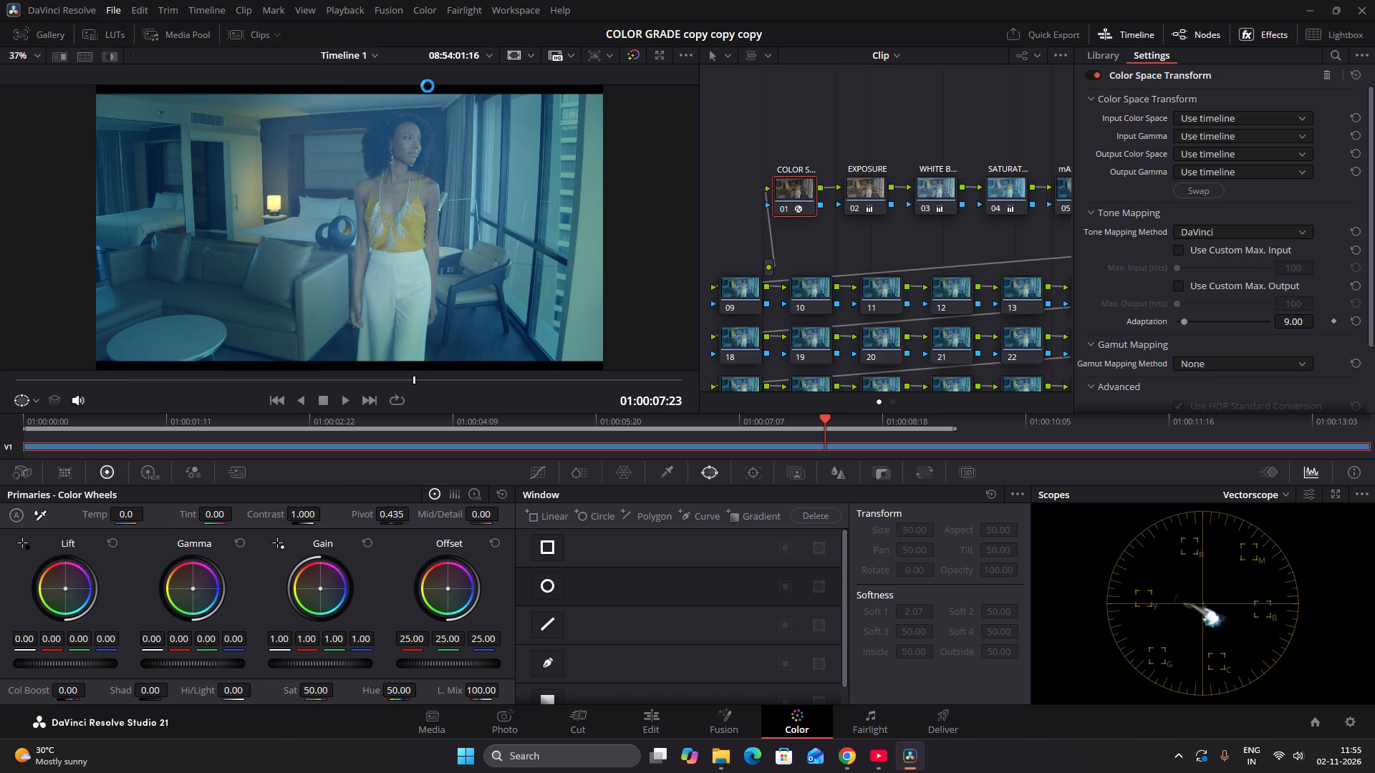
left_click(800, 183)
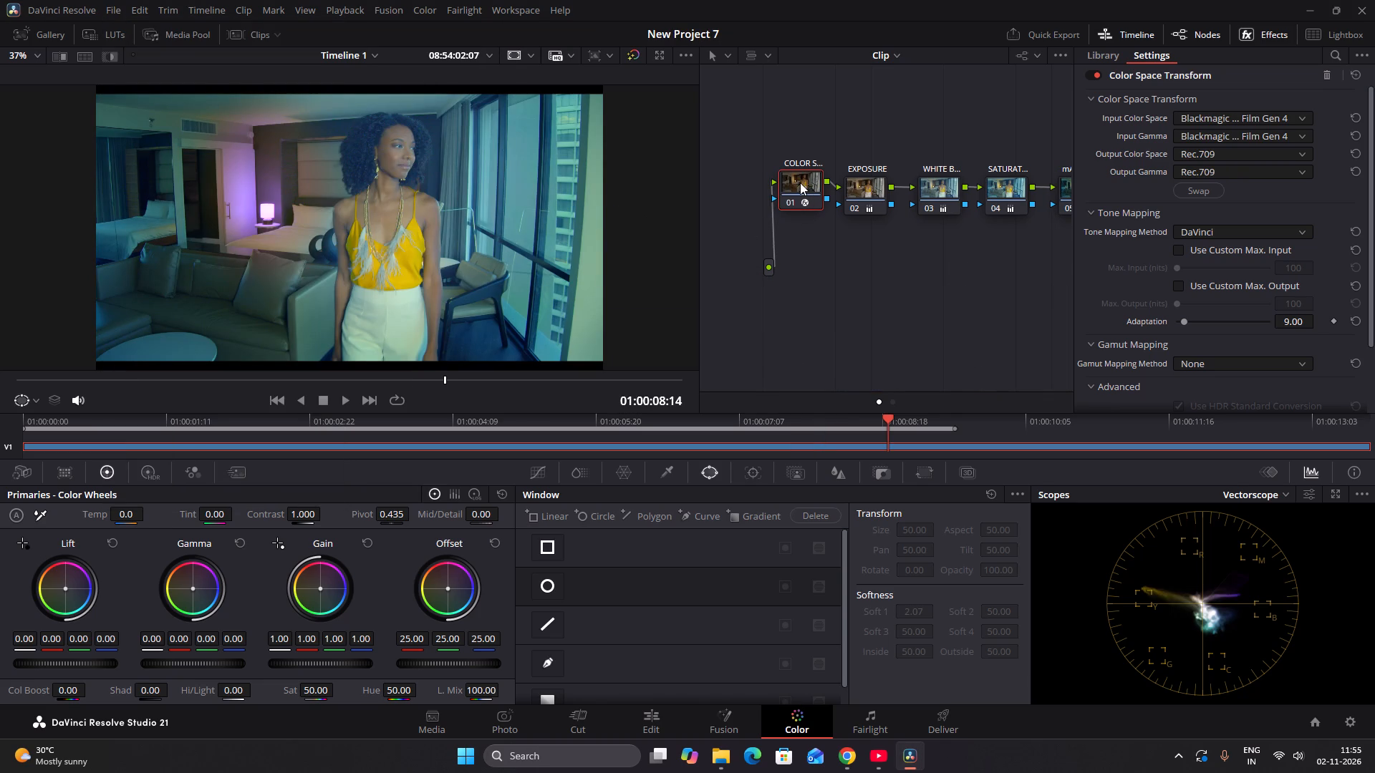
left_click(1239, 120)
left_click(1239, 119)
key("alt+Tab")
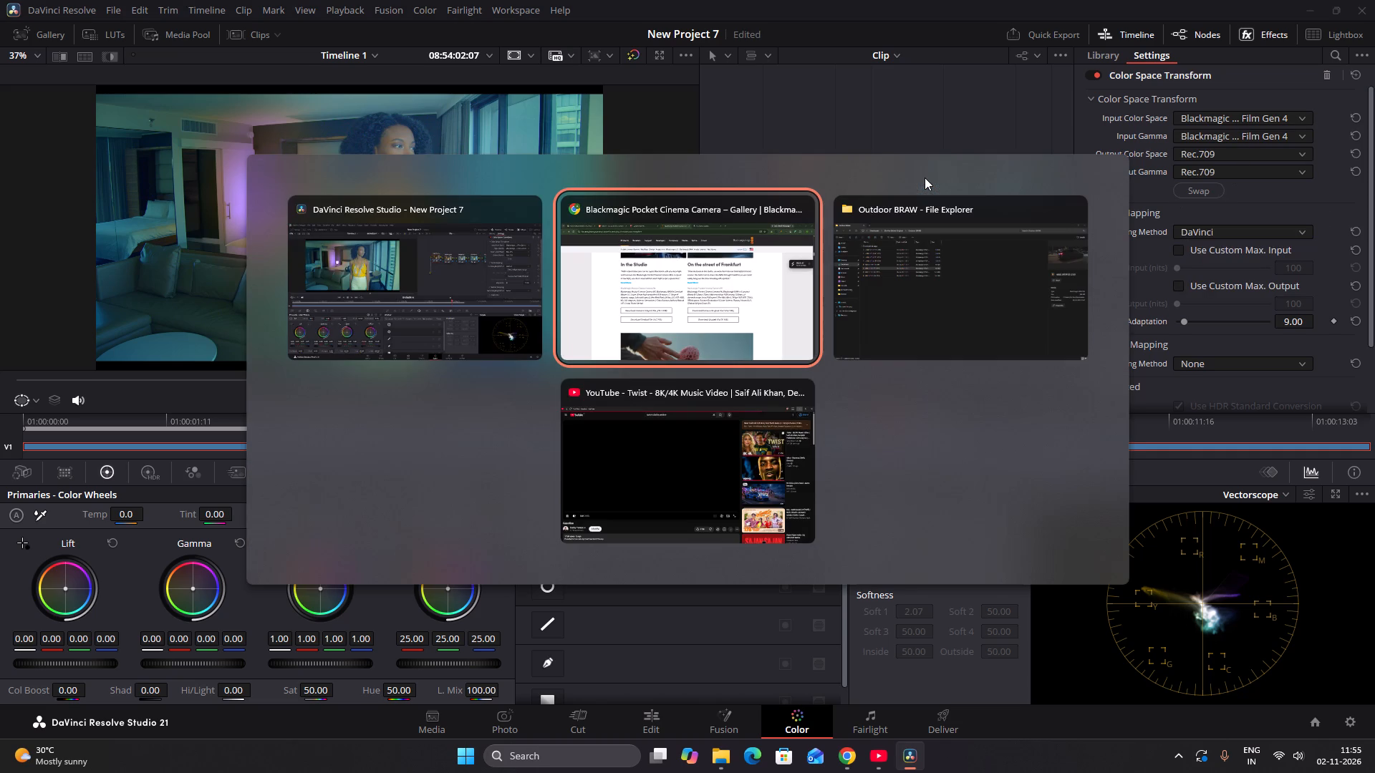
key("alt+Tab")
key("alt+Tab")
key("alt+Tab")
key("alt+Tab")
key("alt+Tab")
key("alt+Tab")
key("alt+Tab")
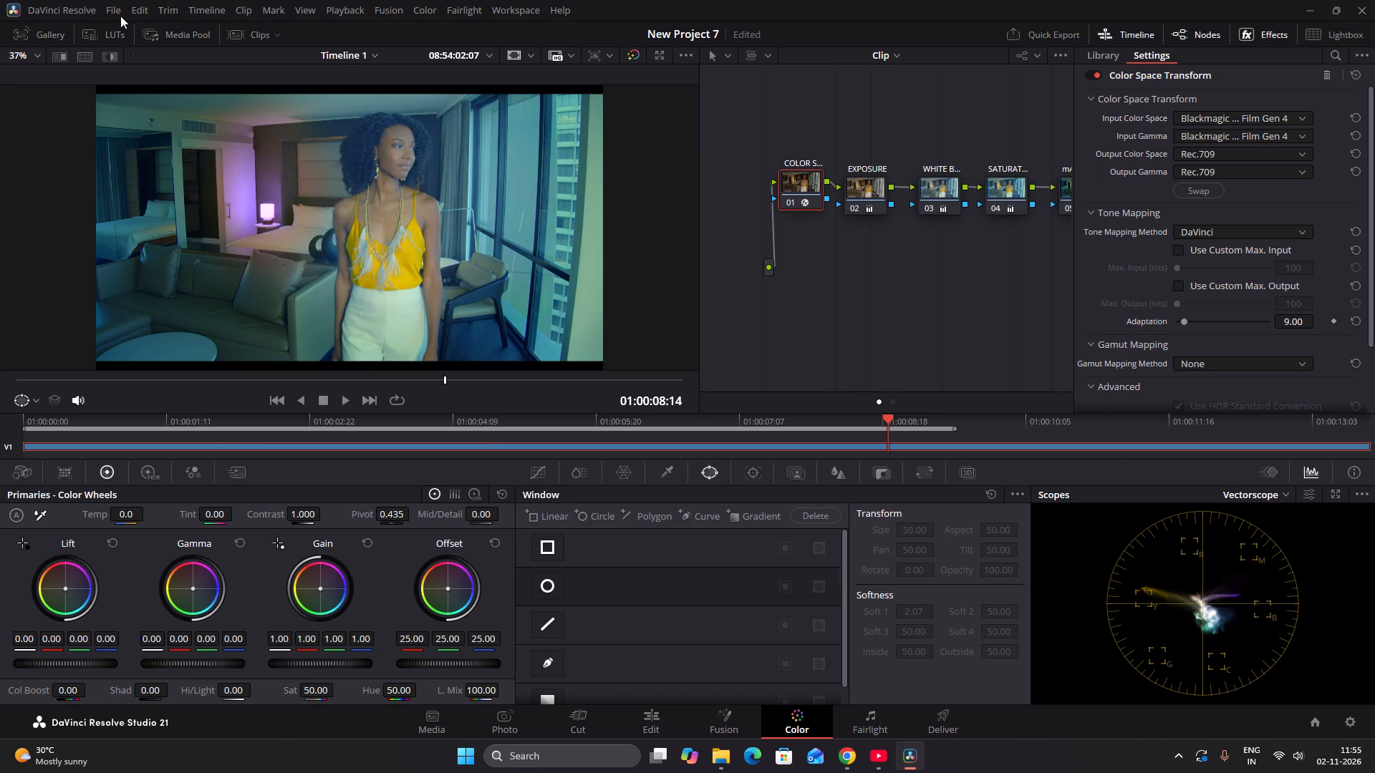
Open the recent project "color grading".
left_click(120, 12)
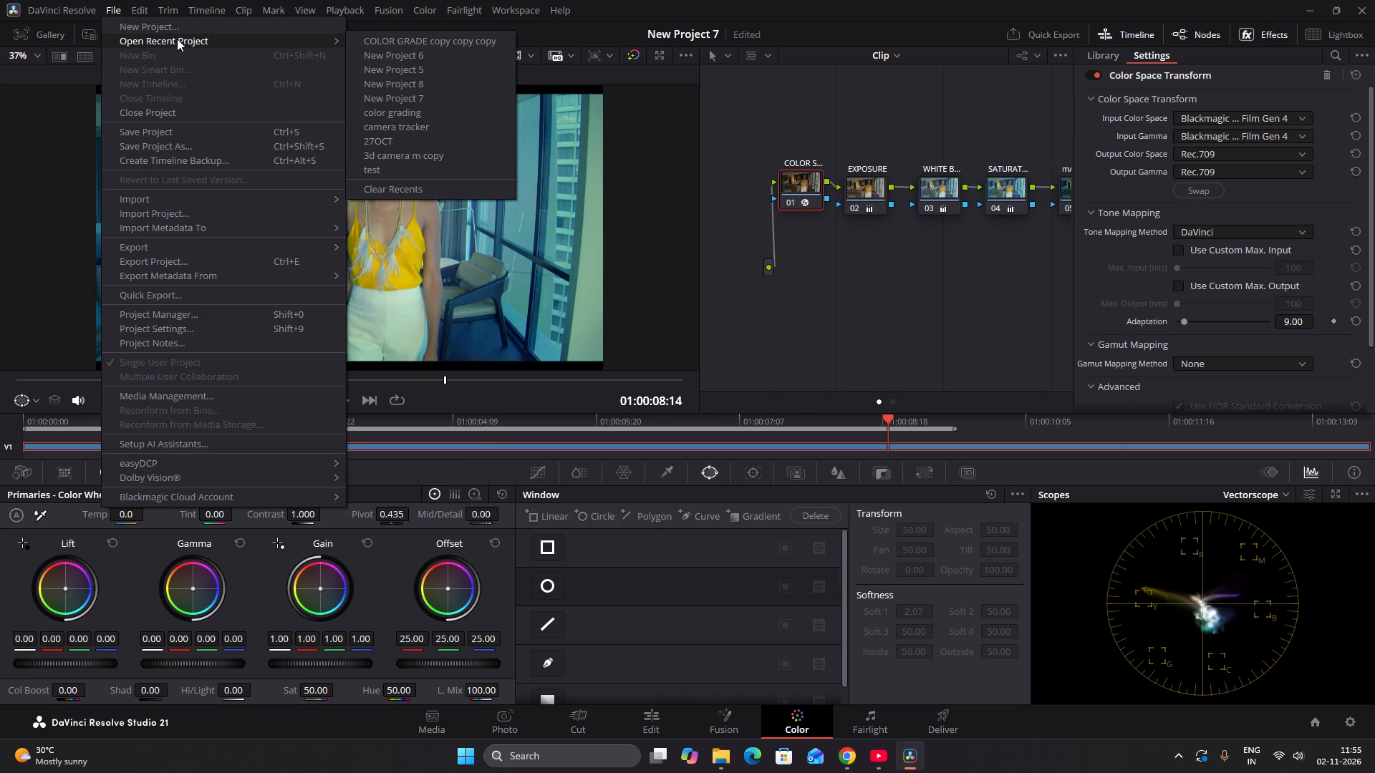
left_click(699, 191)
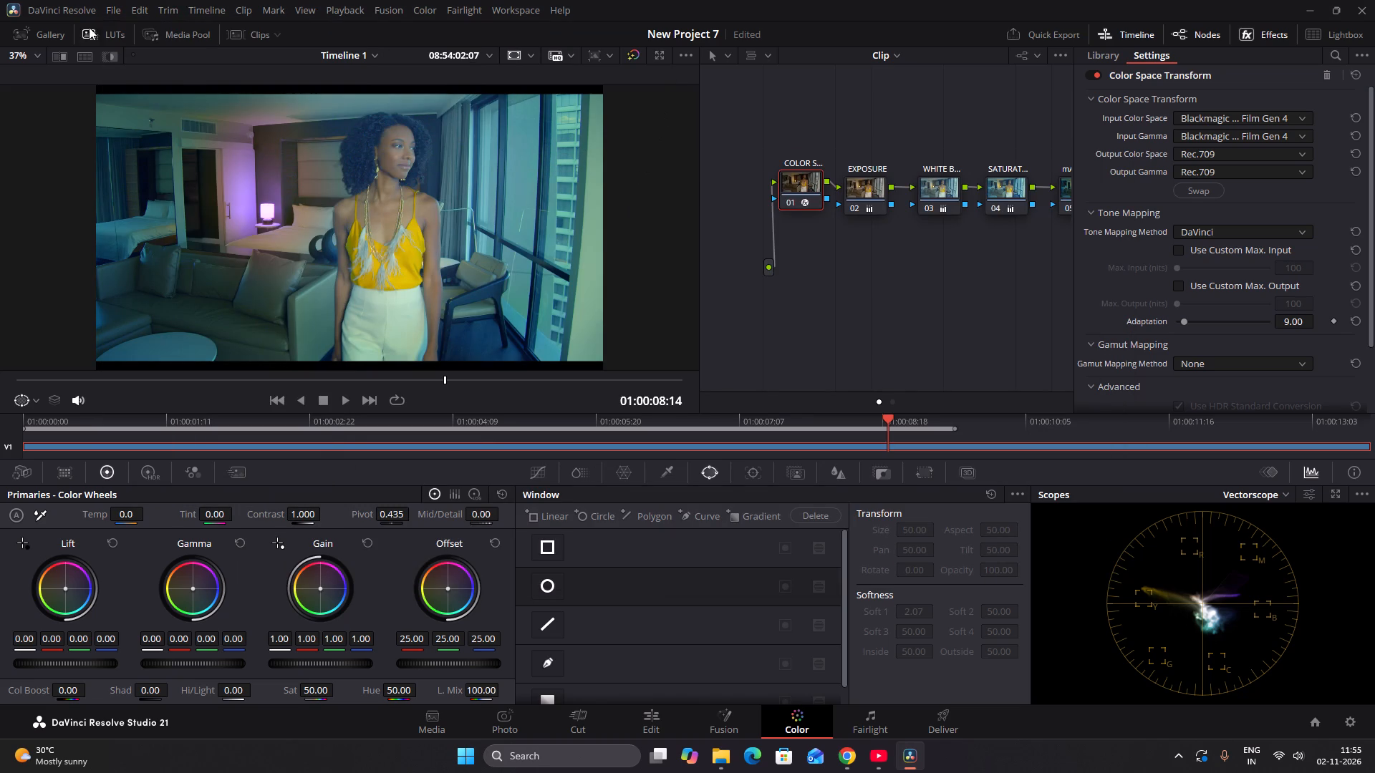
left_click(114, 13)
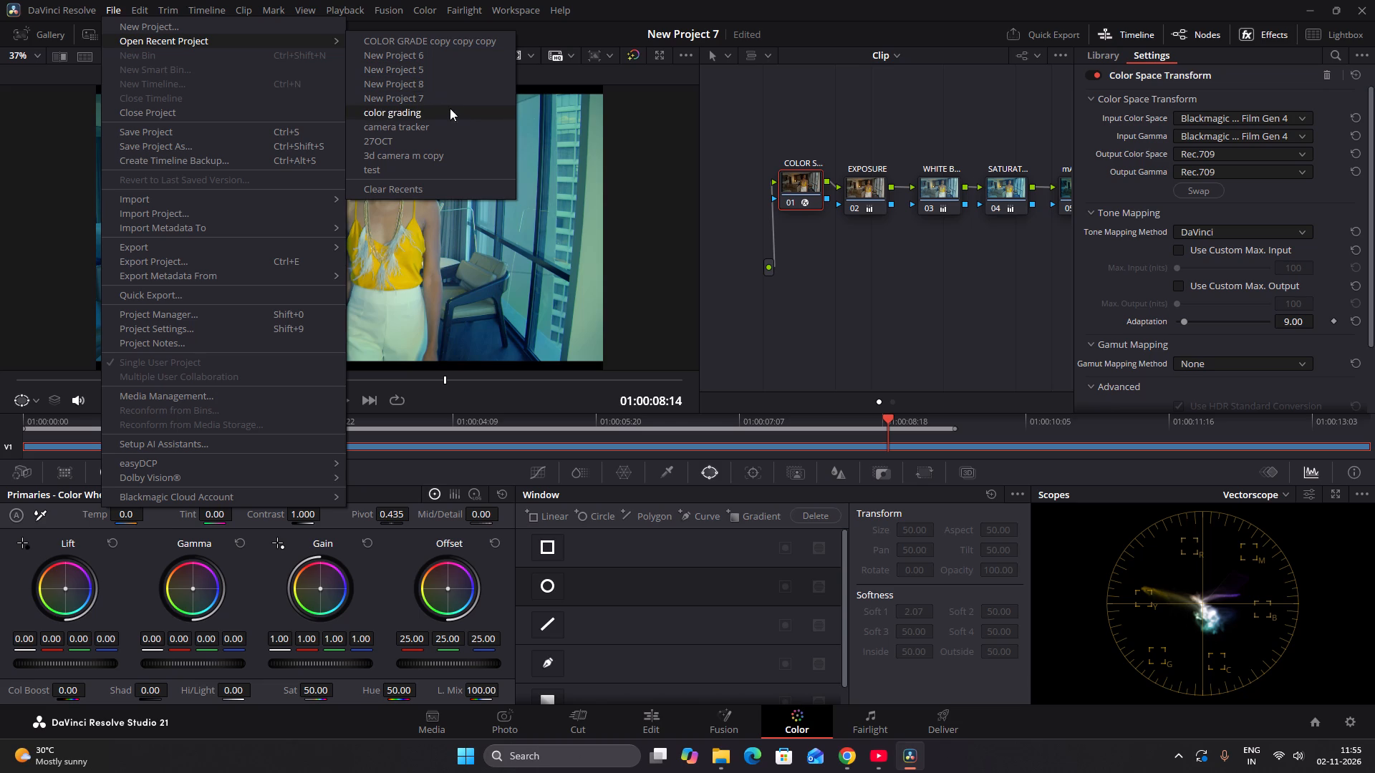
left_click(433, 117)
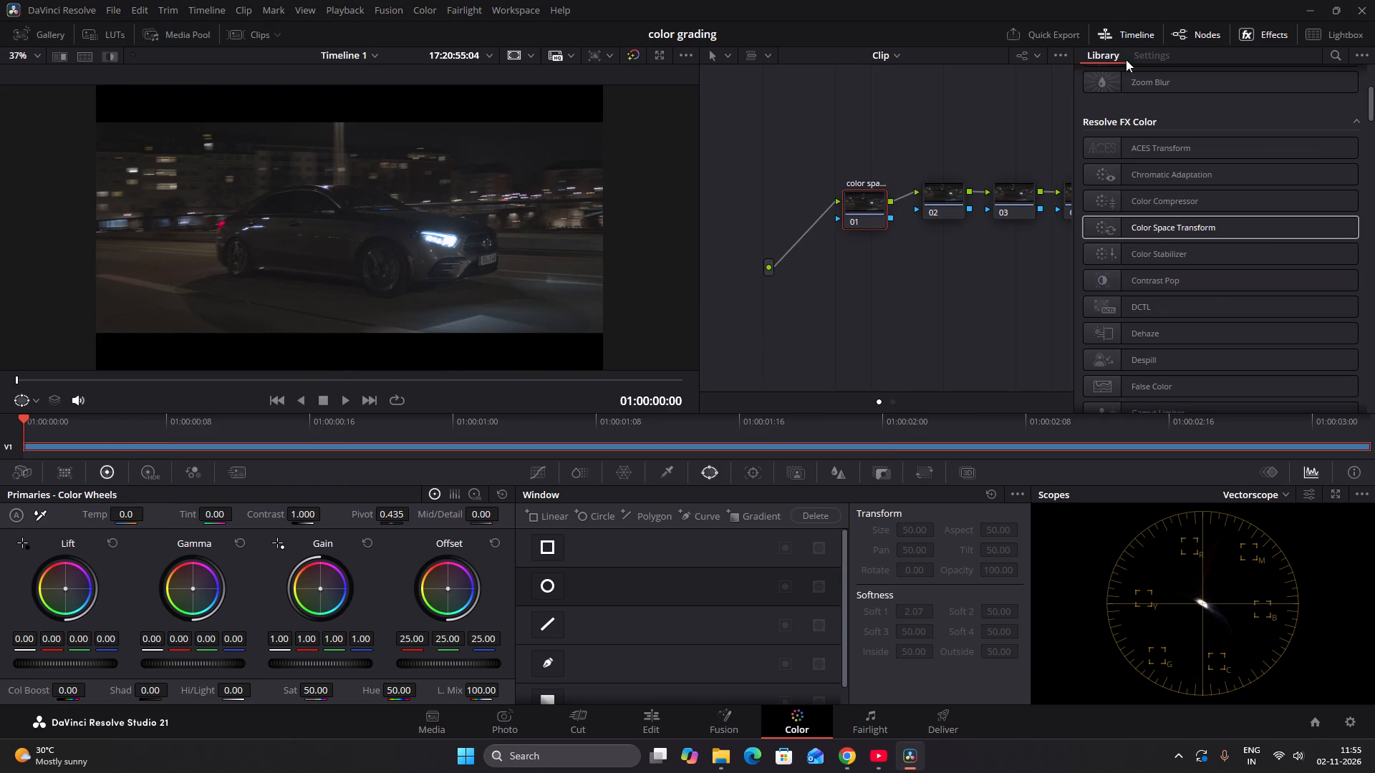
Apply the Color Space Transform effect to node 01 of the night car clip.
left_click(1157, 56)
left_click_drag(1167, 229, 877, 204)
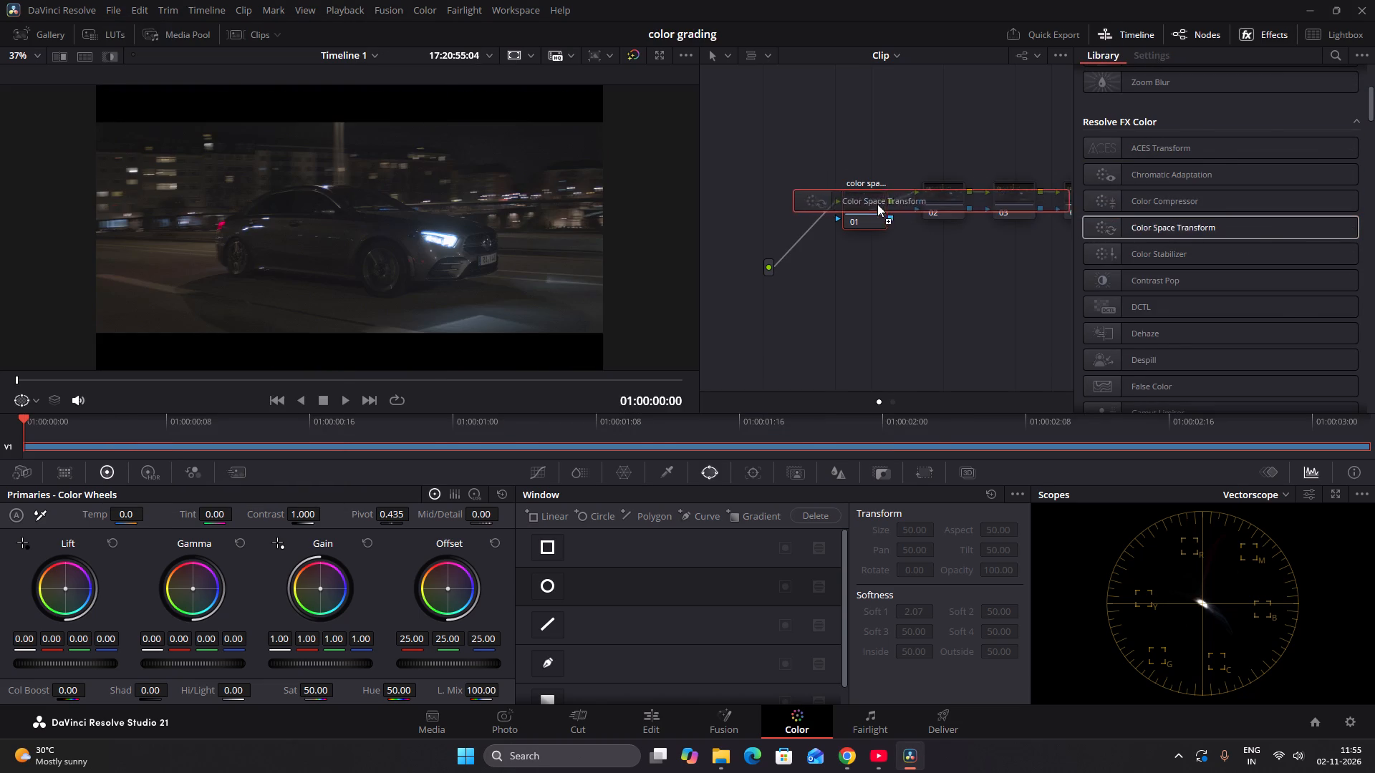
left_click_drag(877, 204, 875, 203)
Look through the Color Space Transform's Input Color Space options for a match to the Pocket 6K camera.
left_click(1260, 117)
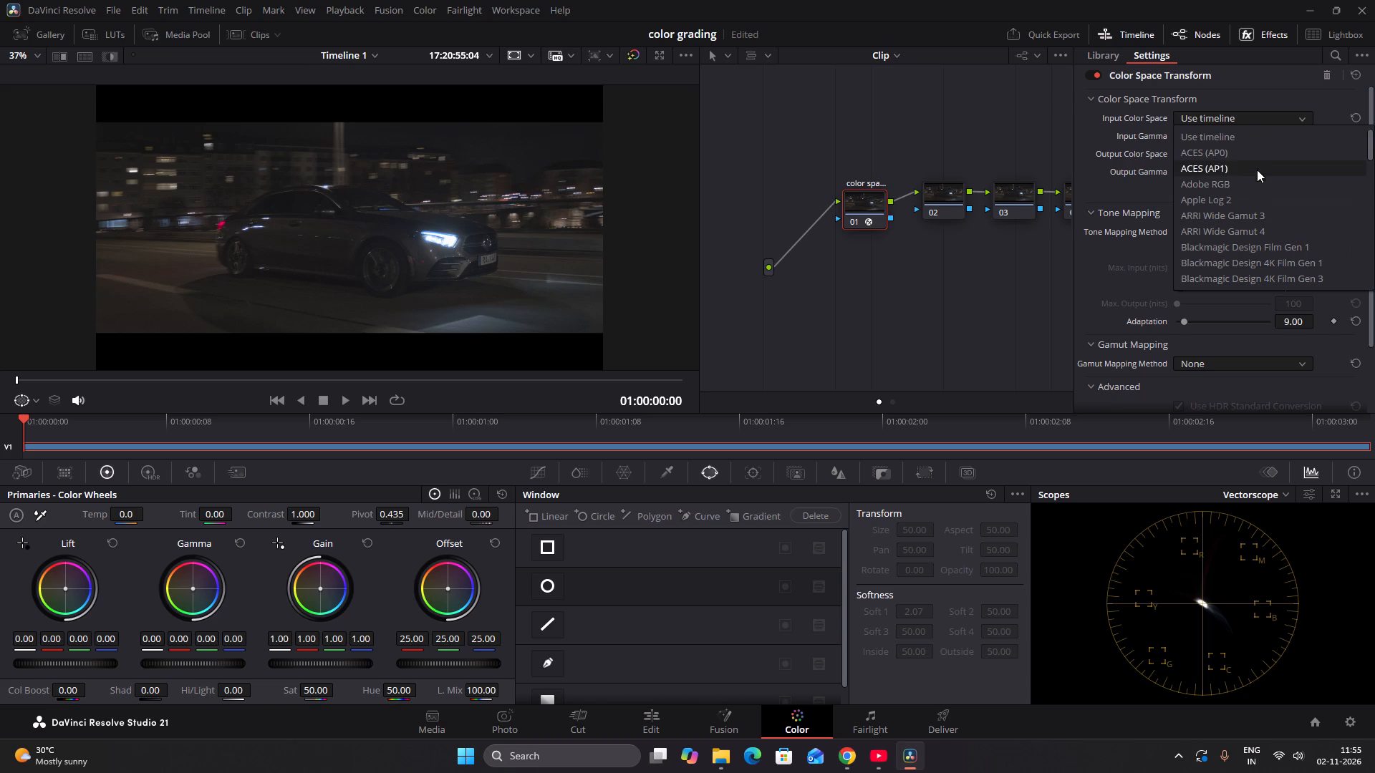
scroll(1242, 259, "down", 3)
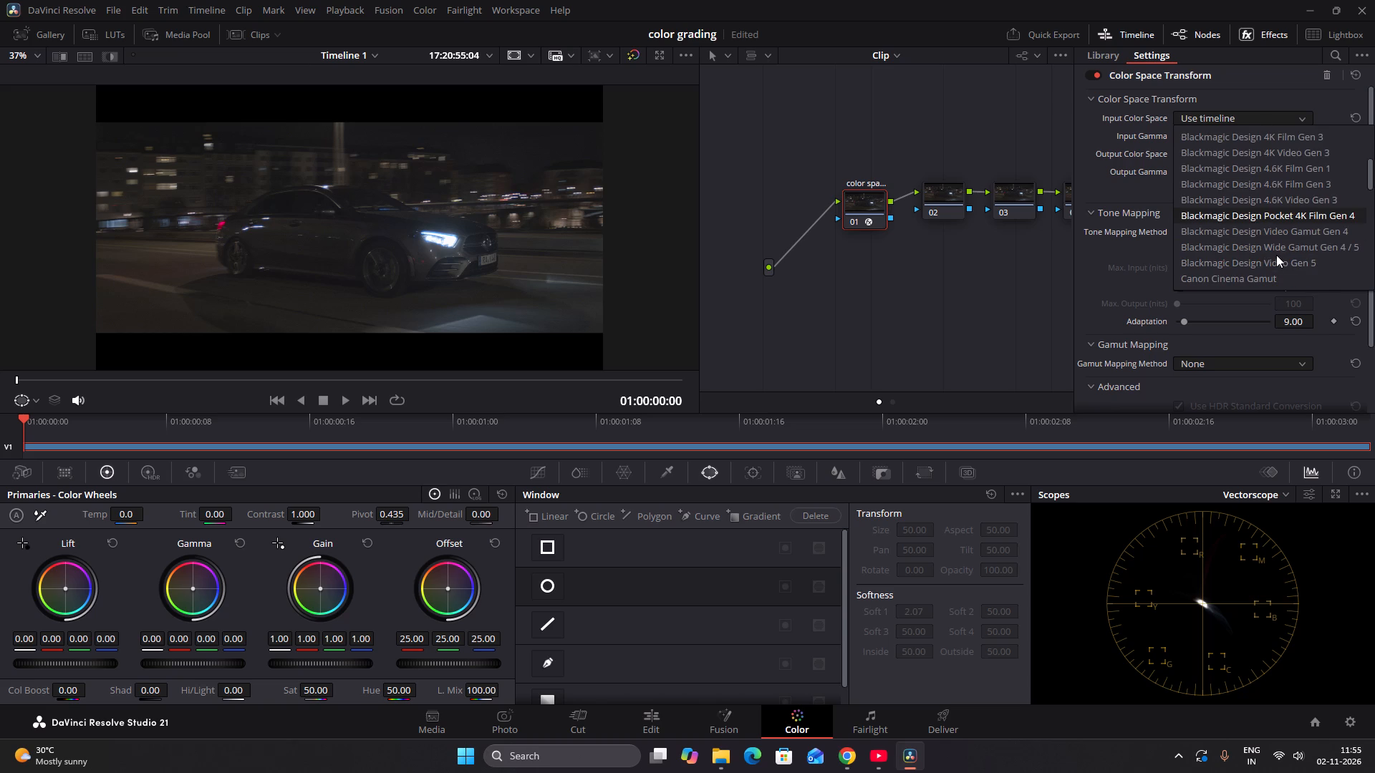
scroll(1276, 255, "down", 1)
scroll(1179, 253, "down", 2)
left_click(998, 278)
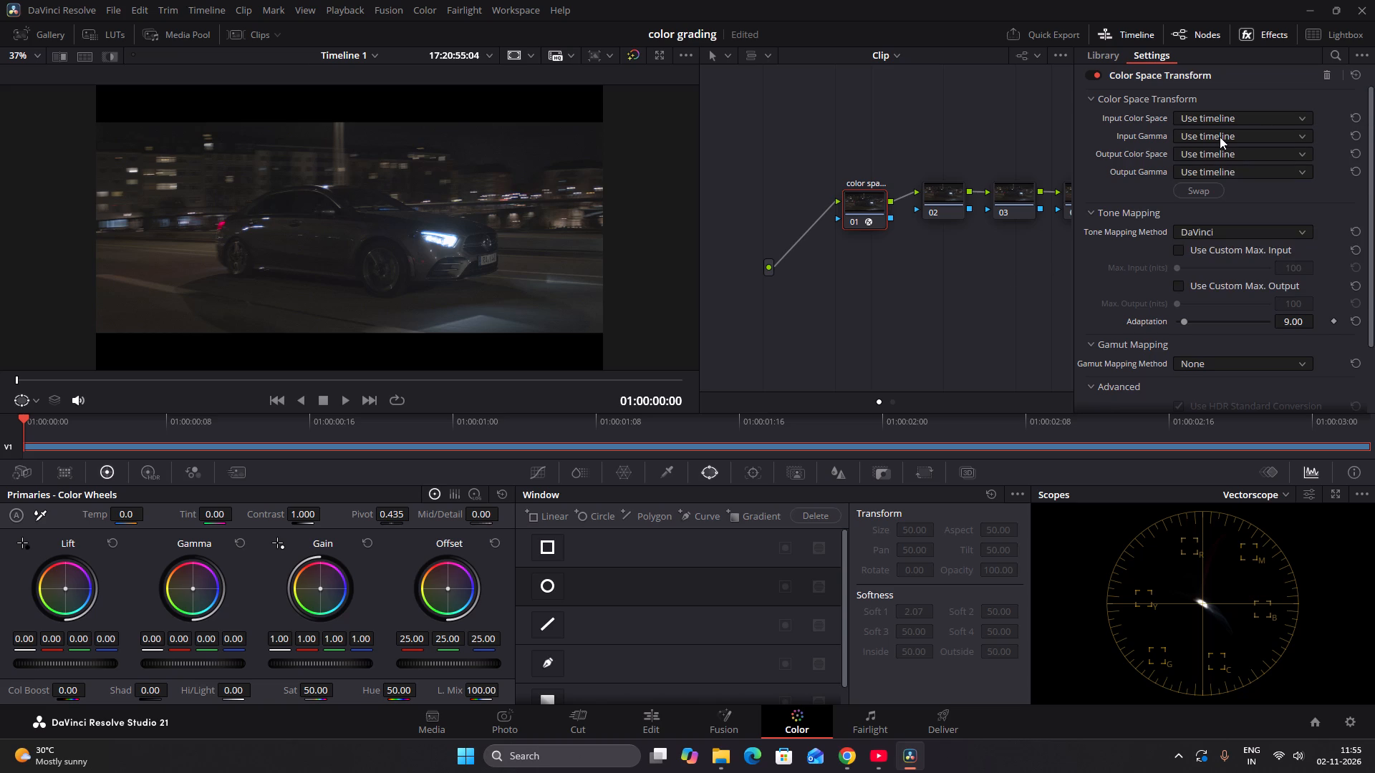
Set the Color Space Transform's Input Gamma to Blackmagic Design Pocket 6K Film Gen 4.
left_click(1220, 137)
scroll(1318, 197, "down", 2)
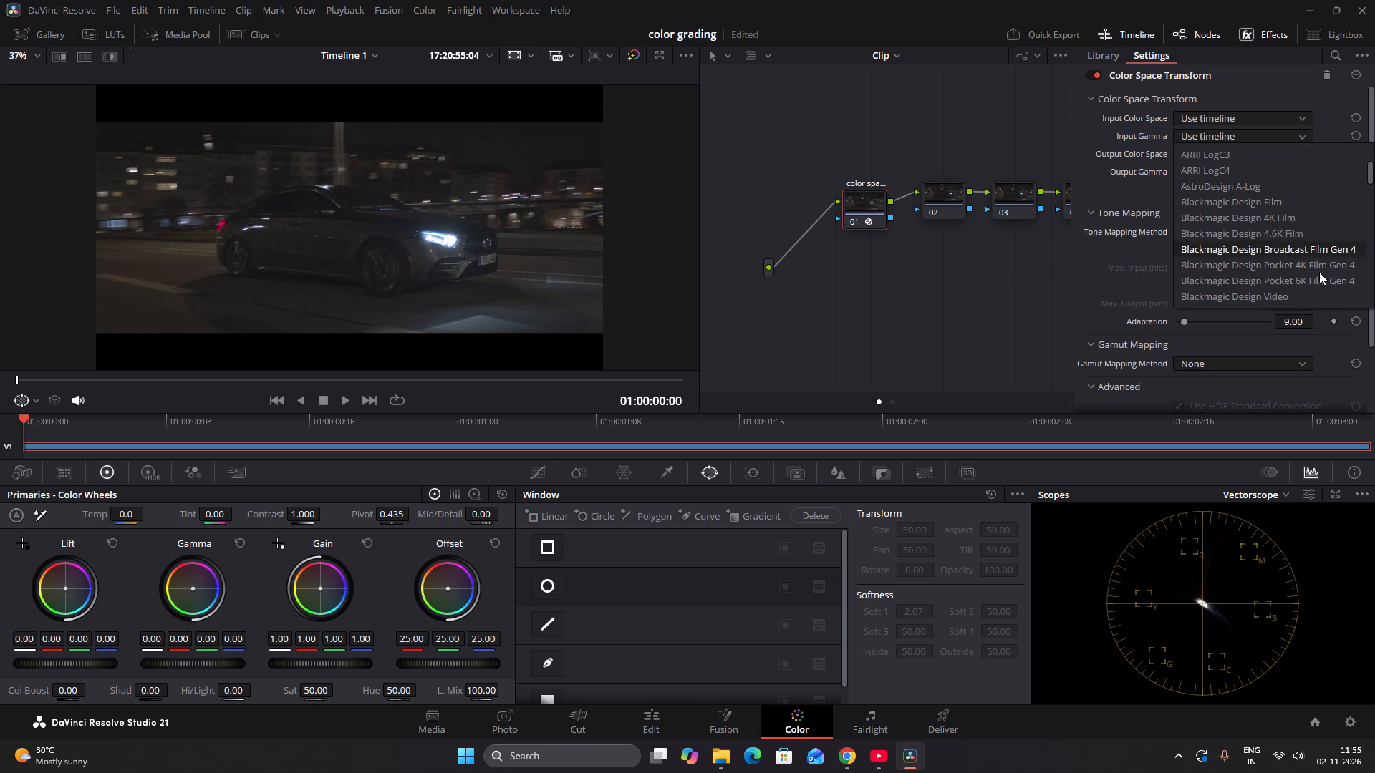
left_click(1329, 279)
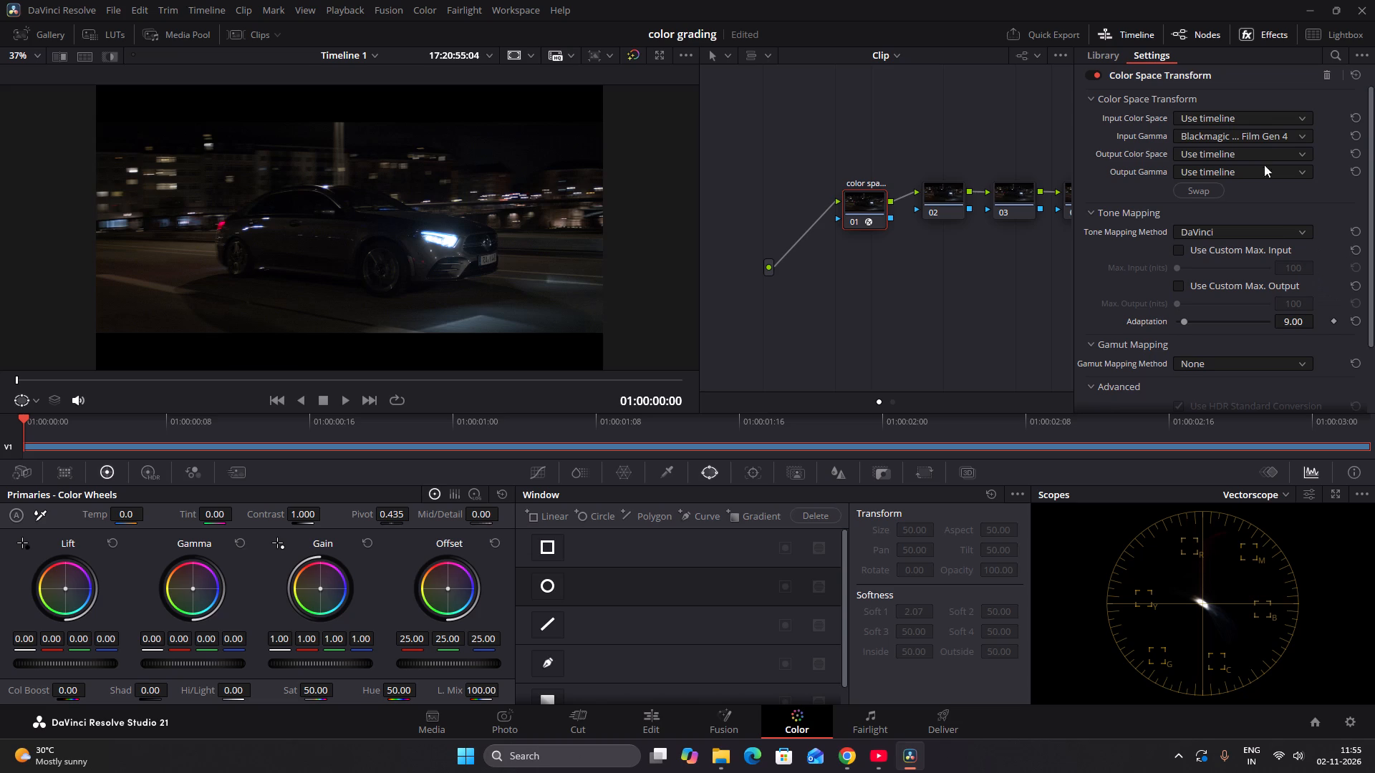
Look through the Color Space Transform's Input Color Space options for one matching the Blackmagic camera footage.
left_click(1261, 115)
scroll(1260, 192, "down", 1)
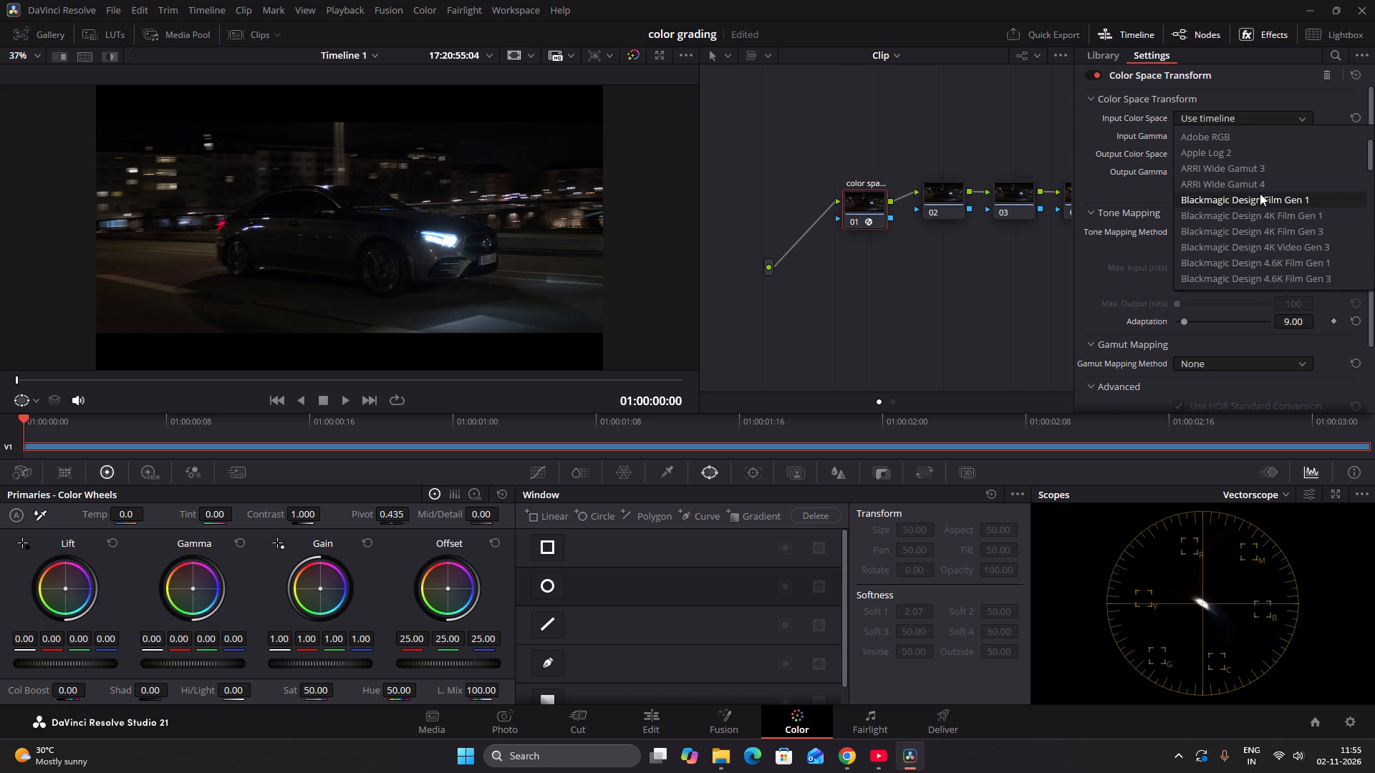
scroll(1258, 195, "down", 2)
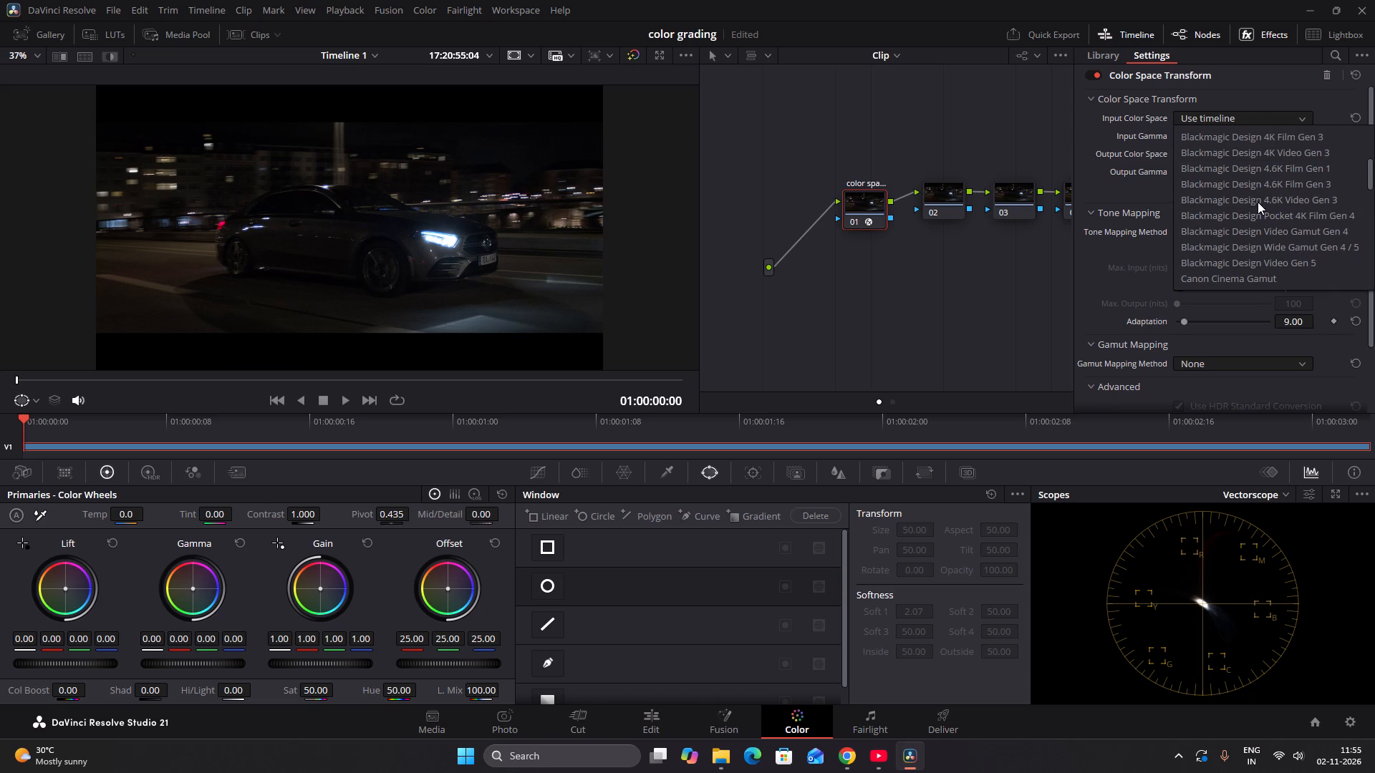
scroll(1258, 205, "down", 3)
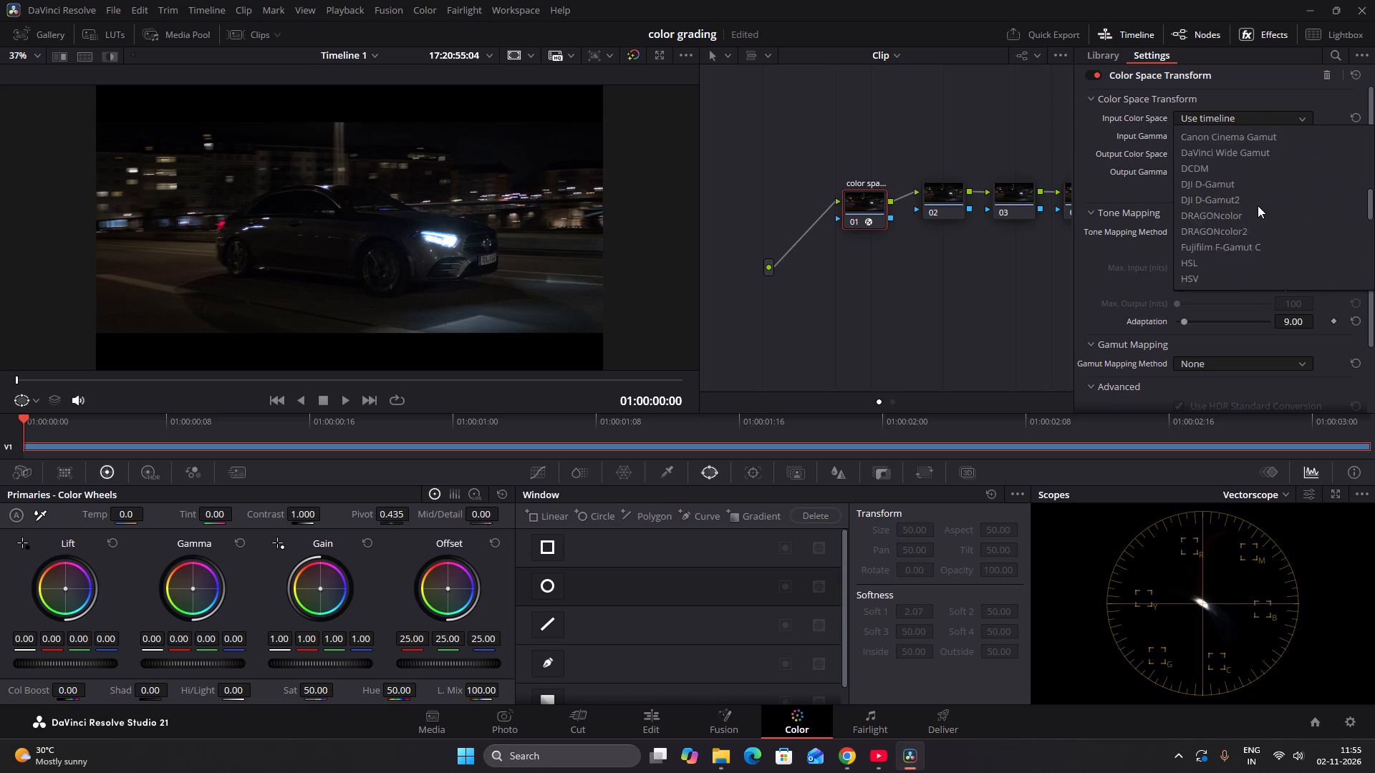
scroll(1258, 205, "down", 5)
left_click(1139, 168)
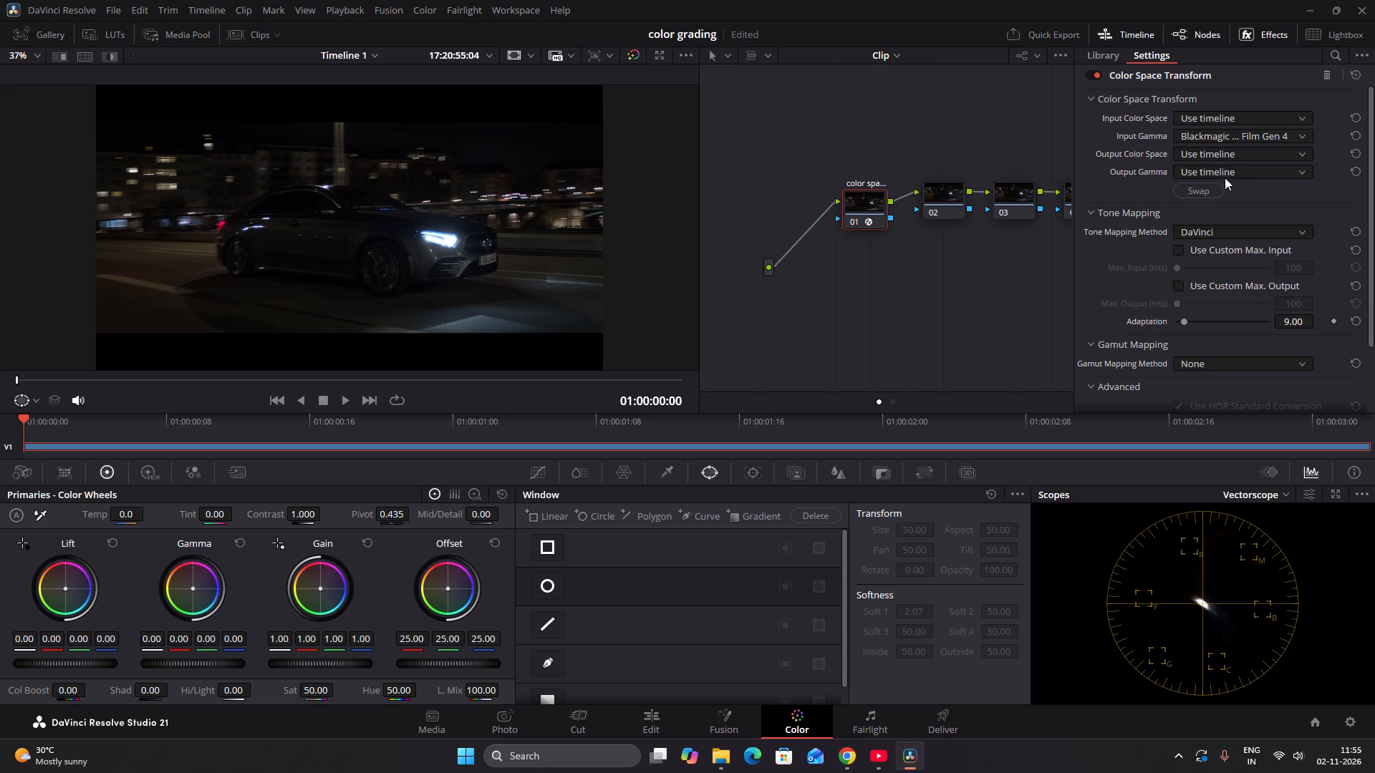
Set the Color Space Transform's Output Color Space to Rec.709.
left_click(1230, 150)
scroll(1223, 201, "down", 3)
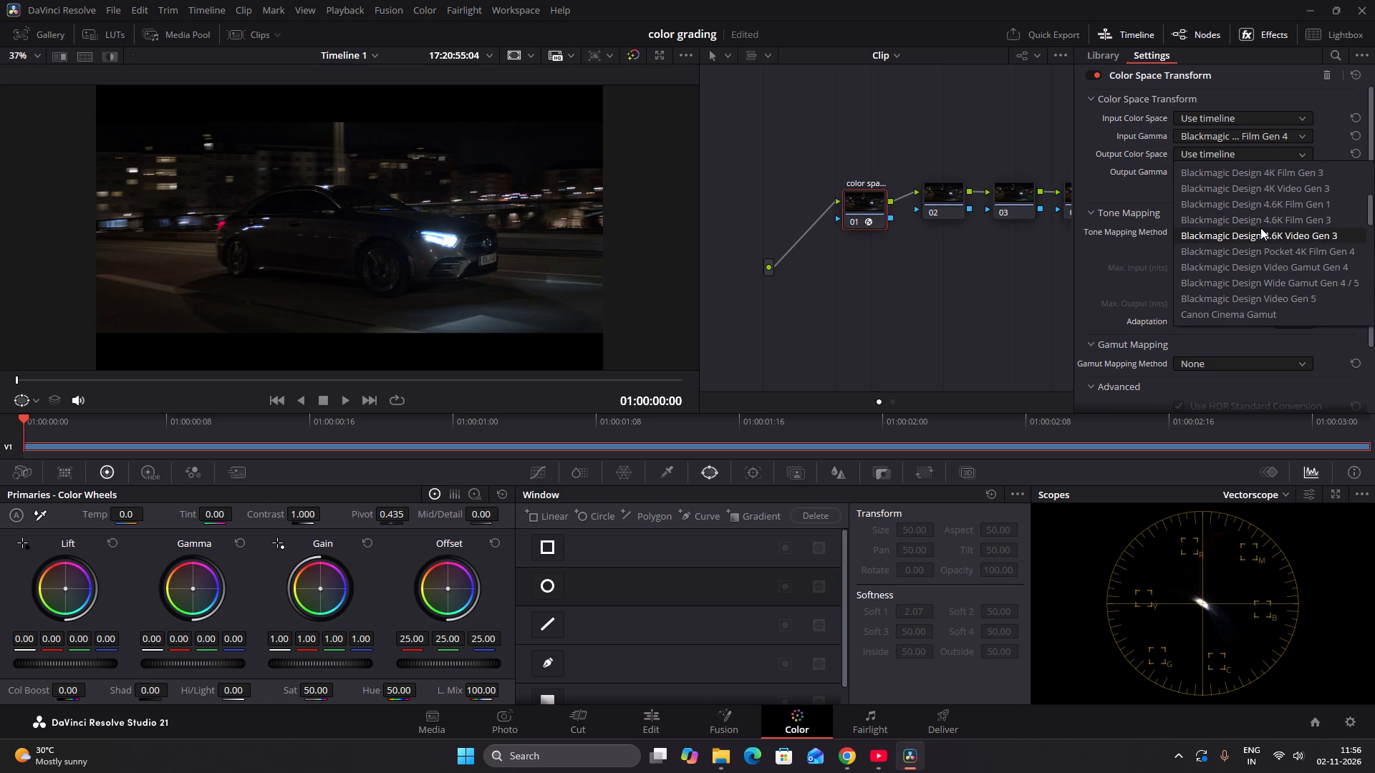
scroll(1260, 228, "down", 5)
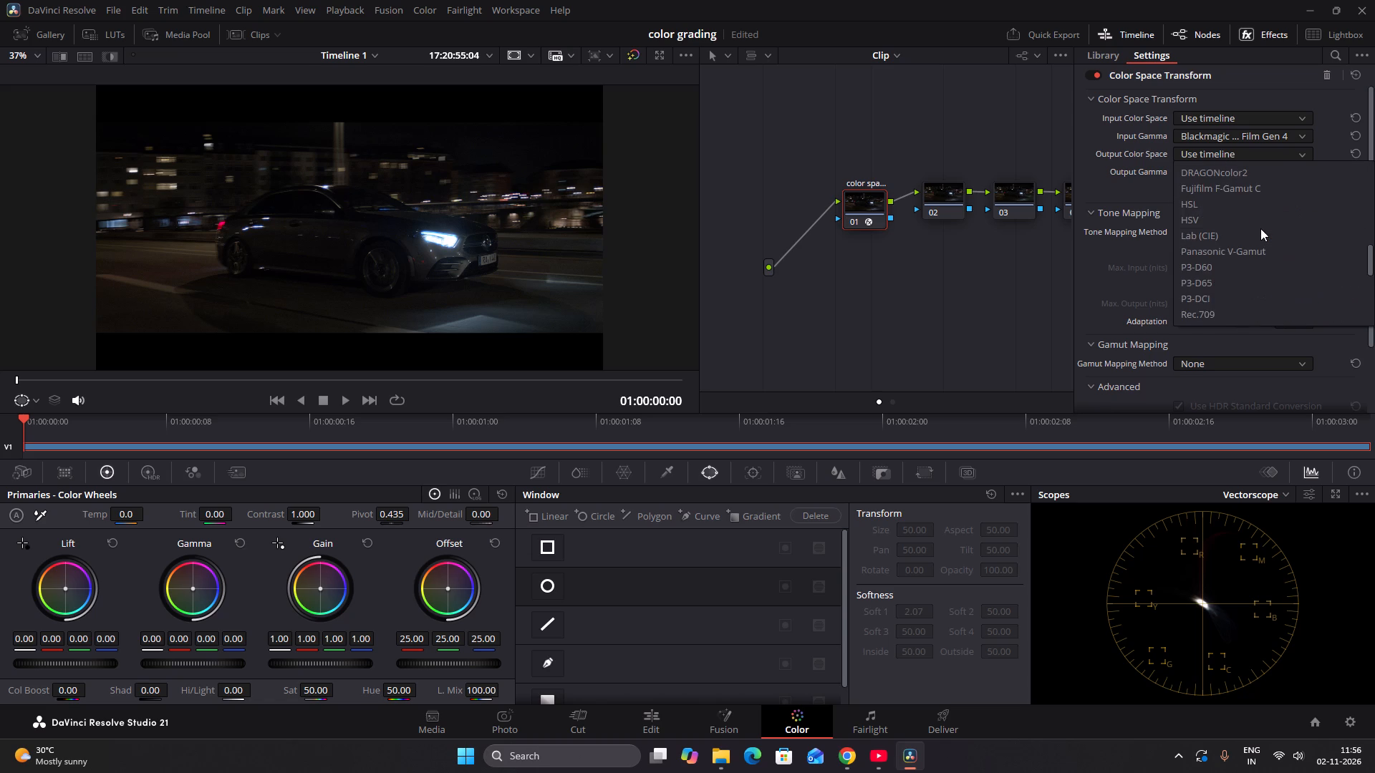
scroll(1259, 230, "down", 2)
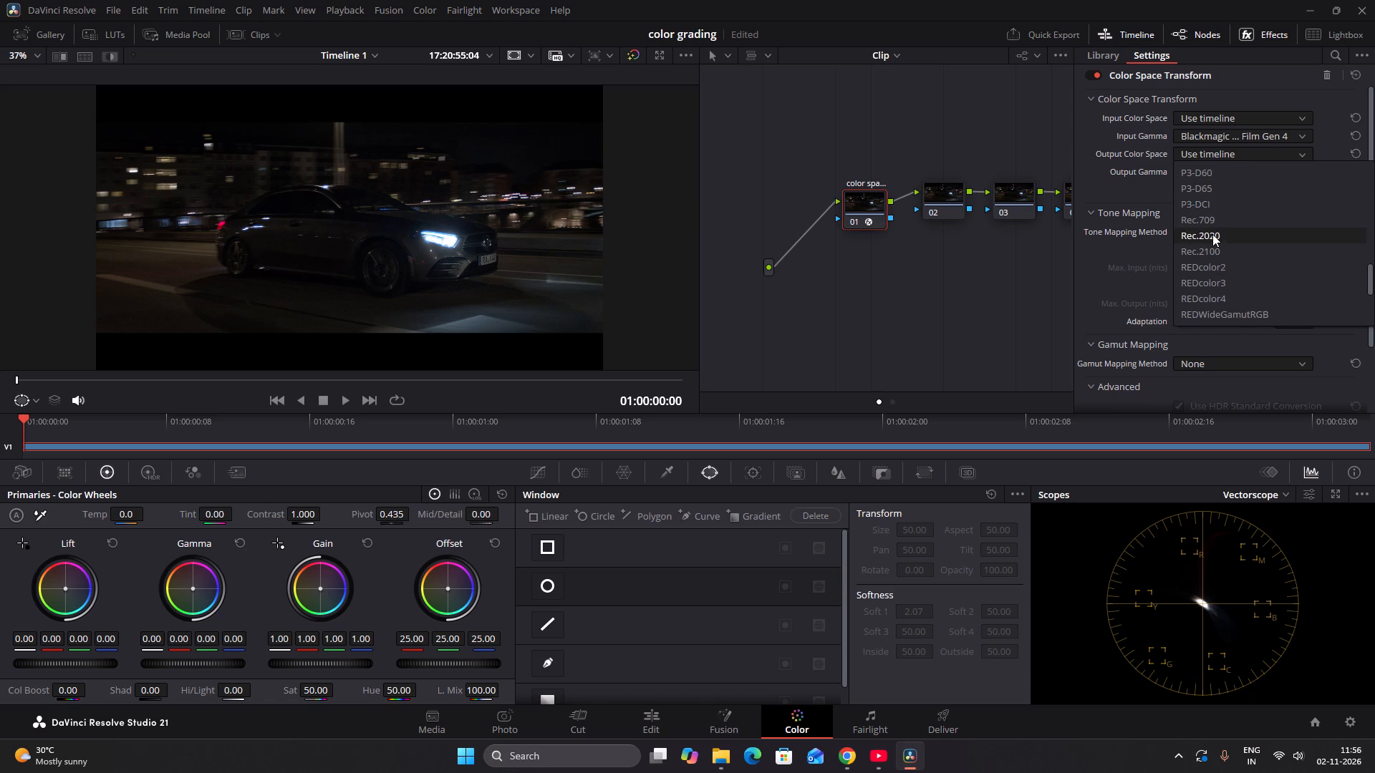
left_click(1212, 234)
left_click(1223, 152)
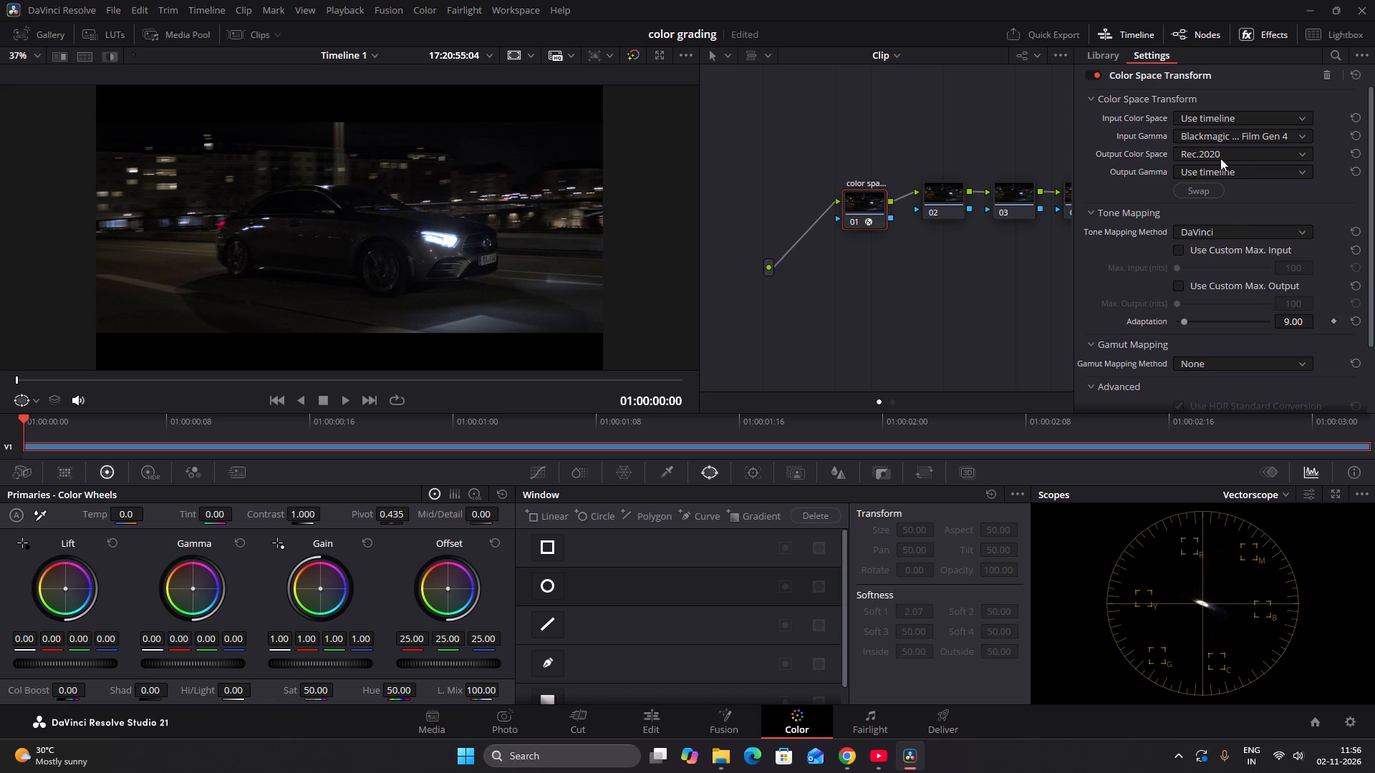
left_click(1237, 223)
Set the Color Space Transform's Output Gamma to Rec.709-A.
left_click(1225, 165)
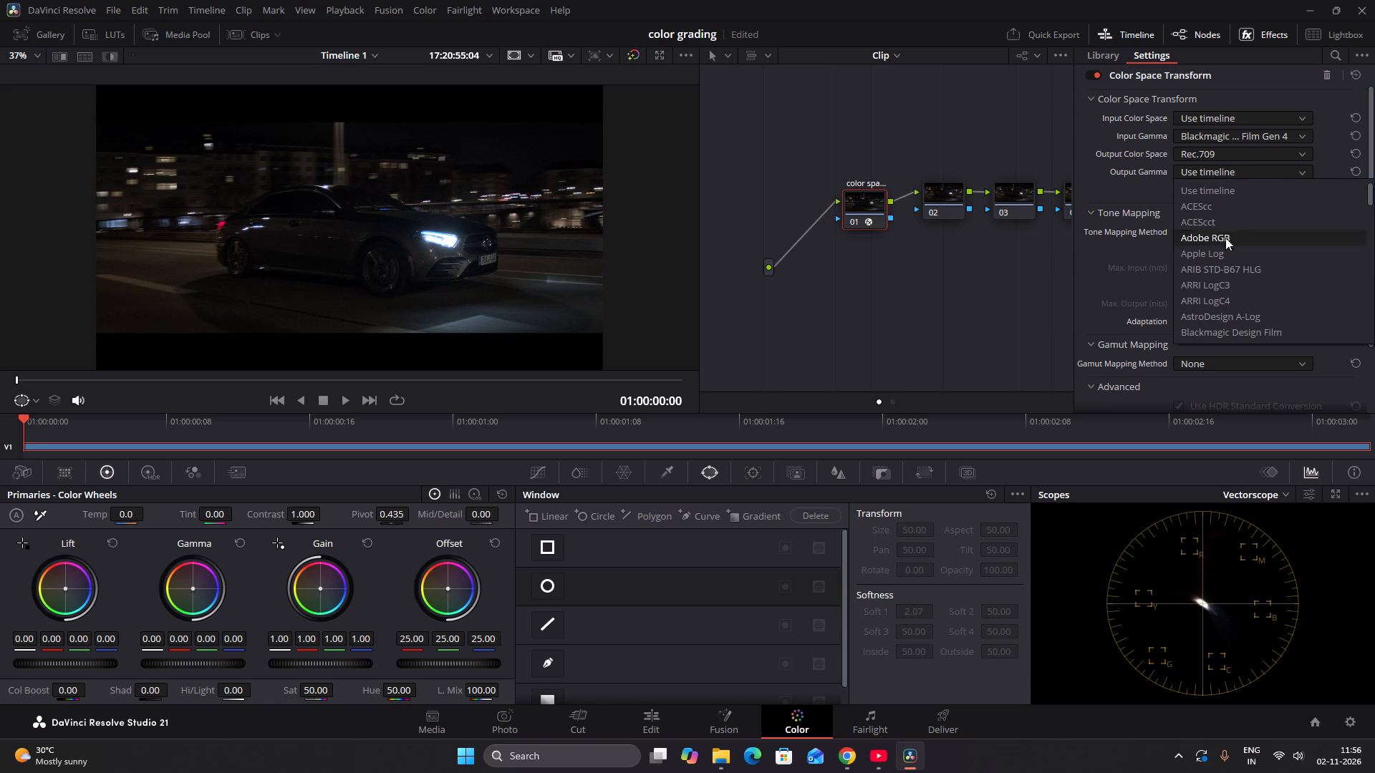
scroll(1224, 273, "down", 8)
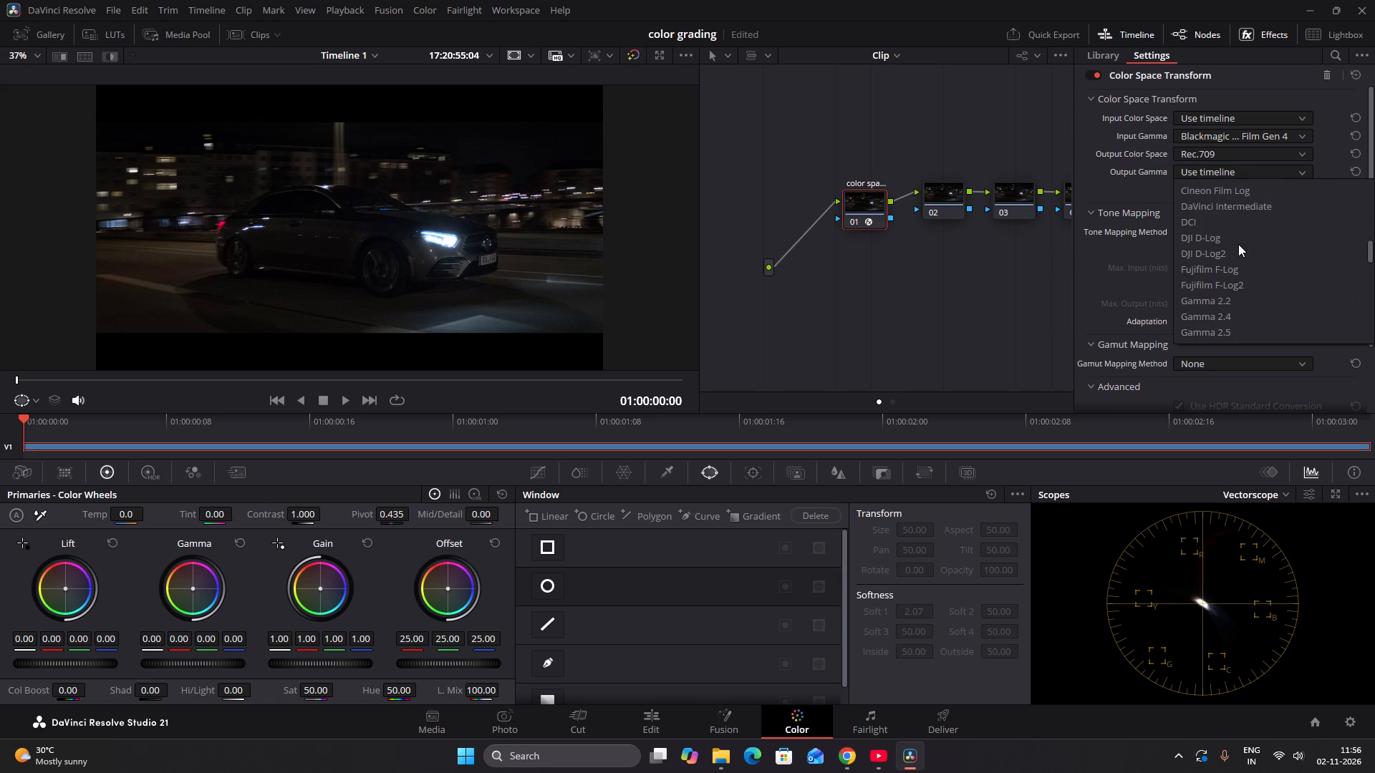
scroll(1238, 244, "down", 4)
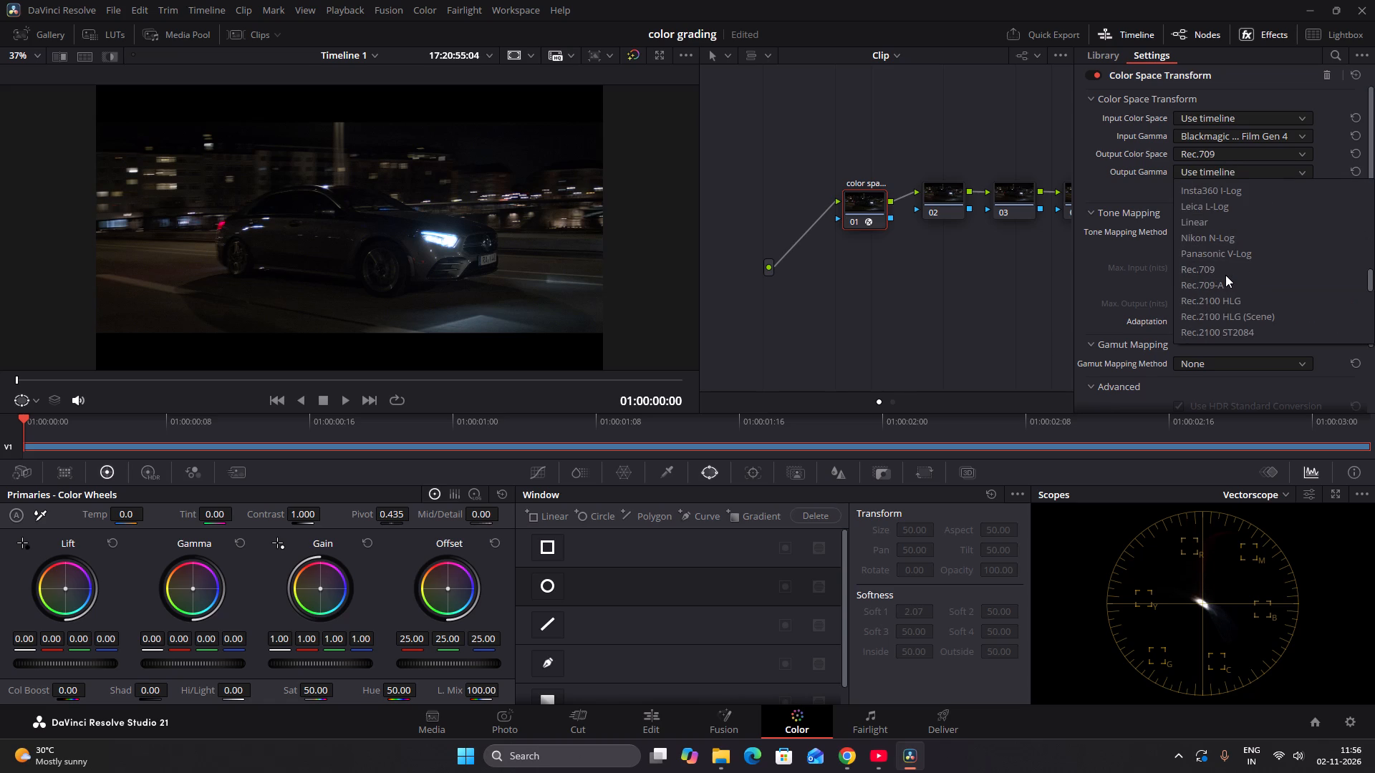
scroll(1225, 275, "down", 1)
left_click(1209, 244)
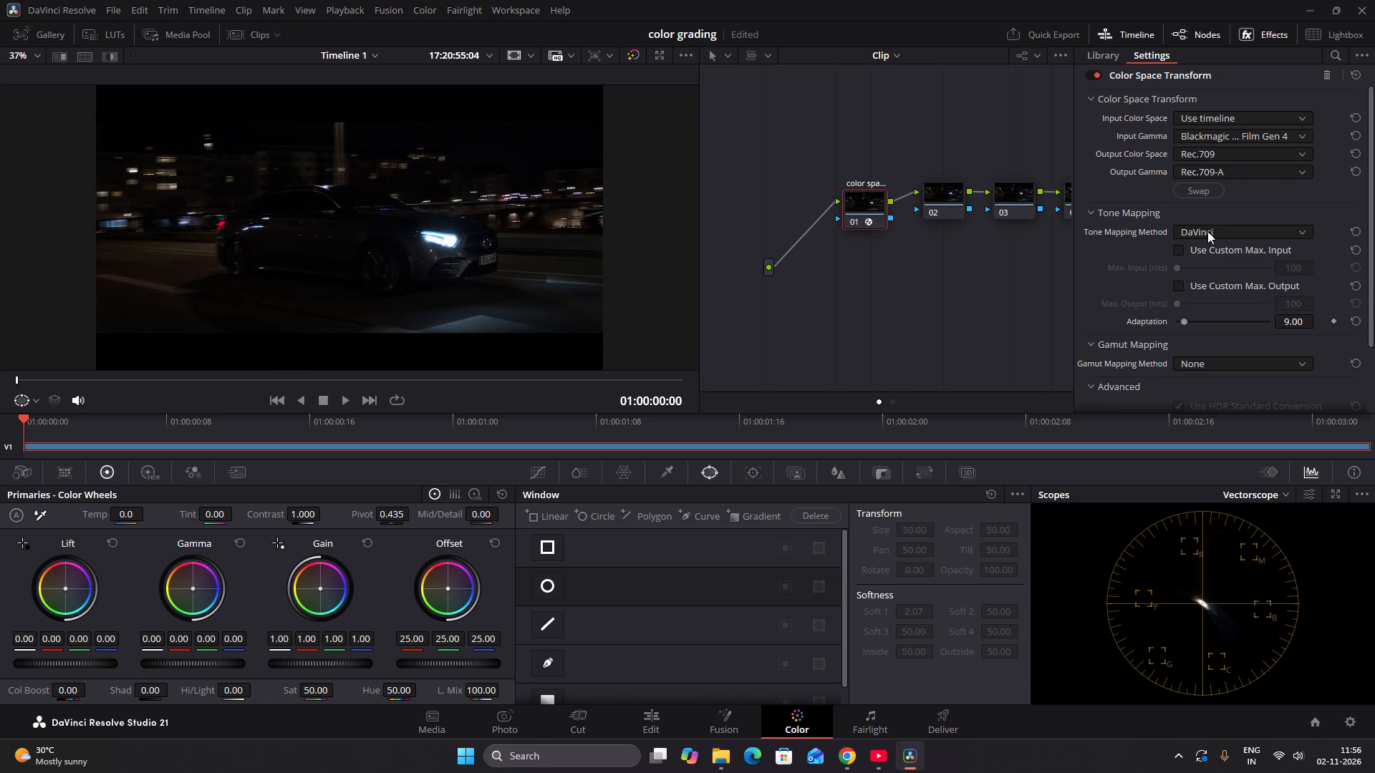
Set the Color Space Transform's Tone Mapping Method to Saturation Preserving.
double_click(1268, 240)
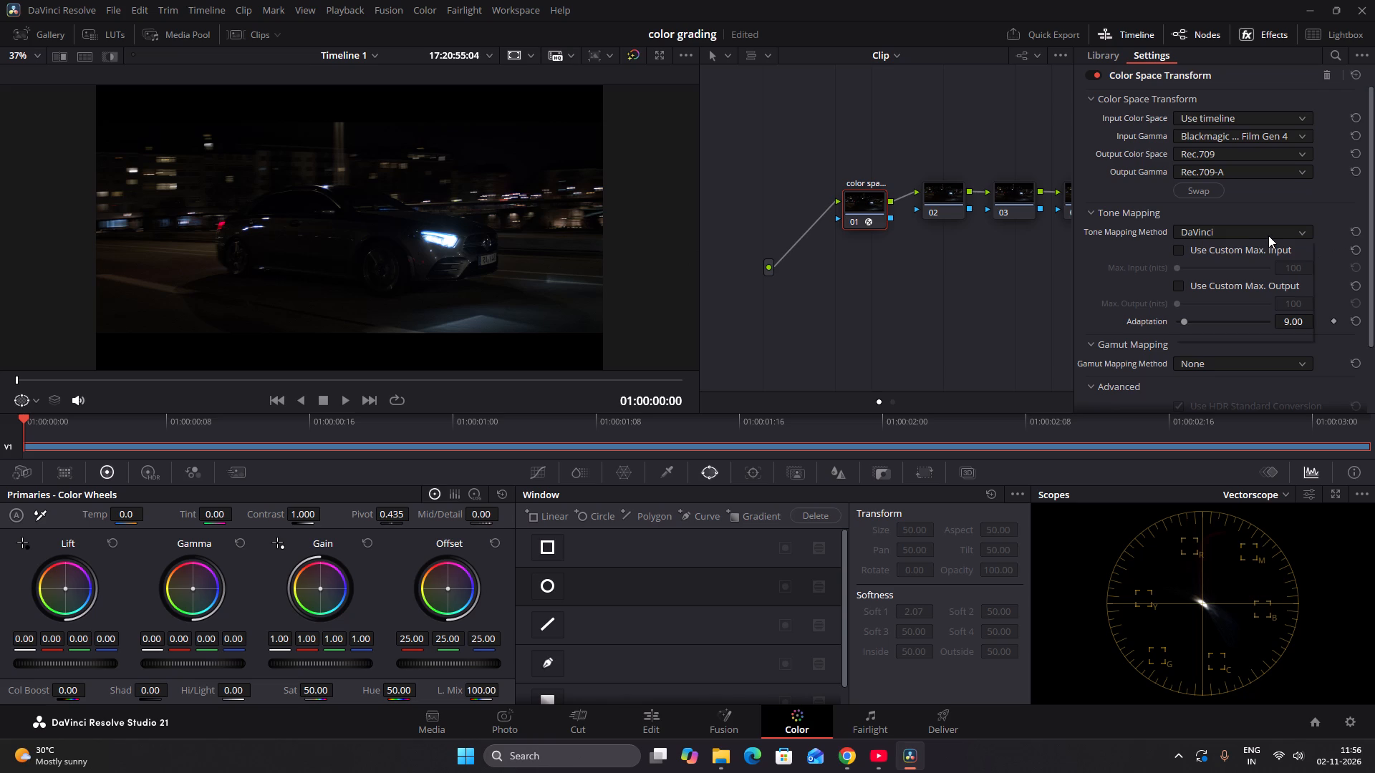
left_click(1268, 235)
scroll(1263, 226, "down", 10)
scroll(1139, 308, "down", 4)
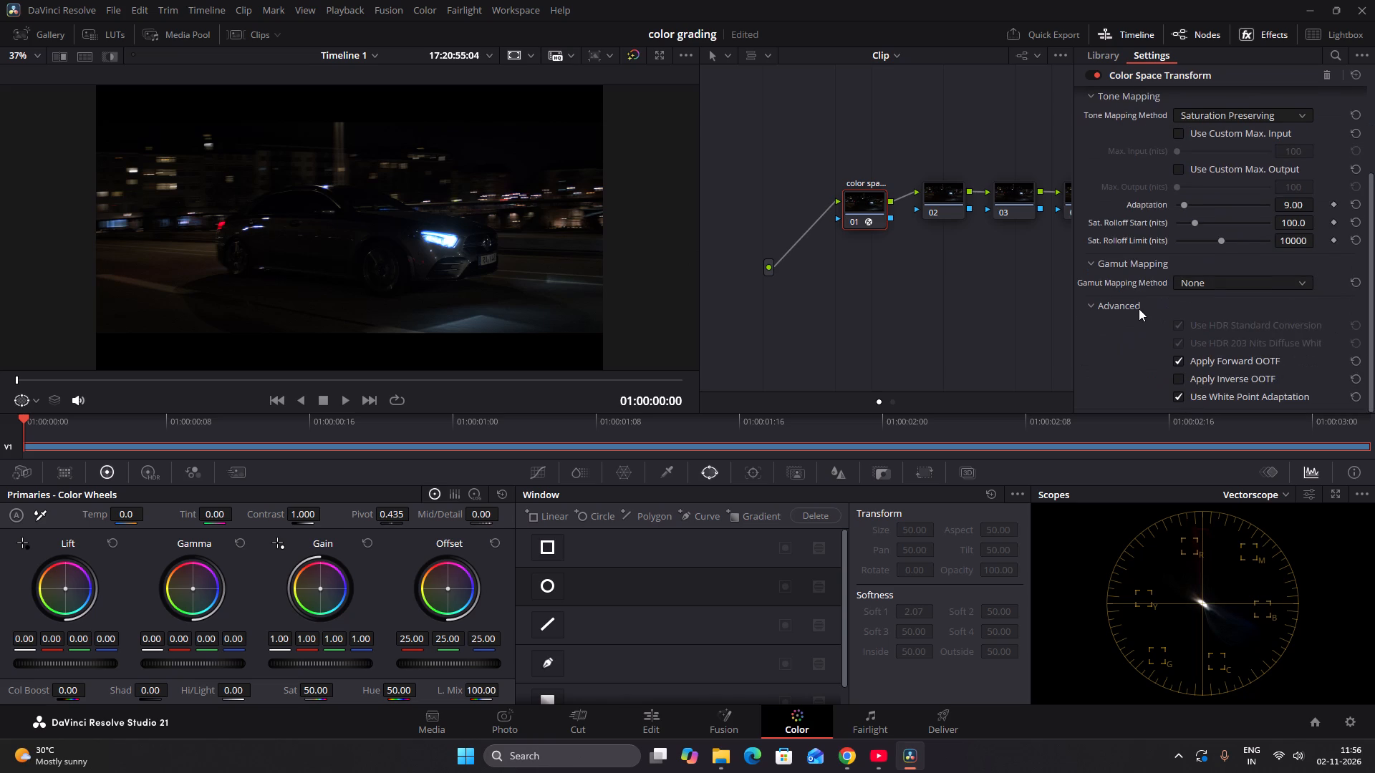
scroll(1139, 308, "up", 8)
scroll(1129, 102, "up", 5)
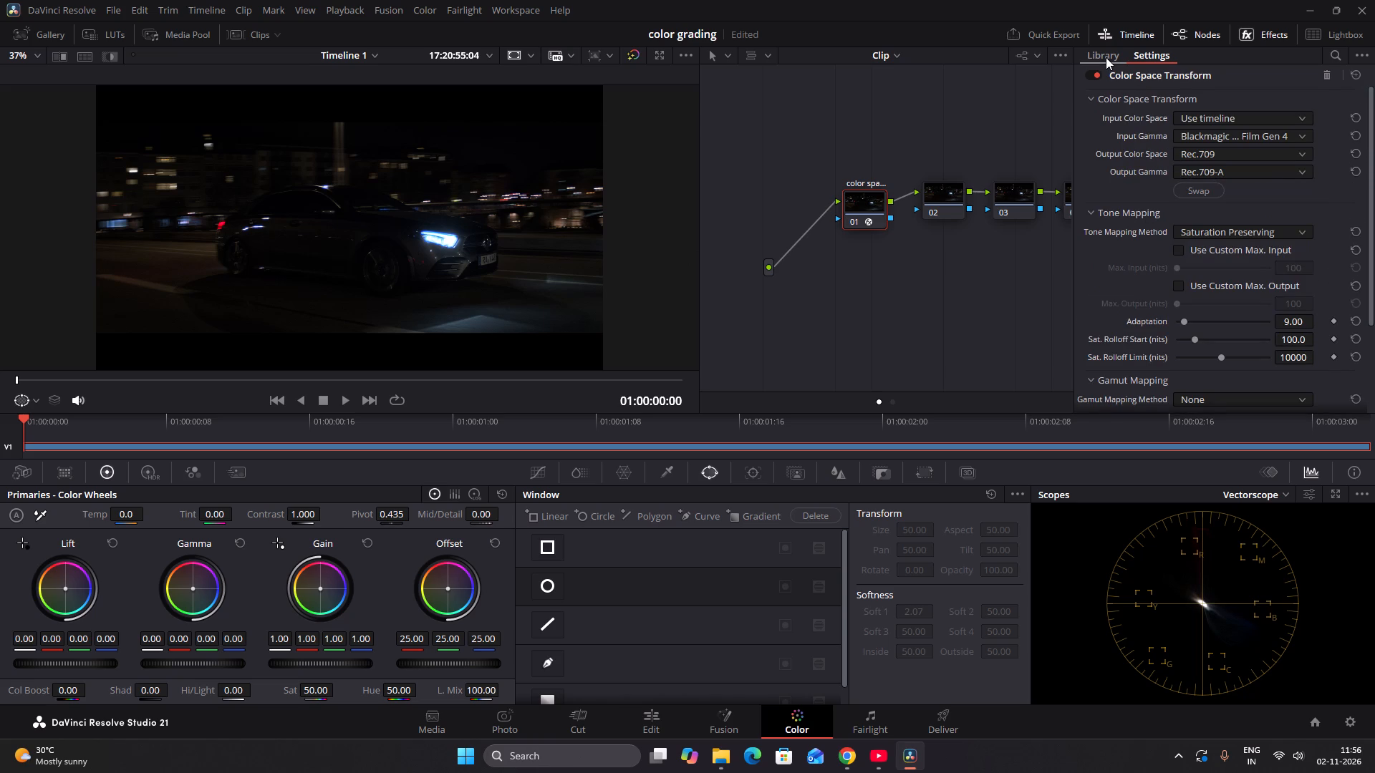
Review the Color Space Transform's Input Color Space options again for a suitable Blackmagic Design entry.
left_click(1227, 121)
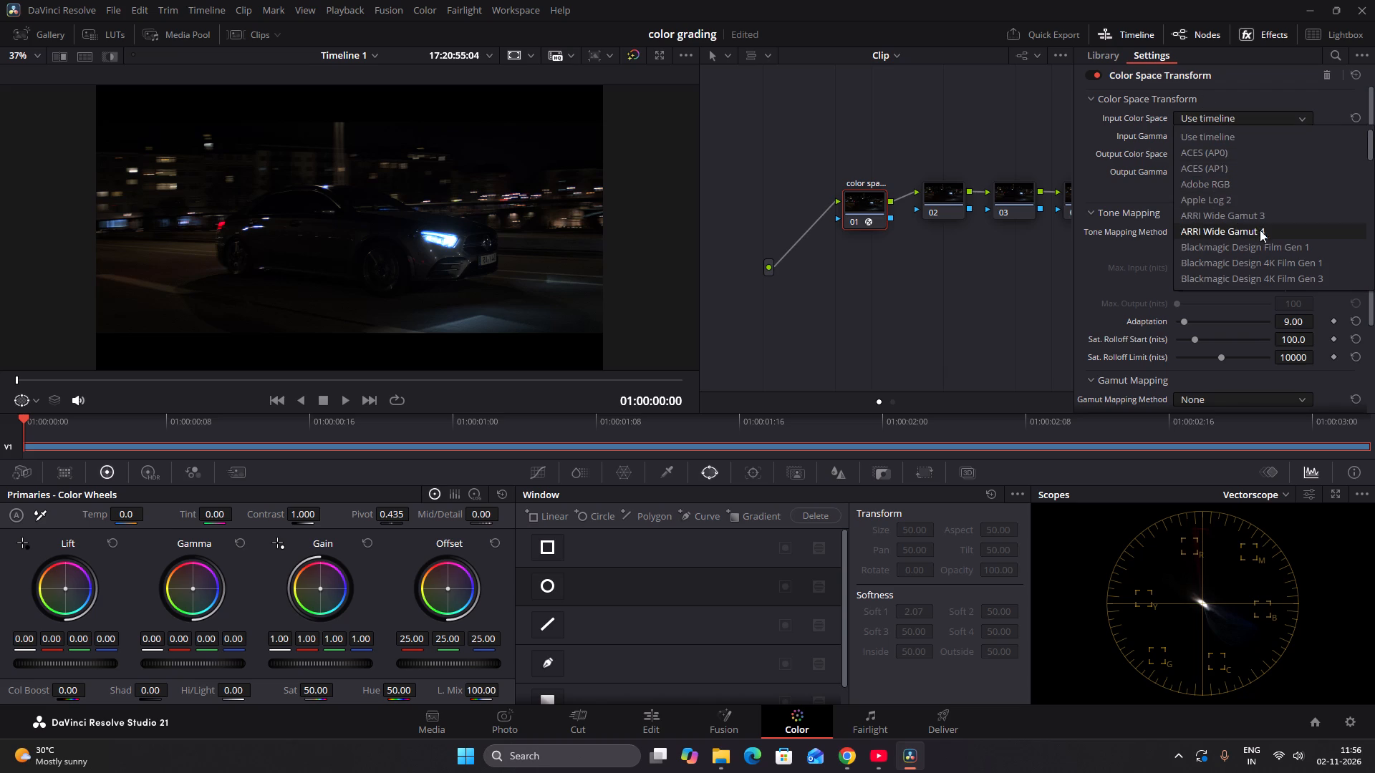
scroll(1266, 236, "down", 3)
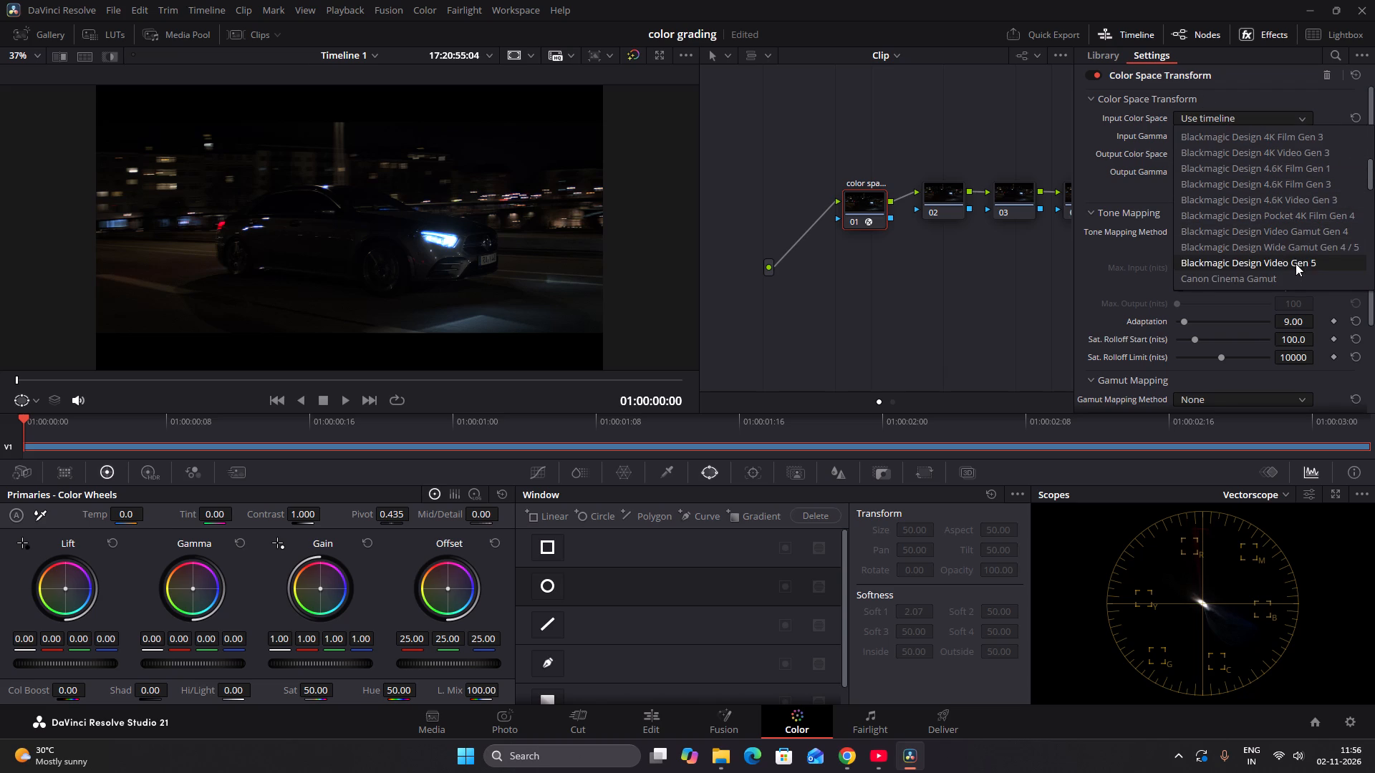
scroll(1296, 263, "down", 1)
scroll(1227, 233, "down", 3)
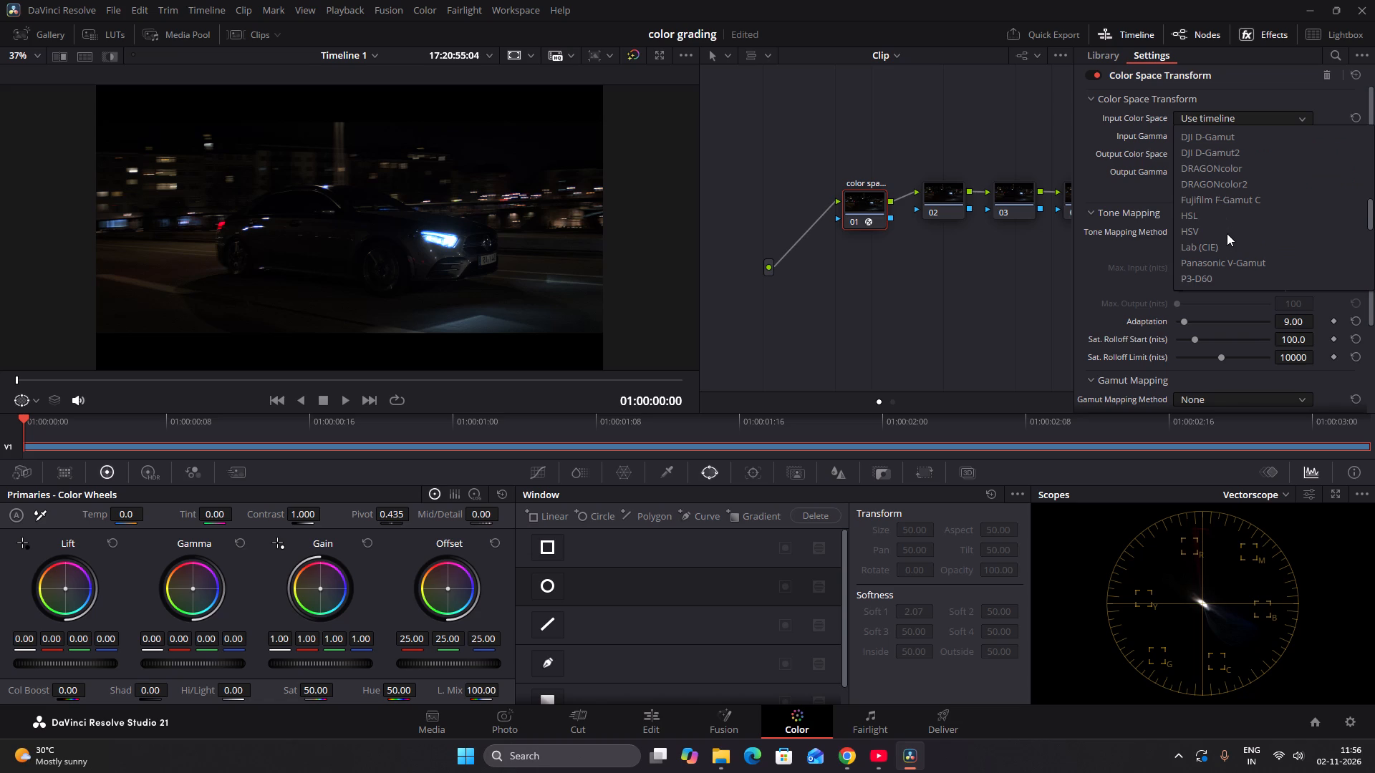
left_click(947, 329)
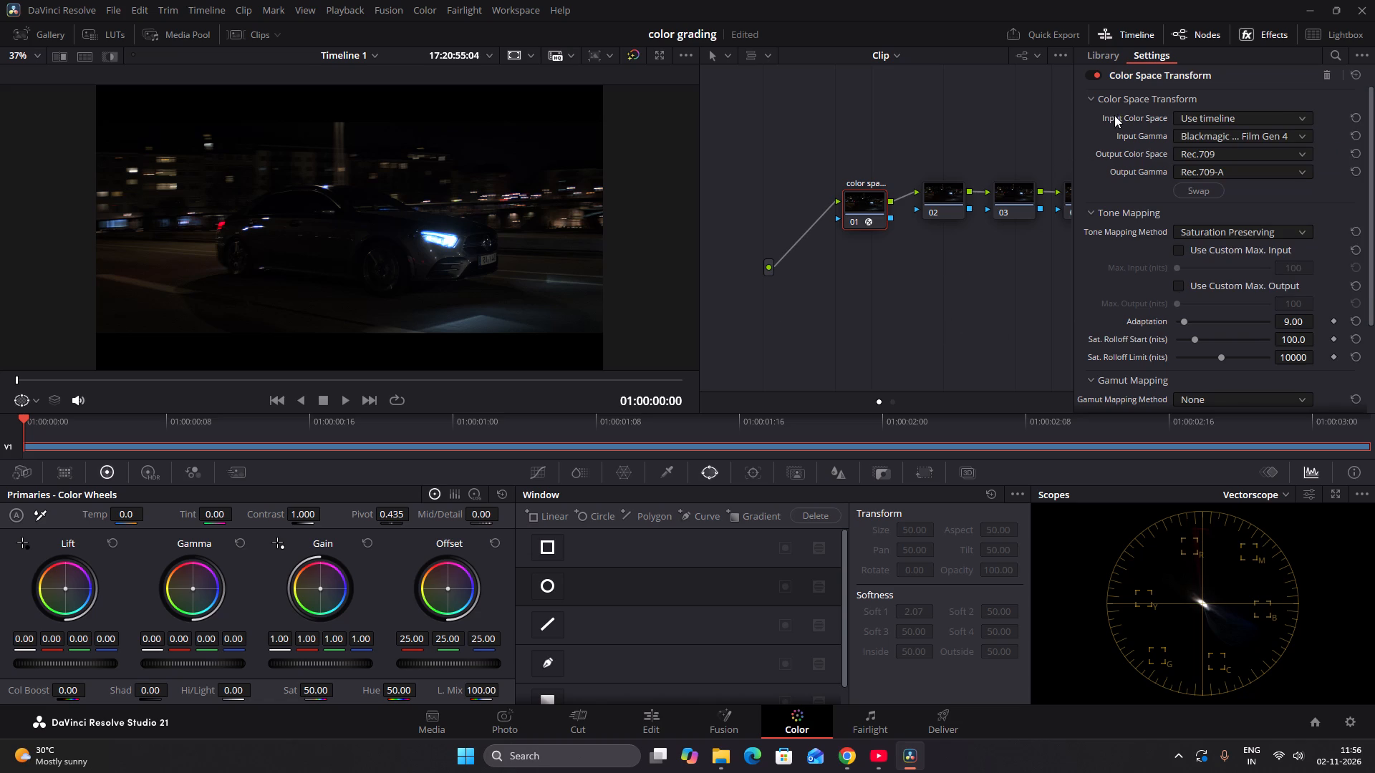
Hide the effects library and settings so the whole node graph has room.
left_click(1115, 49)
left_click(966, 279)
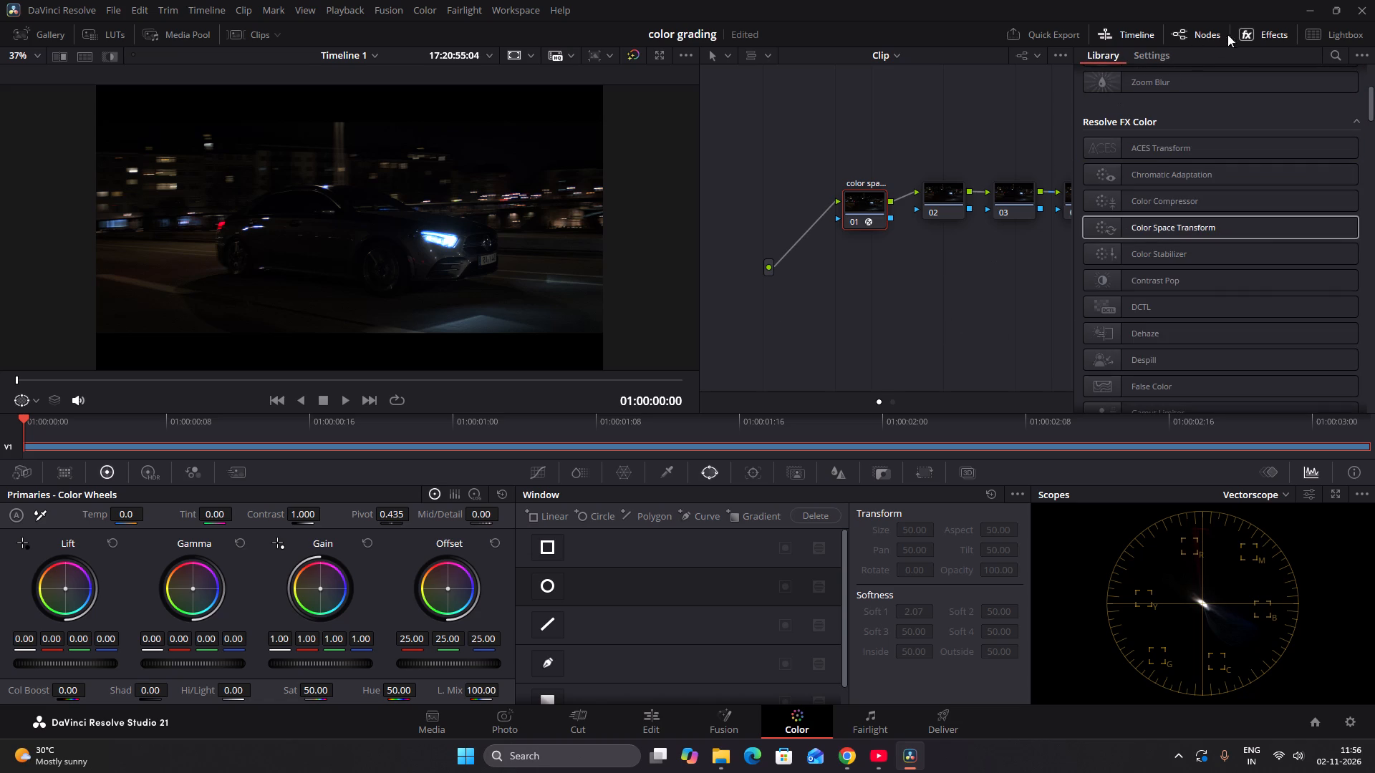
left_click(1255, 34)
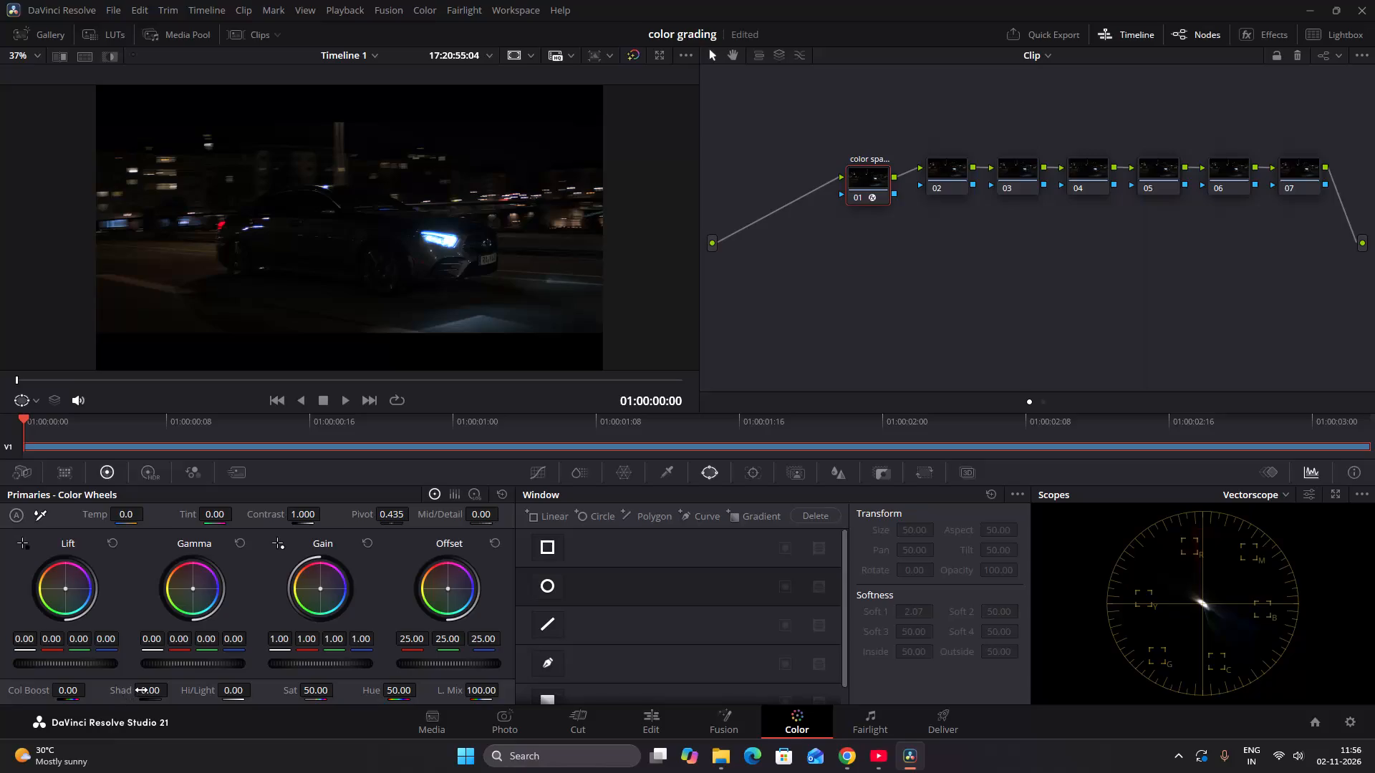
Raise the Shadows of node 01 to 66.00 in the primary color wheels to brighten the car and street.
left_click_drag(153, 694, 165, 688)
left_click_drag(165, 688, 485, 682)
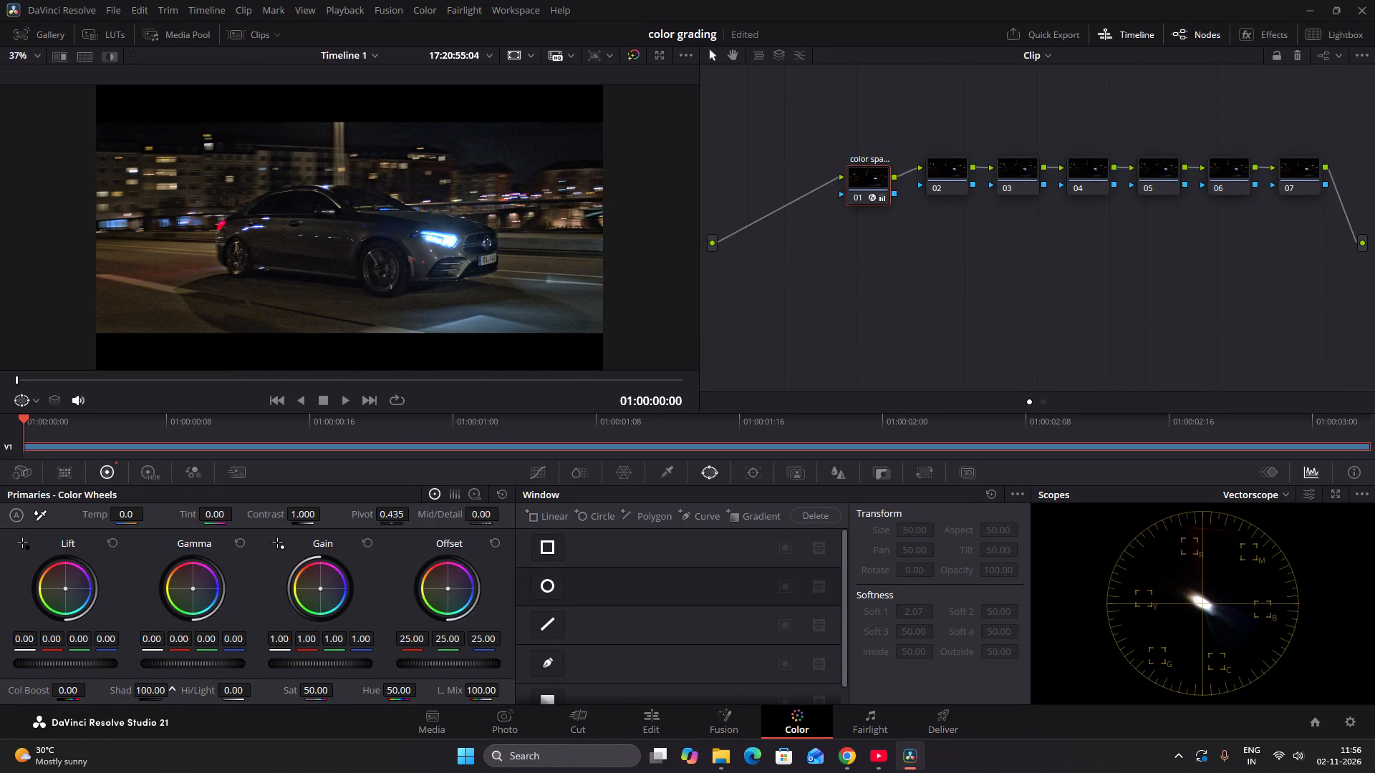
left_click_drag(485, 682, 438, 694)
Try strong positive and negative Color Boost amounts on node 01, settling on 9.00.
left_click_drag(70, 692, 131, 691)
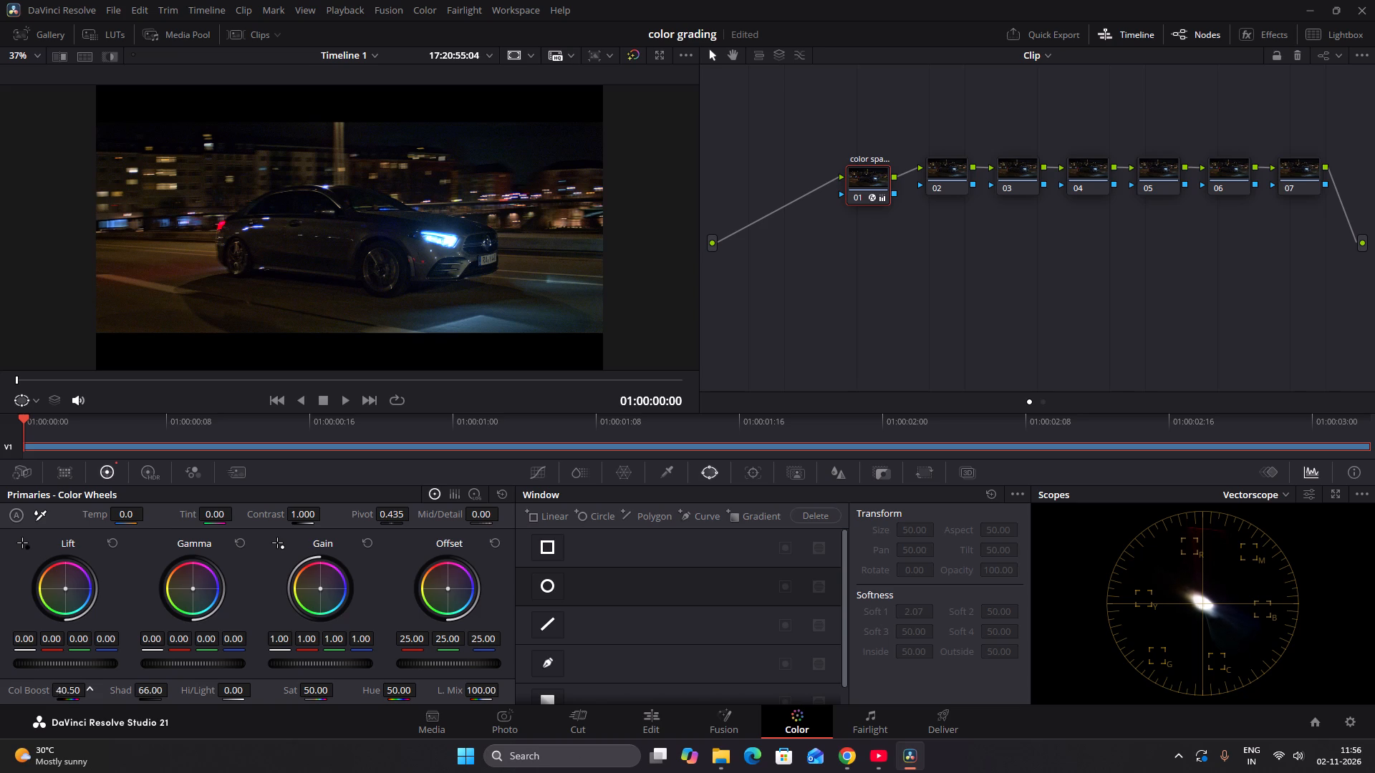
left_click_drag(131, 691, 1207, 386)
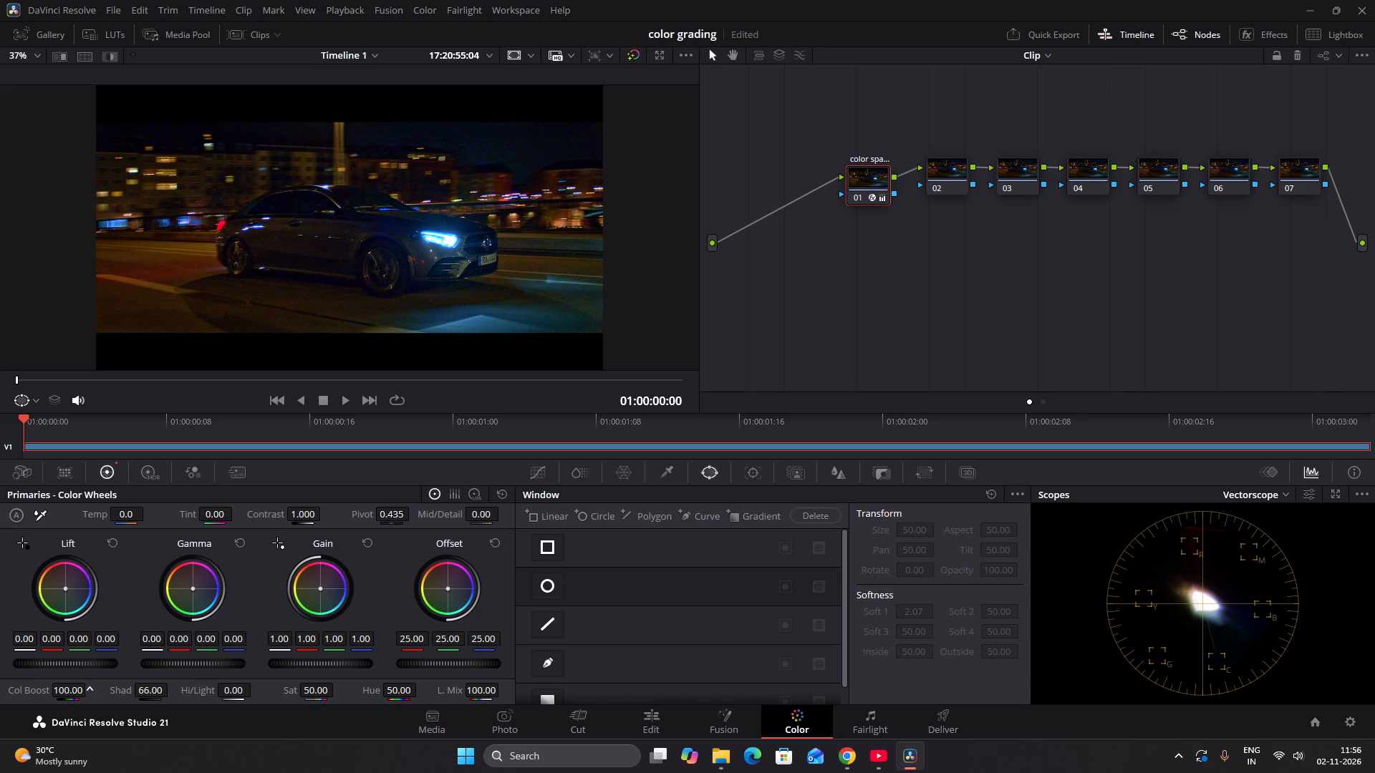
left_click_drag(1207, 386, 941, 398)
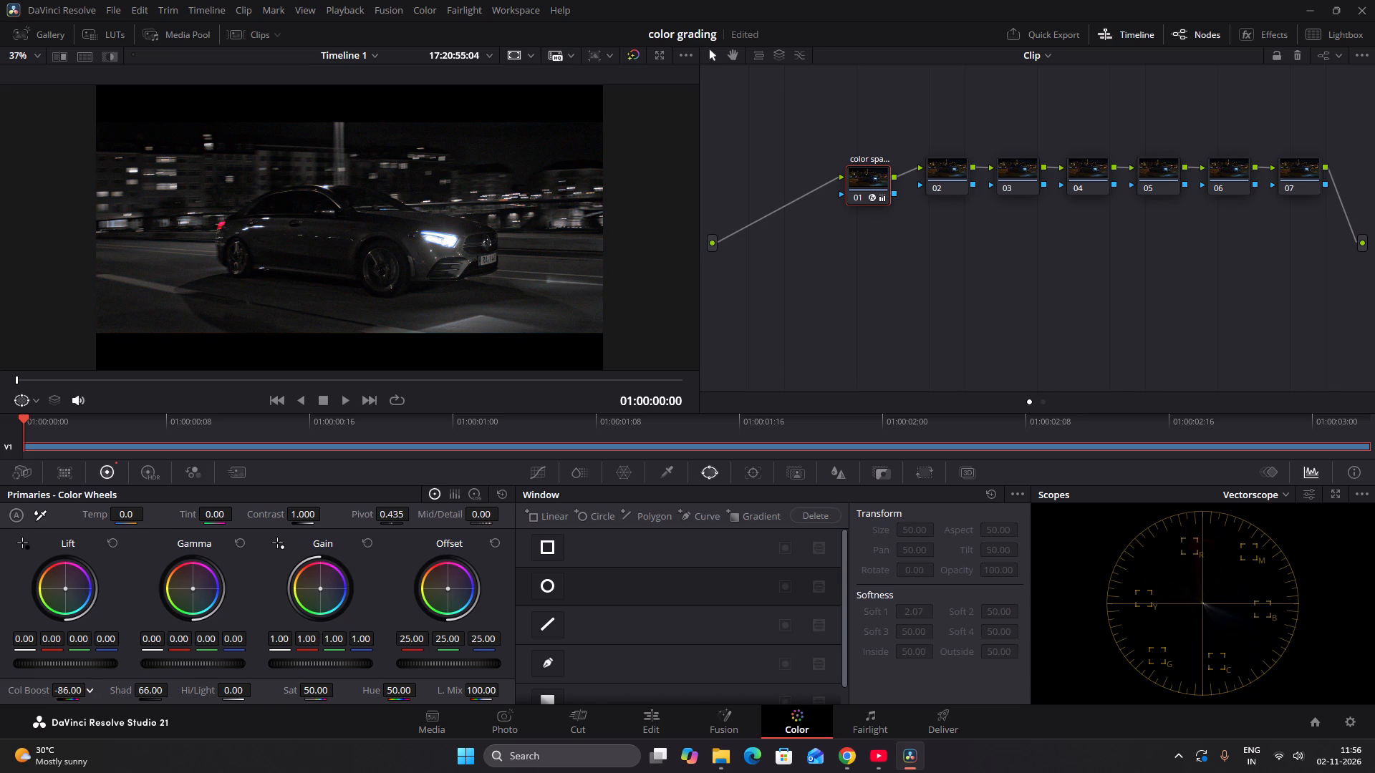
left_click_drag(941, 398, 515, 396)
left_click_drag(515, 396, 535, 389)
left_click_drag(535, 389, 677, 390)
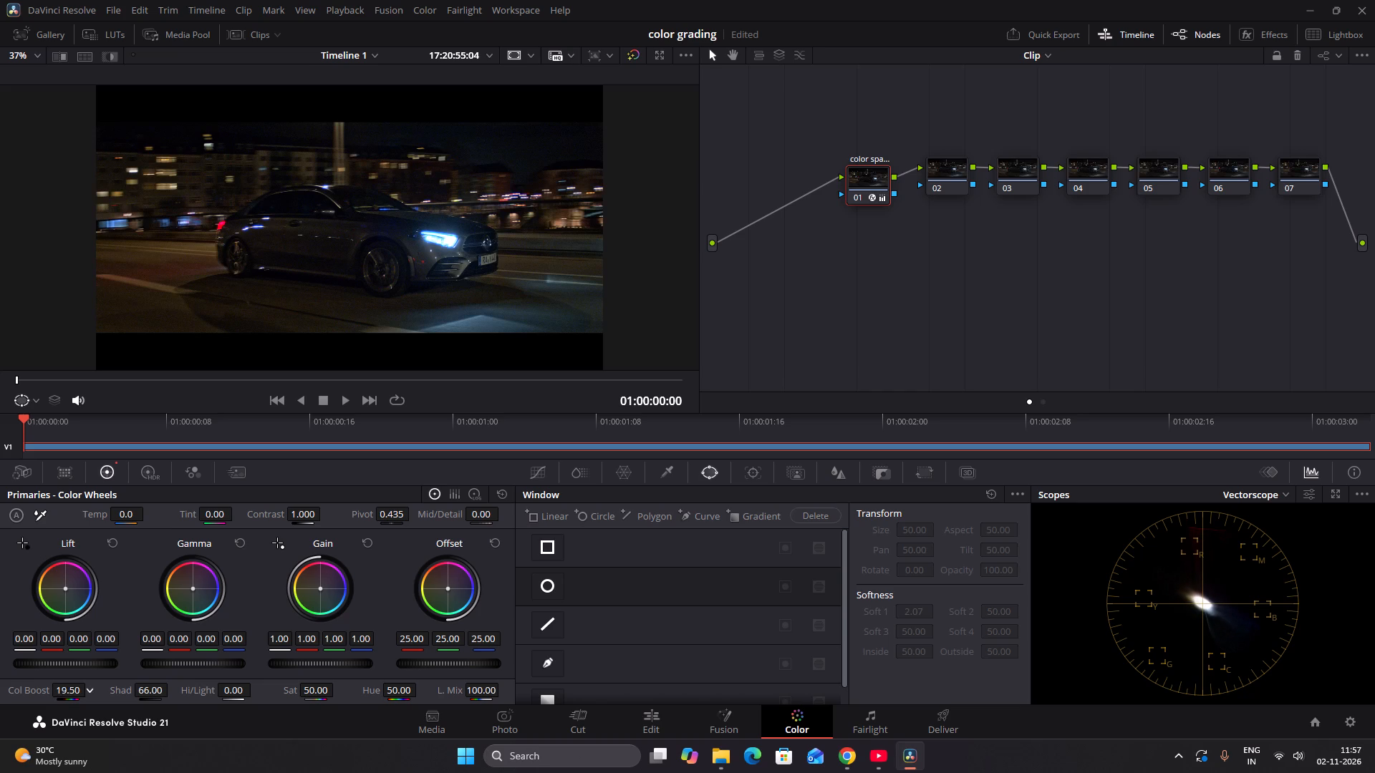
left_click_drag(677, 390, 662, 395)
Raise the Highlights of node 01 to 89.00.
left_click_drag(233, 691, 377, 691)
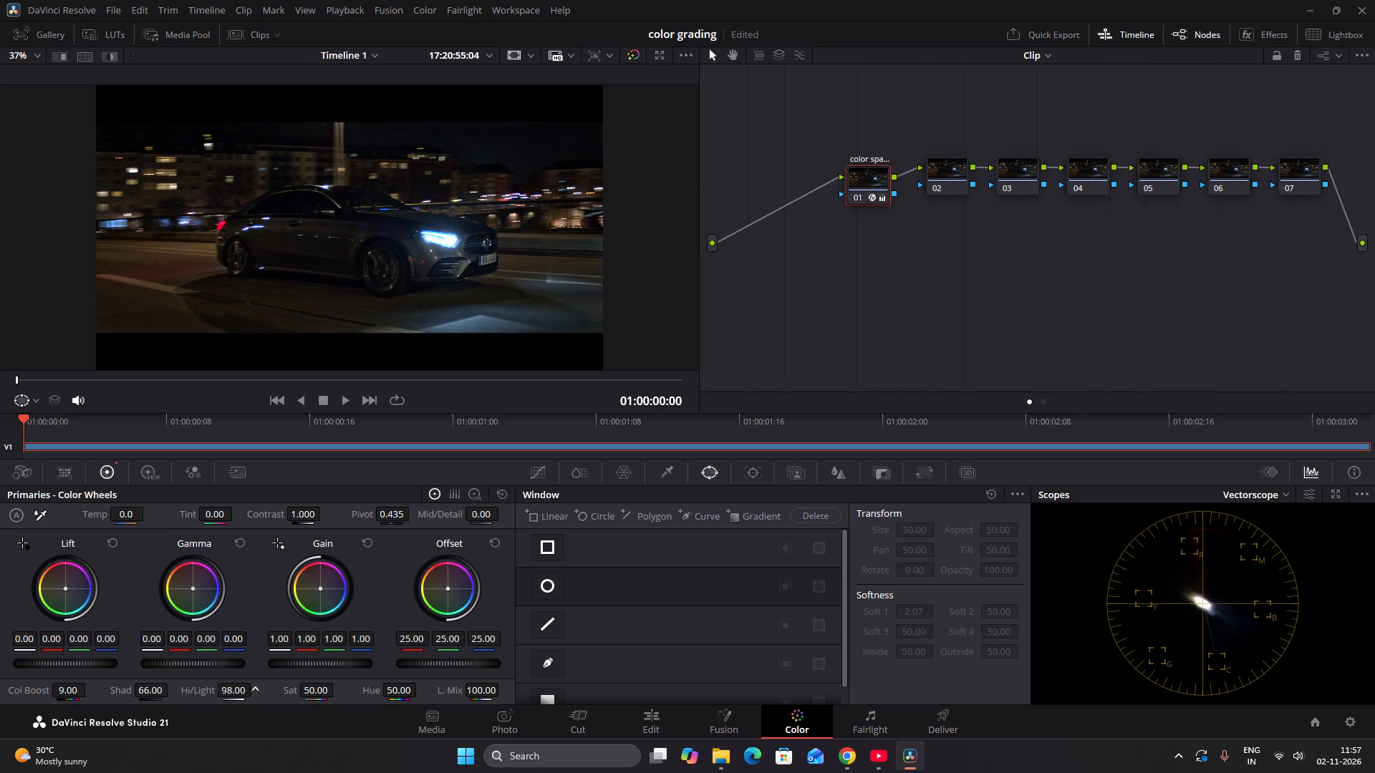
left_click_drag(377, 691, 543, 681)
left_click_drag(543, 681, 742, 681)
left_click_drag(742, 681, 728, 686)
left_click_drag(728, 686, 726, 686)
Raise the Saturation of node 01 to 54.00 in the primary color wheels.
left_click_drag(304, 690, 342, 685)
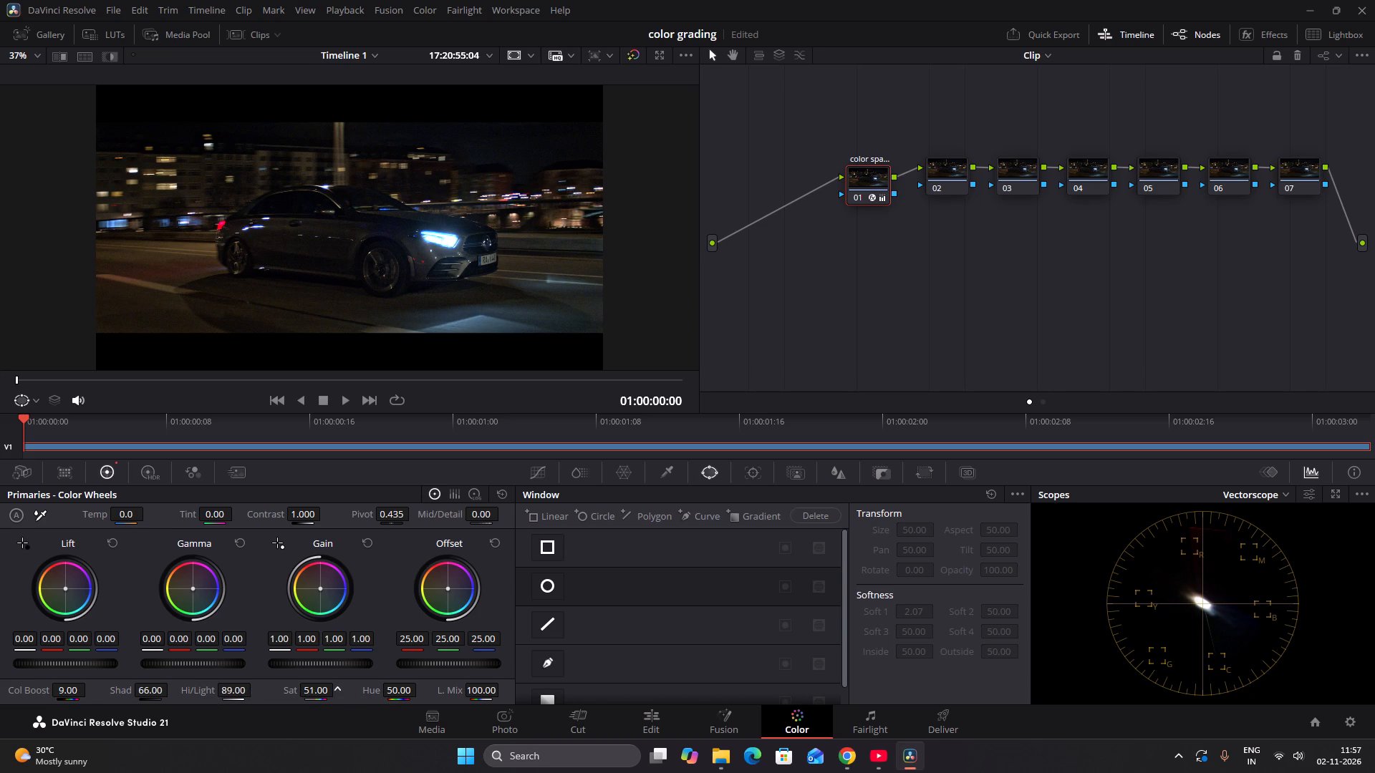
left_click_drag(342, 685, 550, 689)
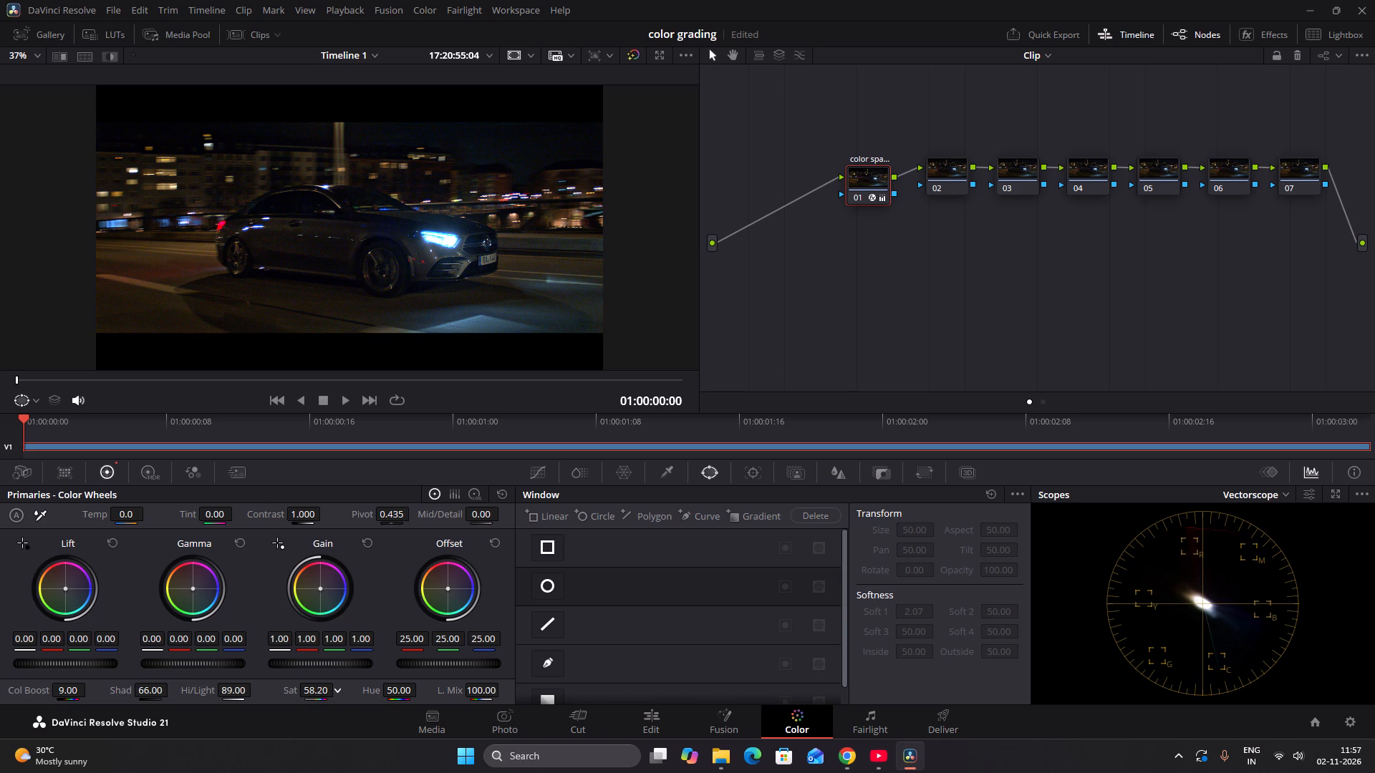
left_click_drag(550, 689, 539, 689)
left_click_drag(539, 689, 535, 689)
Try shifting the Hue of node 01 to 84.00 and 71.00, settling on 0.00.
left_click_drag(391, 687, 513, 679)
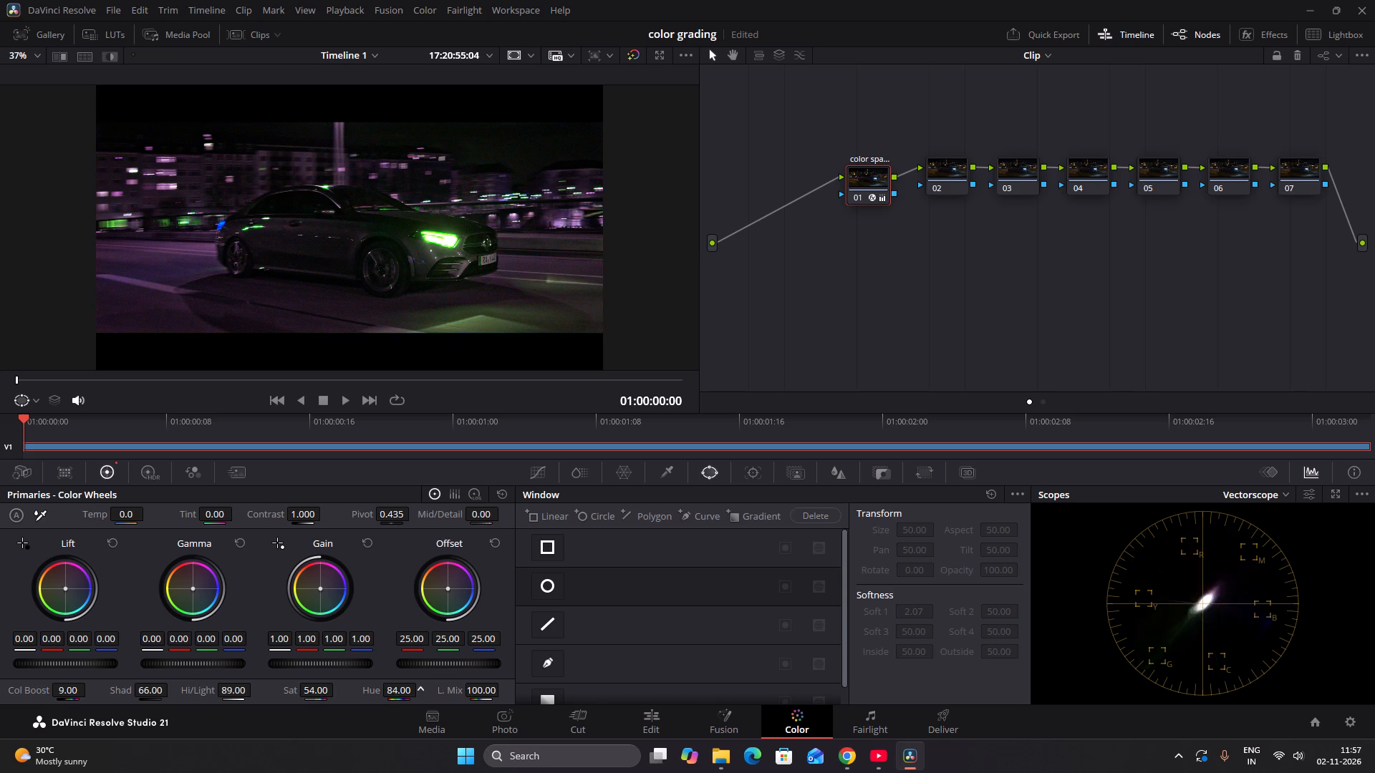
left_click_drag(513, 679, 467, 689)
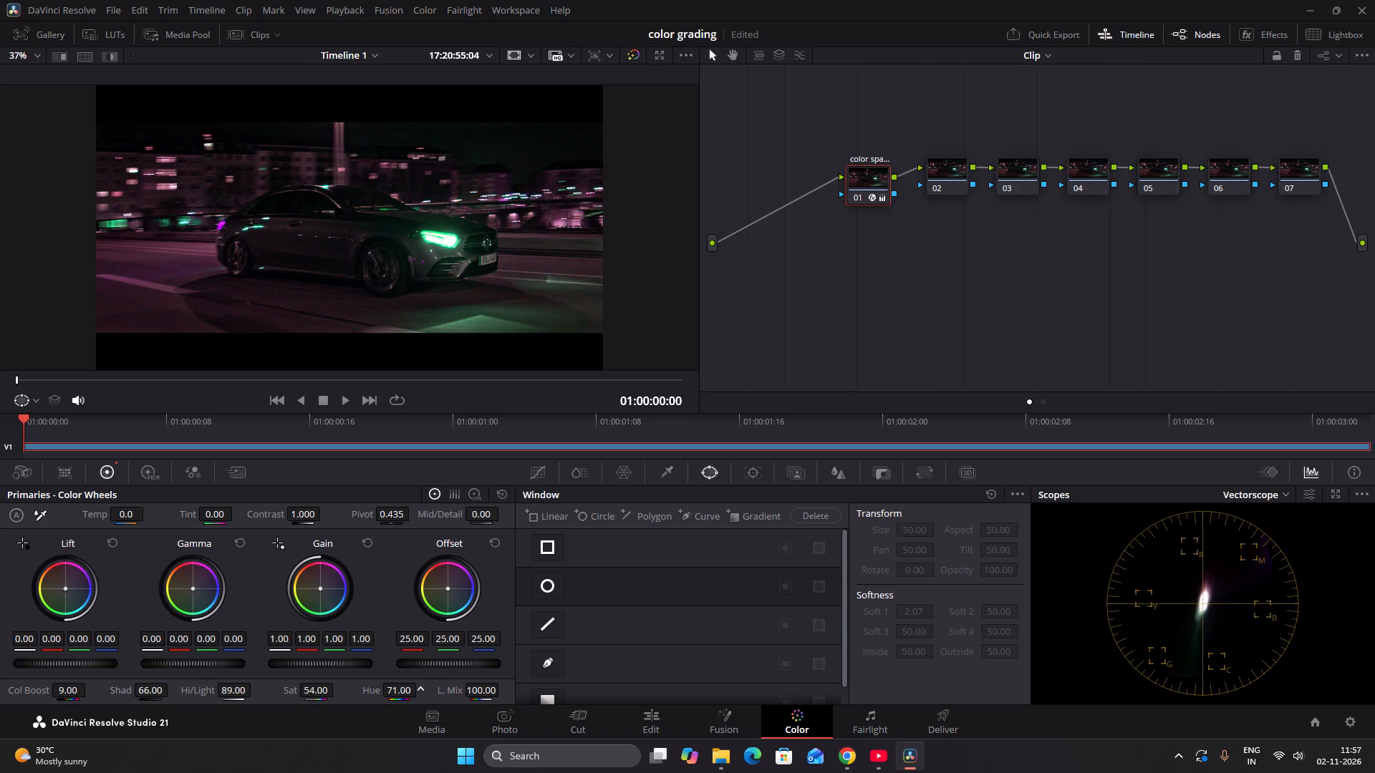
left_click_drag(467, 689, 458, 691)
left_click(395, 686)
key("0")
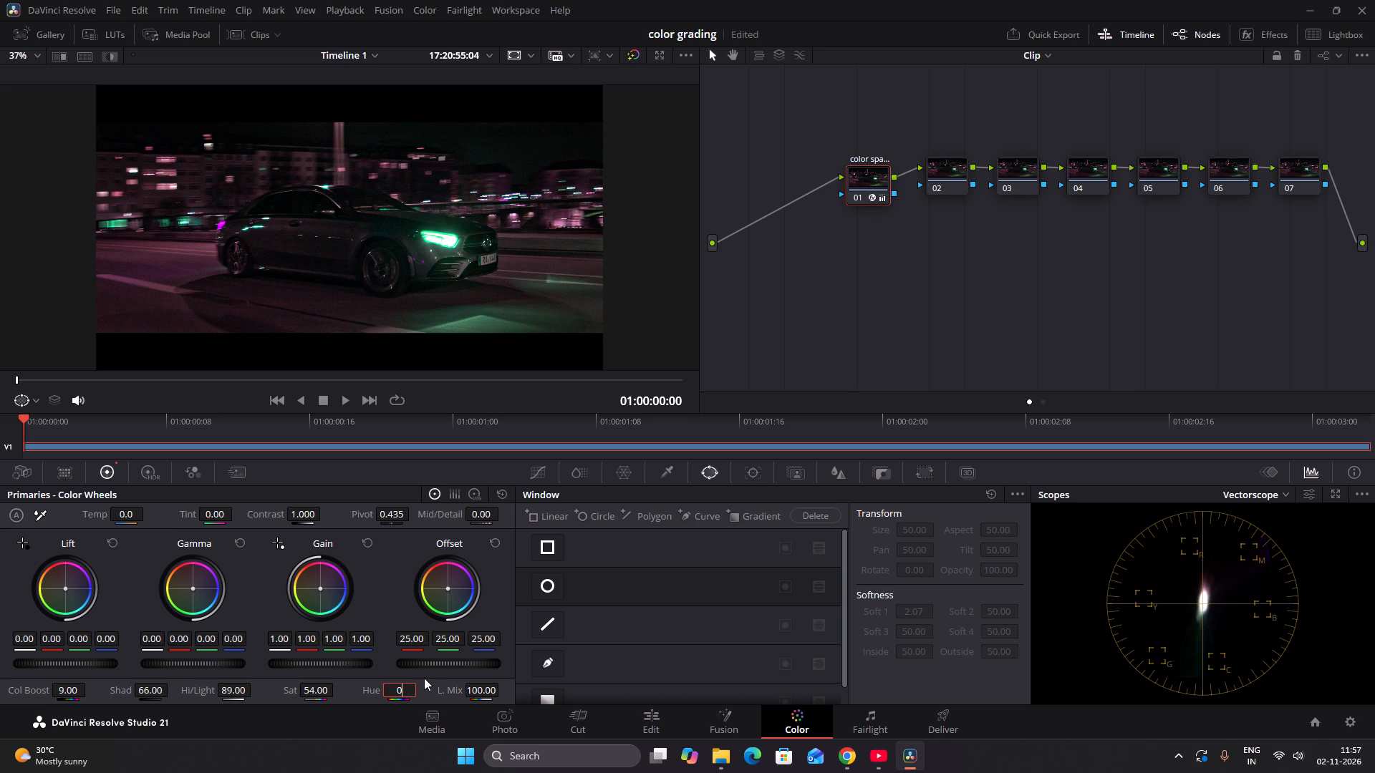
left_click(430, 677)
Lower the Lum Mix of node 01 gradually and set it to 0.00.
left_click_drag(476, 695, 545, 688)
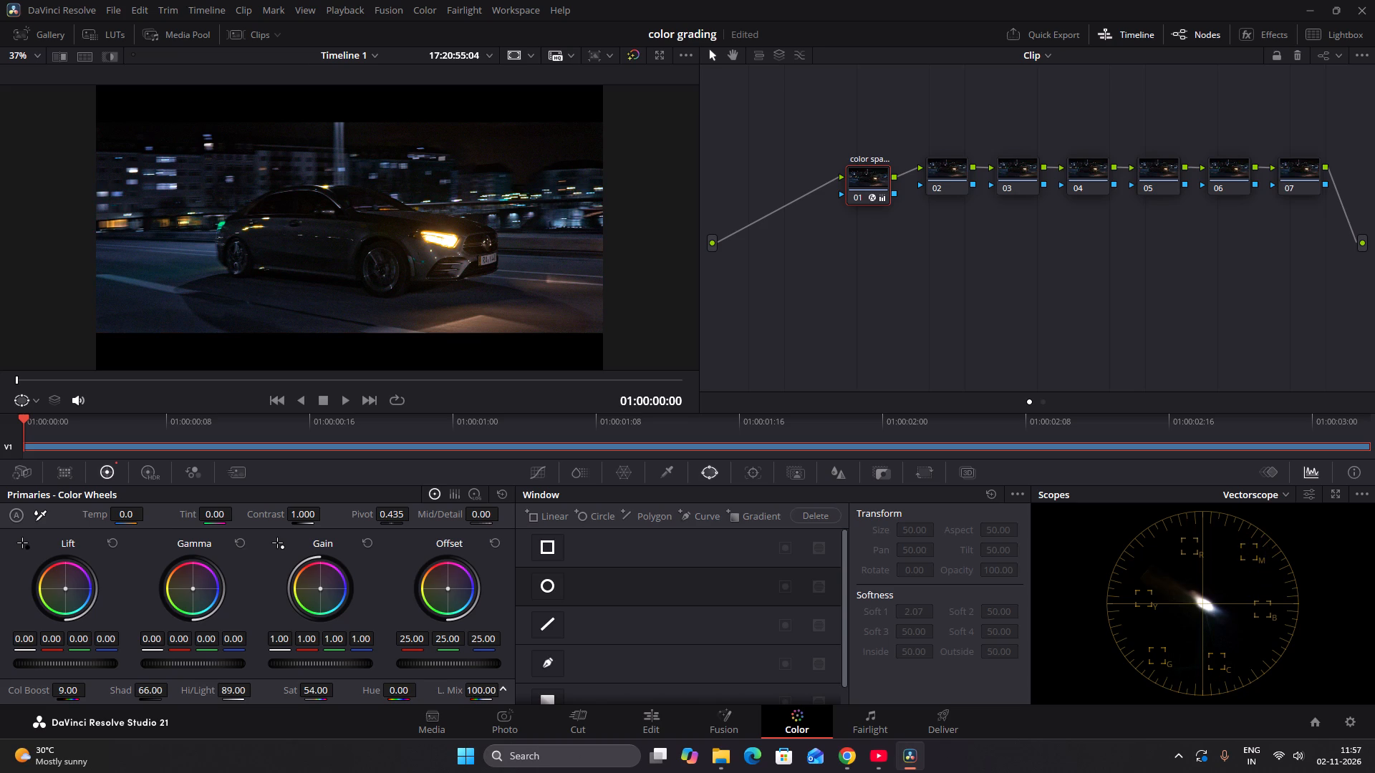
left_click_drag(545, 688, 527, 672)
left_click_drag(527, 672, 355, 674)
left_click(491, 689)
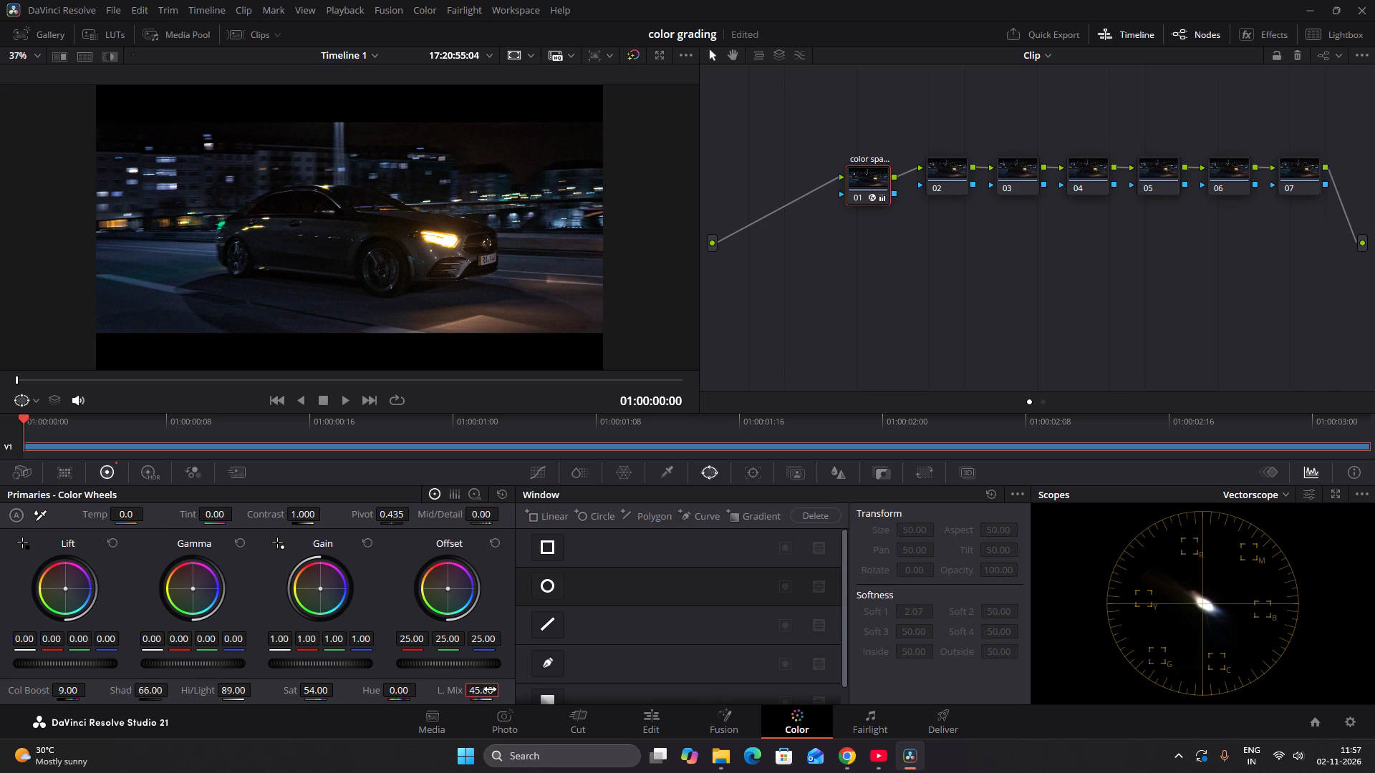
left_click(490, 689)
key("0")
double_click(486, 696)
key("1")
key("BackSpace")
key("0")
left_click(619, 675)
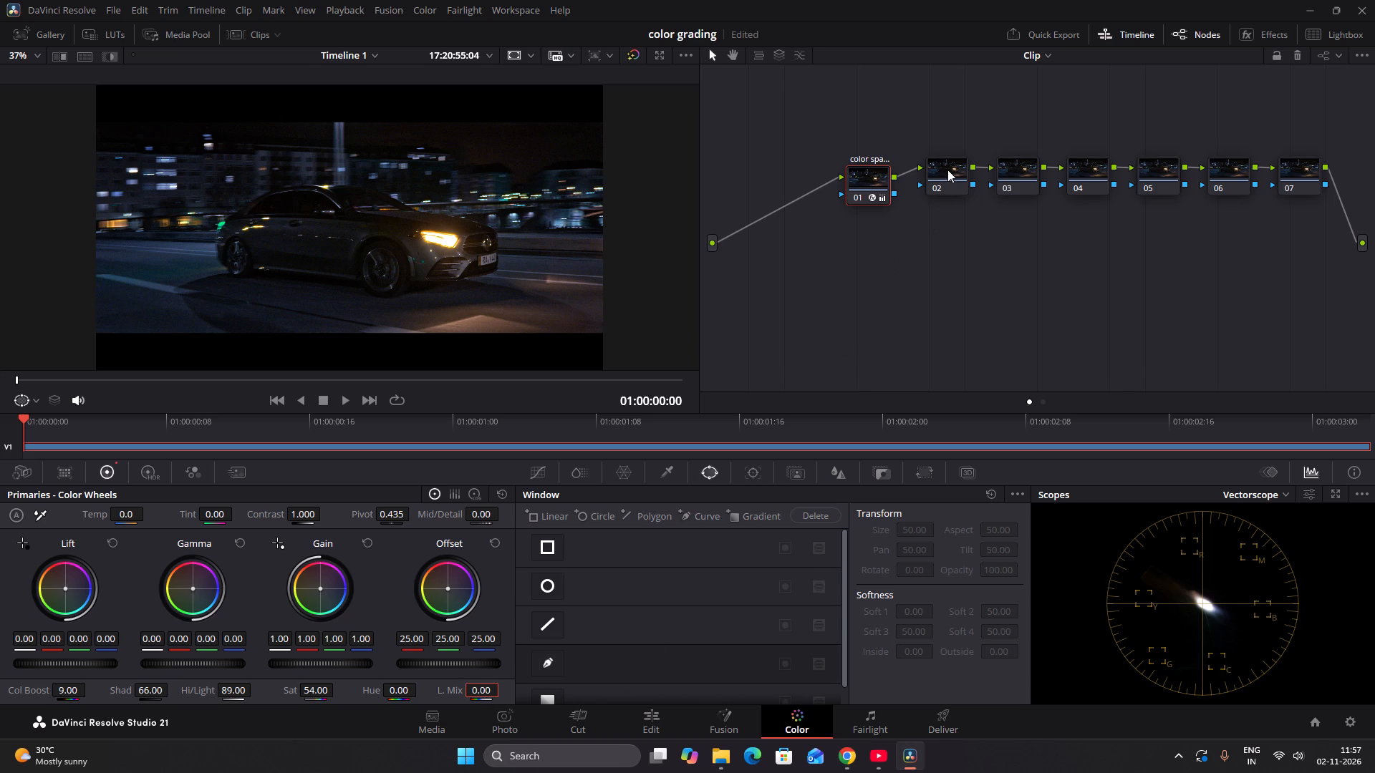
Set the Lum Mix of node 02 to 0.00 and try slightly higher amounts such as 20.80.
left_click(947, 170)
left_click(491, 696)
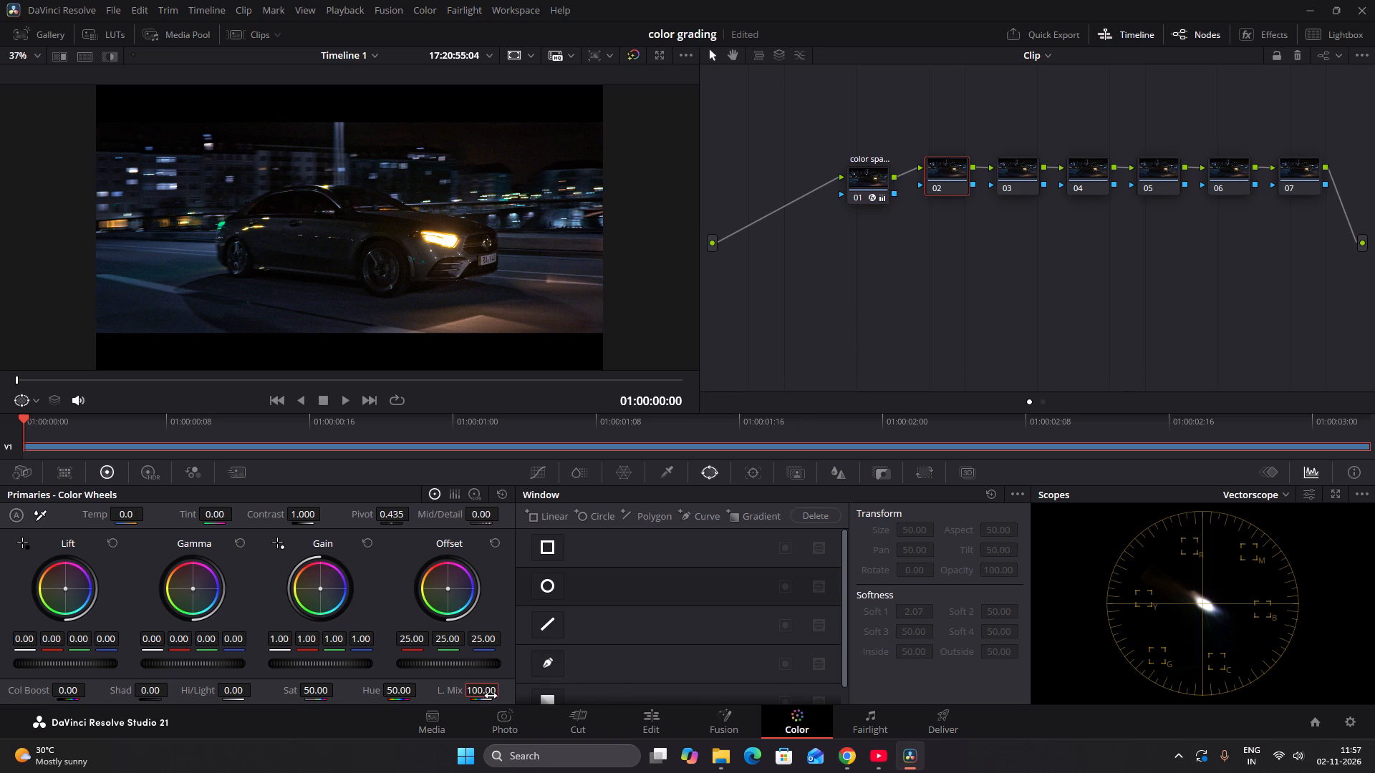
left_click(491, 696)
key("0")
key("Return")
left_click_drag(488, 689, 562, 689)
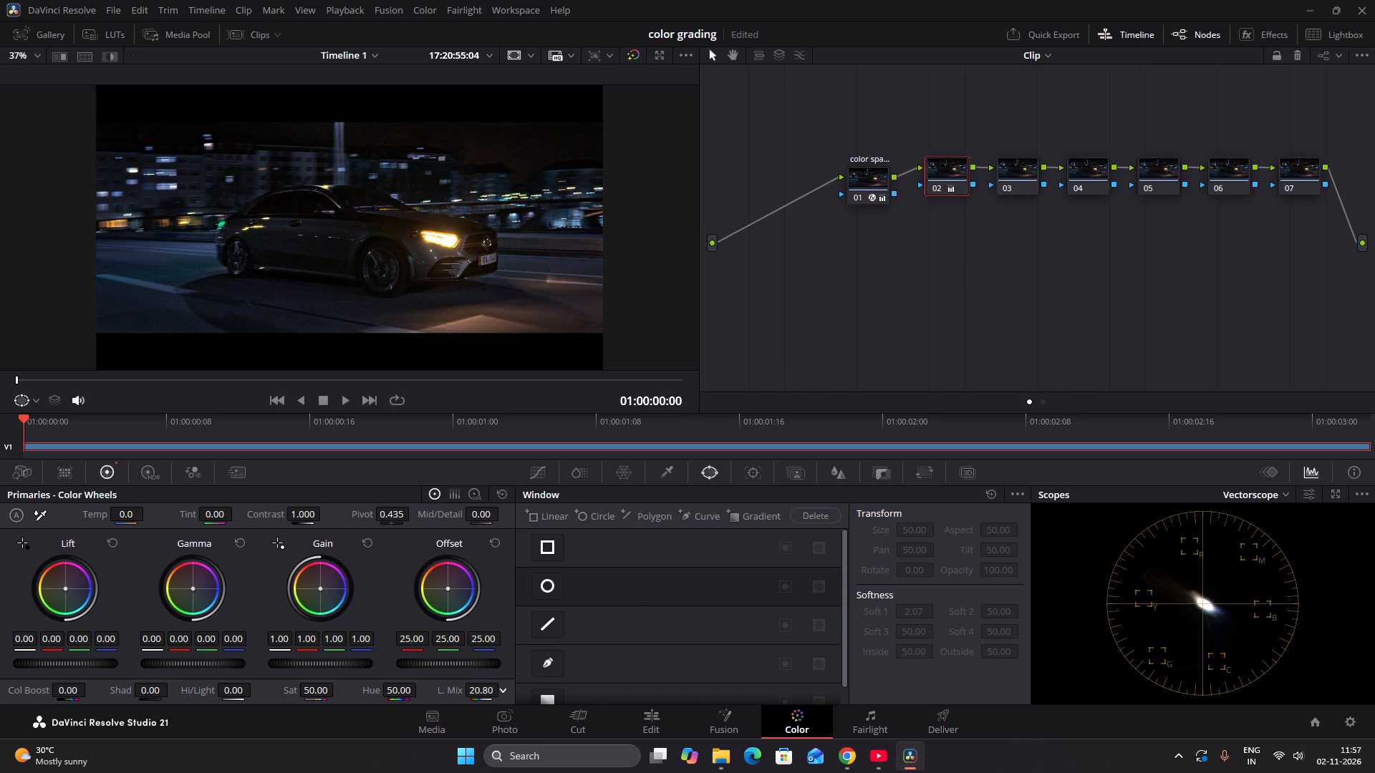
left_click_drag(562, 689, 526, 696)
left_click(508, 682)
Undo the Lum Mix edits on node 02 and node 01's Lum Mix, Hue, Saturation, Highlights, Color Boost and Shadows adjustments.
key("ctrl+z")
key("ctrl+z")
key("ctrl+z")
key("ctrl+z")
key("ctrl+shift+z")
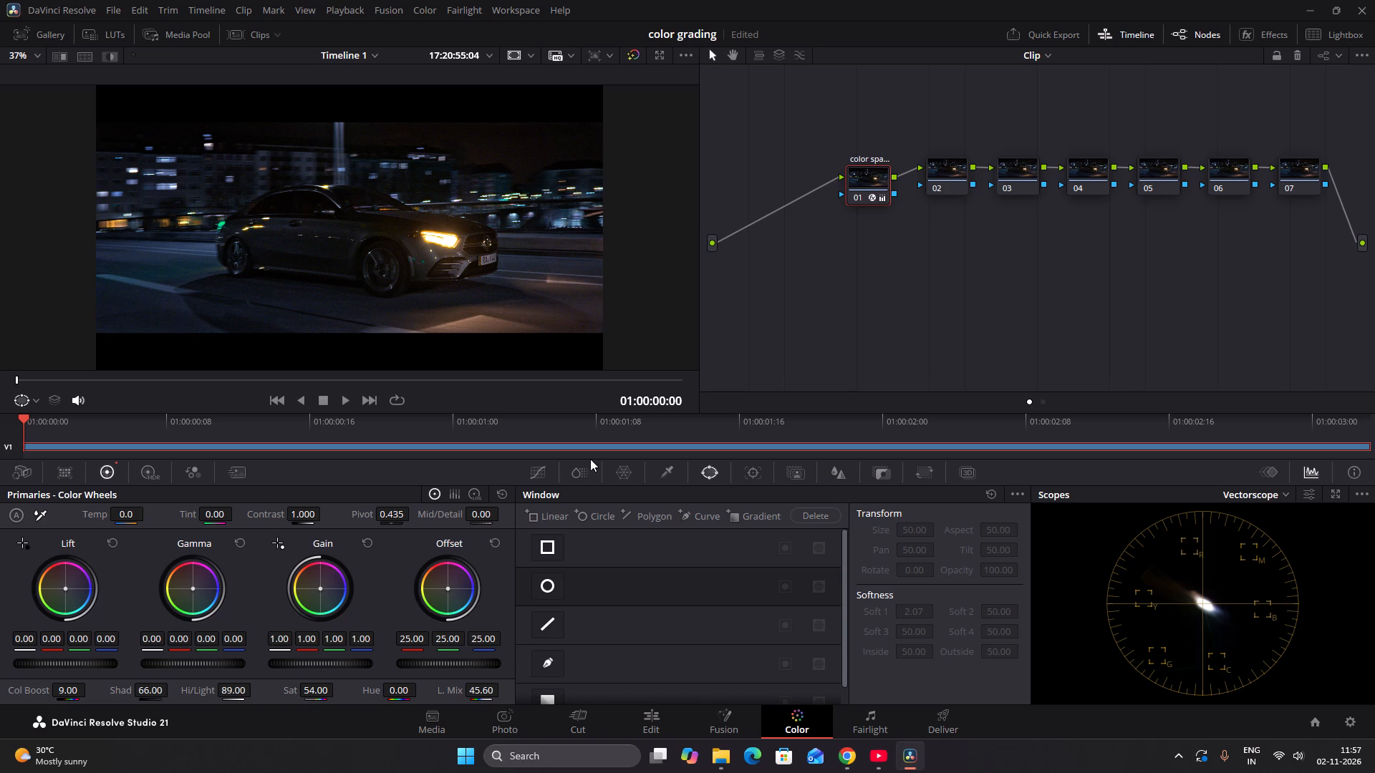
key("ctrl+z")
key("ctrl+z")
key("ctrl+z")
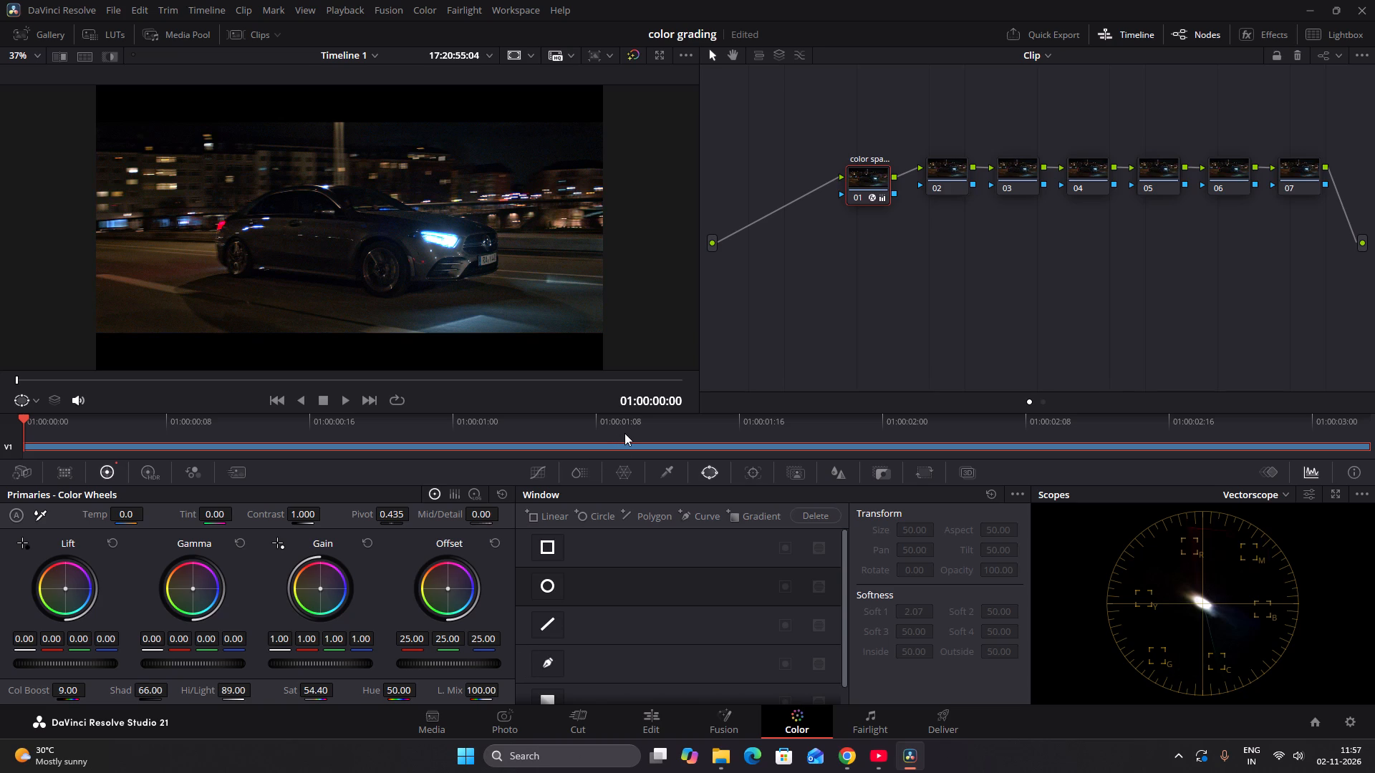
key("ctrl+z")
key("ctrl+z")
key("ctrl+z")
key("ctrl+z")
key("ctrl+z")
key("ctrl+z")
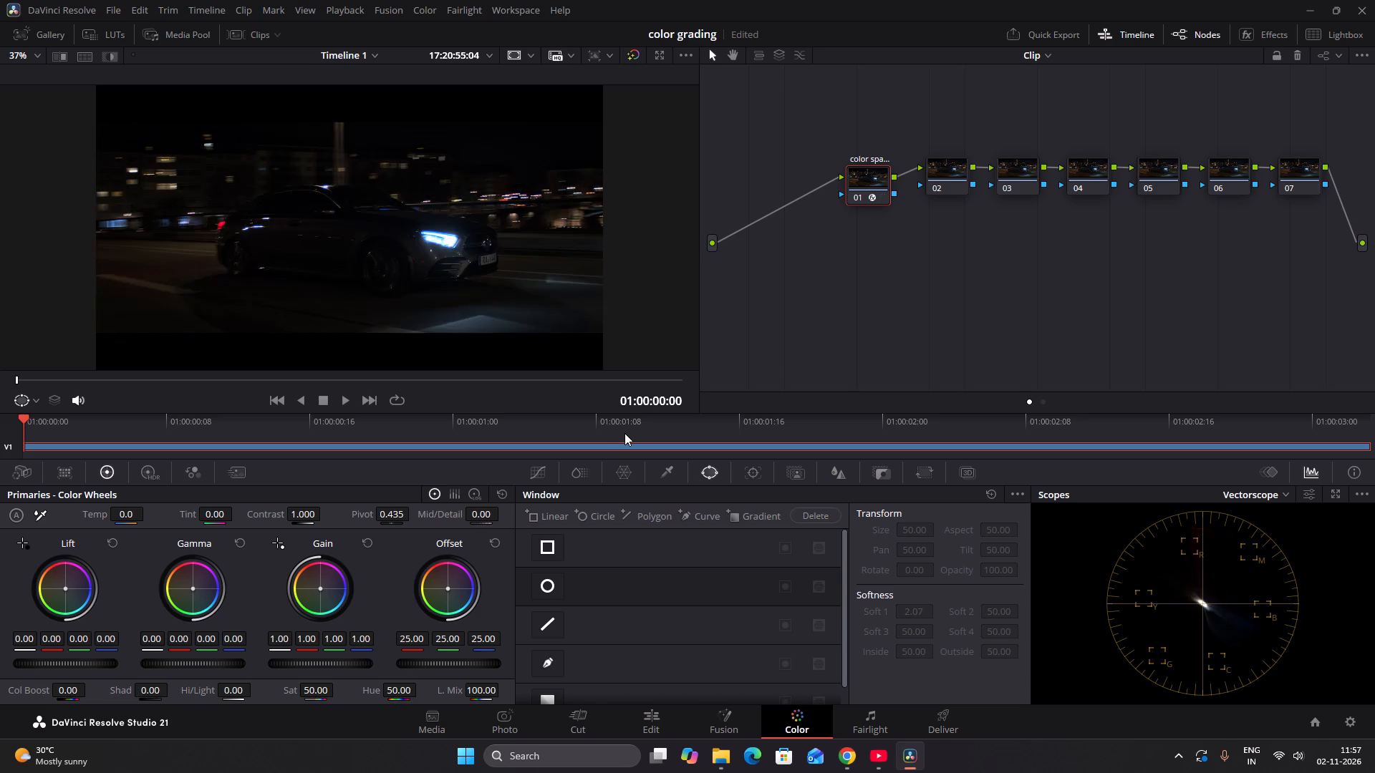
key("ctrl+z")
key("ctrl+z")
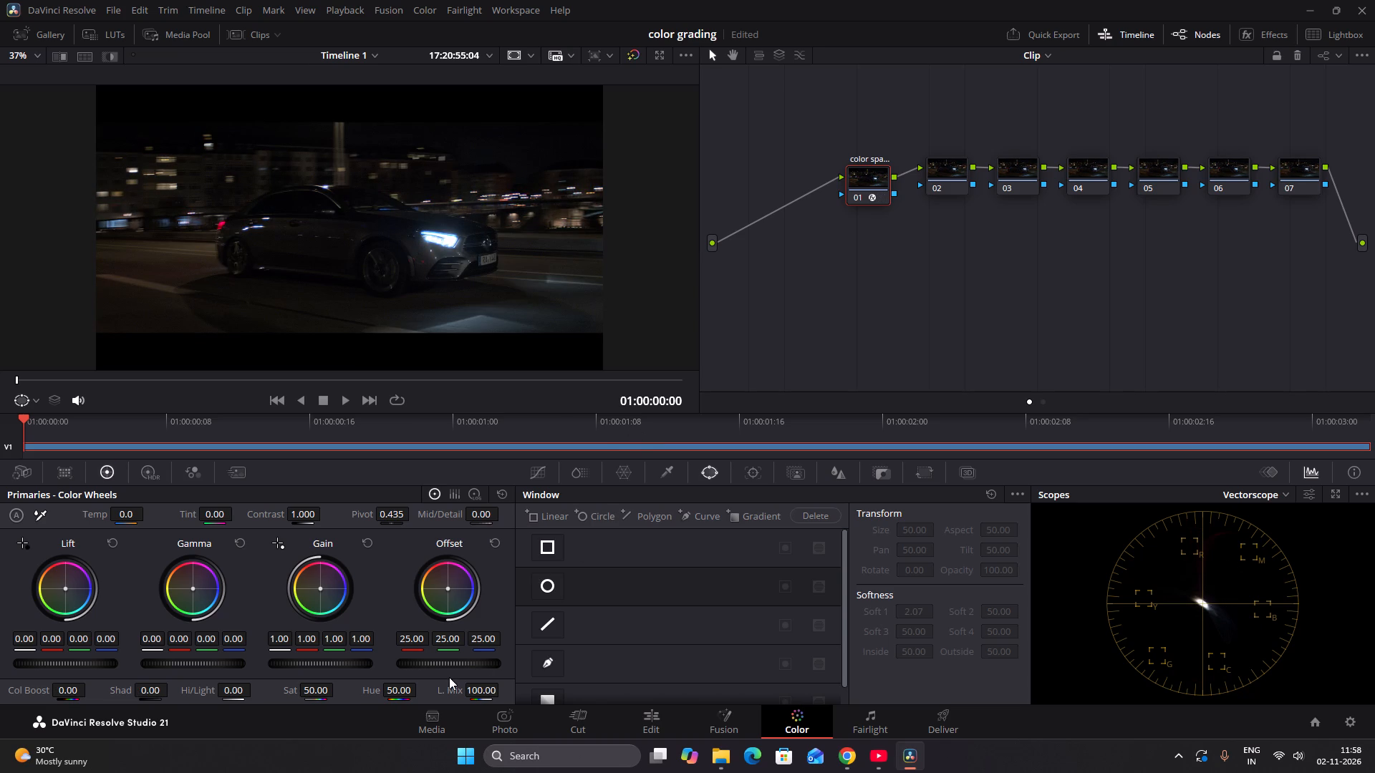
Set the Highlights of node 01 to 100.00 and, after trying Shadows at 100.00, settle the Shadows on 5.00.
left_click_drag(233, 693, 512, 684)
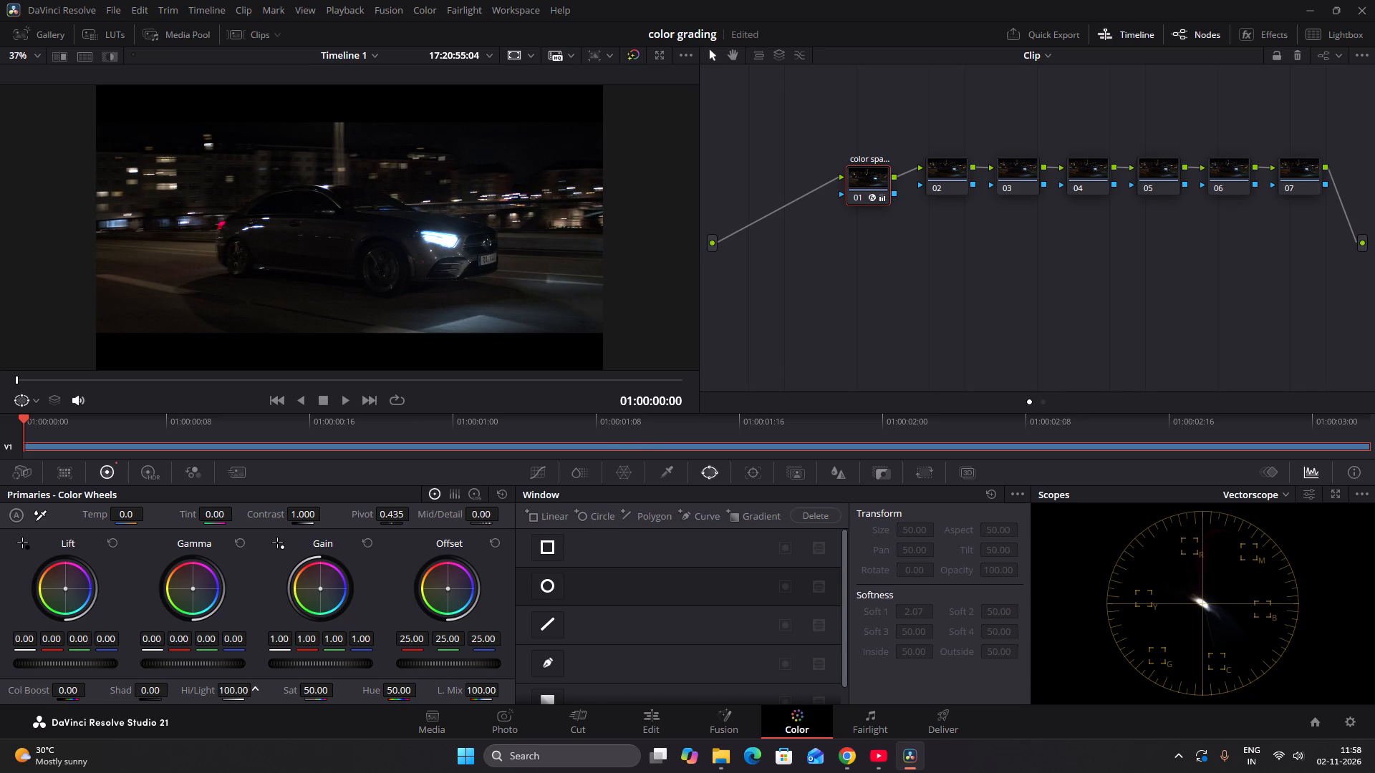
left_click_drag(512, 684, 1263, 622)
left_click_drag(155, 690, 554, 639)
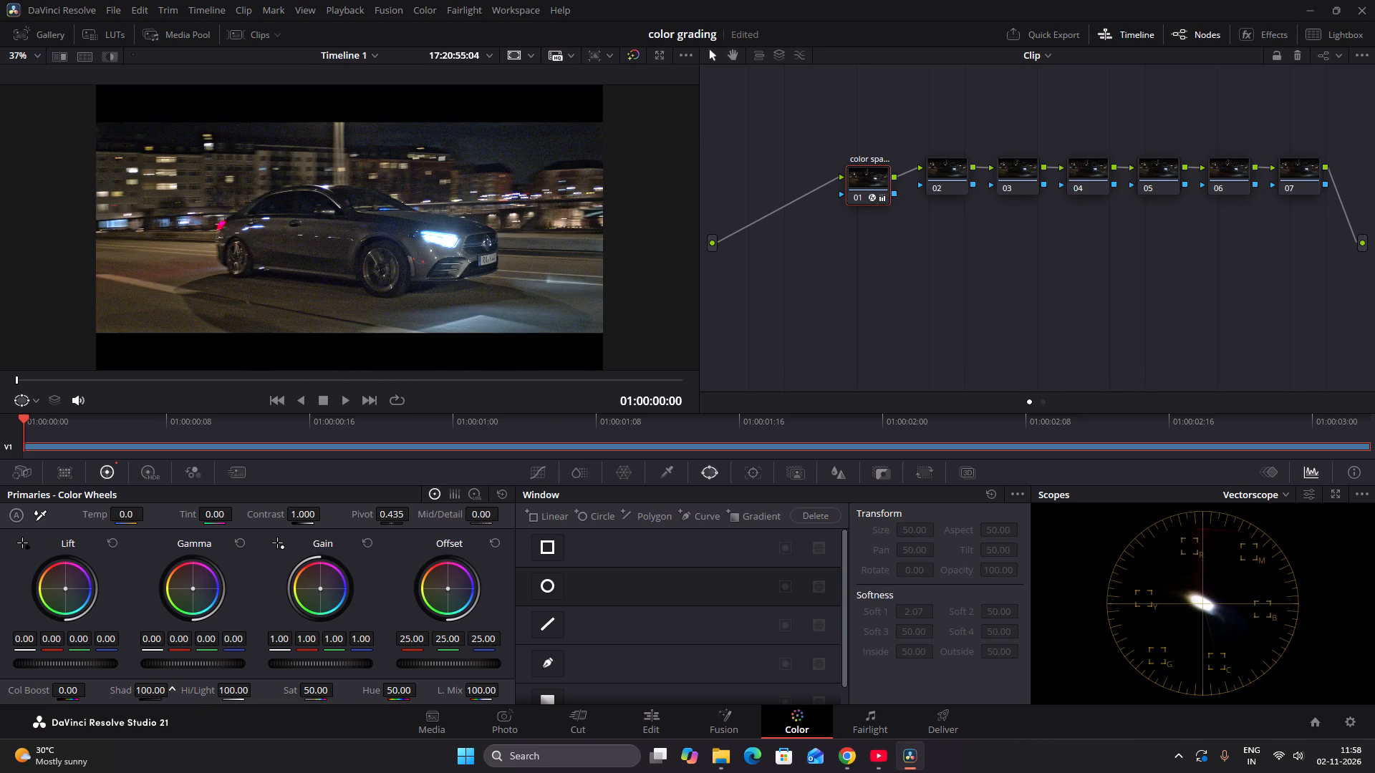
left_click_drag(554, 639, 418, 653)
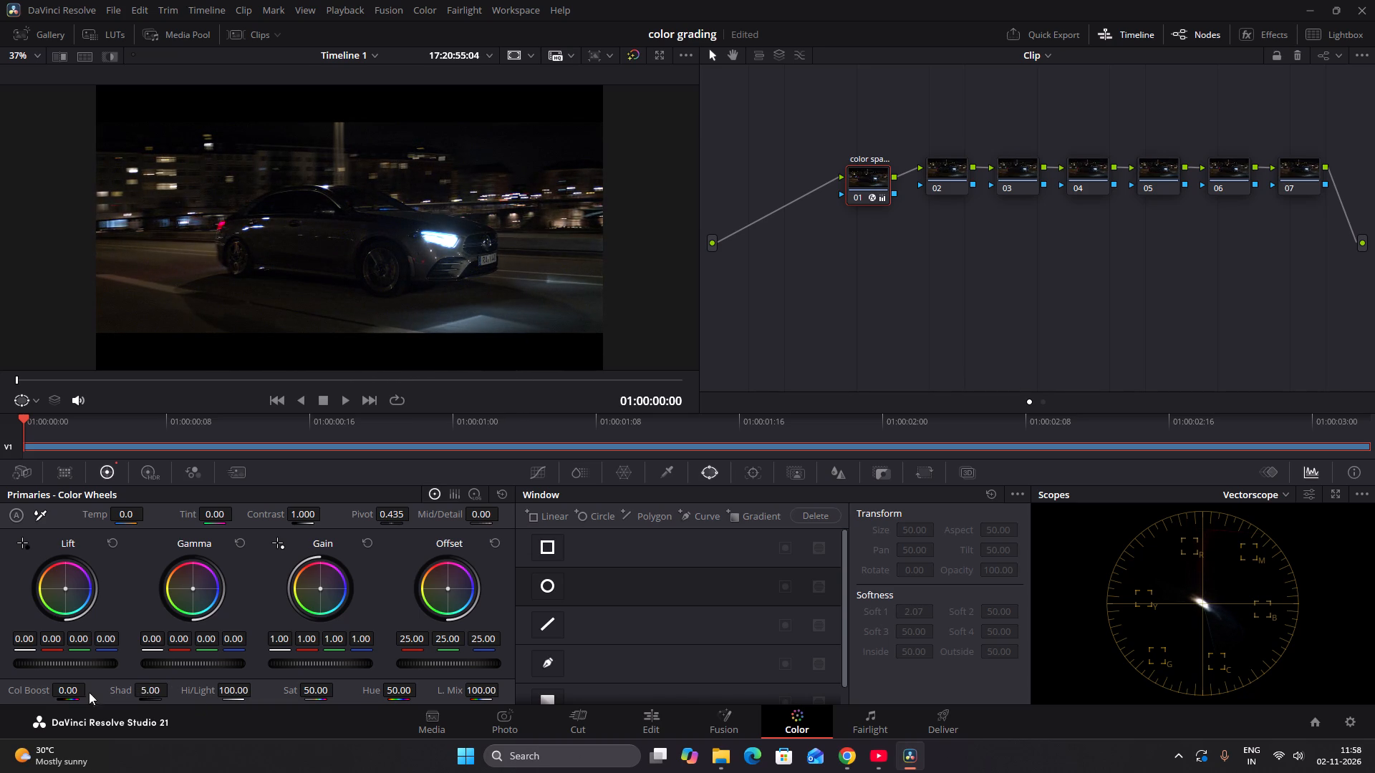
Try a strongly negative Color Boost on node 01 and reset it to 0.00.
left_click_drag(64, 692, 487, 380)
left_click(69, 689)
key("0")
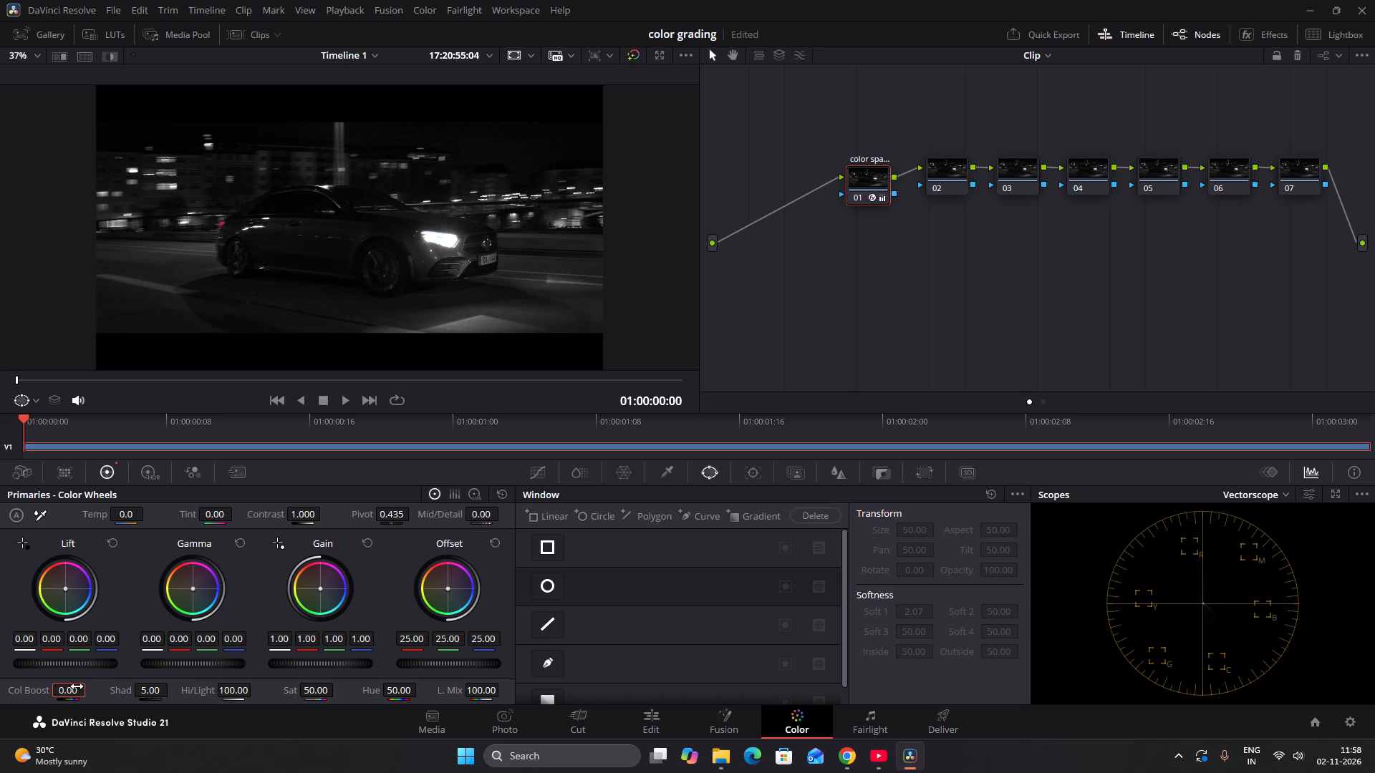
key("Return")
Raise the master Gamma of node 02 to 0.04.
left_click(955, 154)
left_click(939, 167)
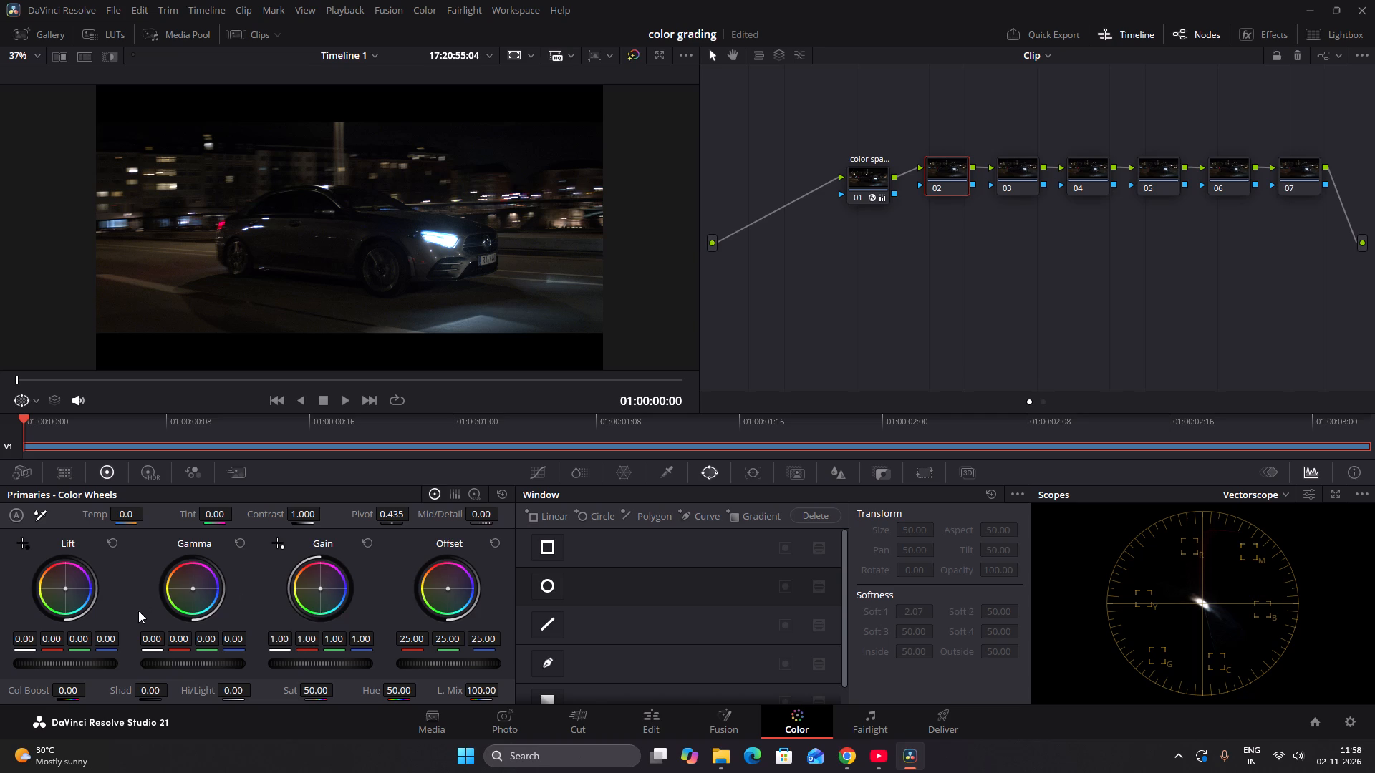
left_click_drag(152, 643, 273, 636)
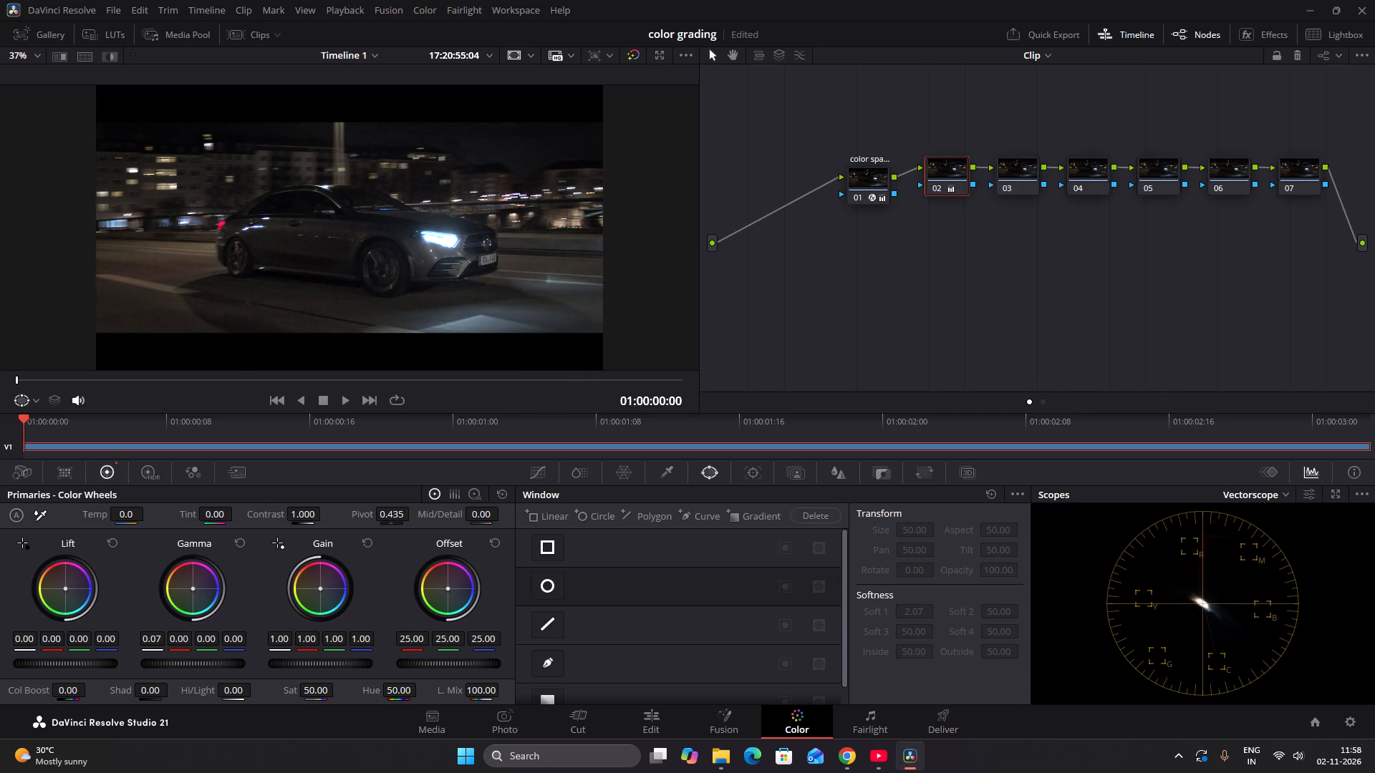
left_click_drag(273, 636, 220, 636)
Adjust the master Lift of node 02 through lighter and darker values and settle it on 0.07.
left_click_drag(29, 638, 105, 642)
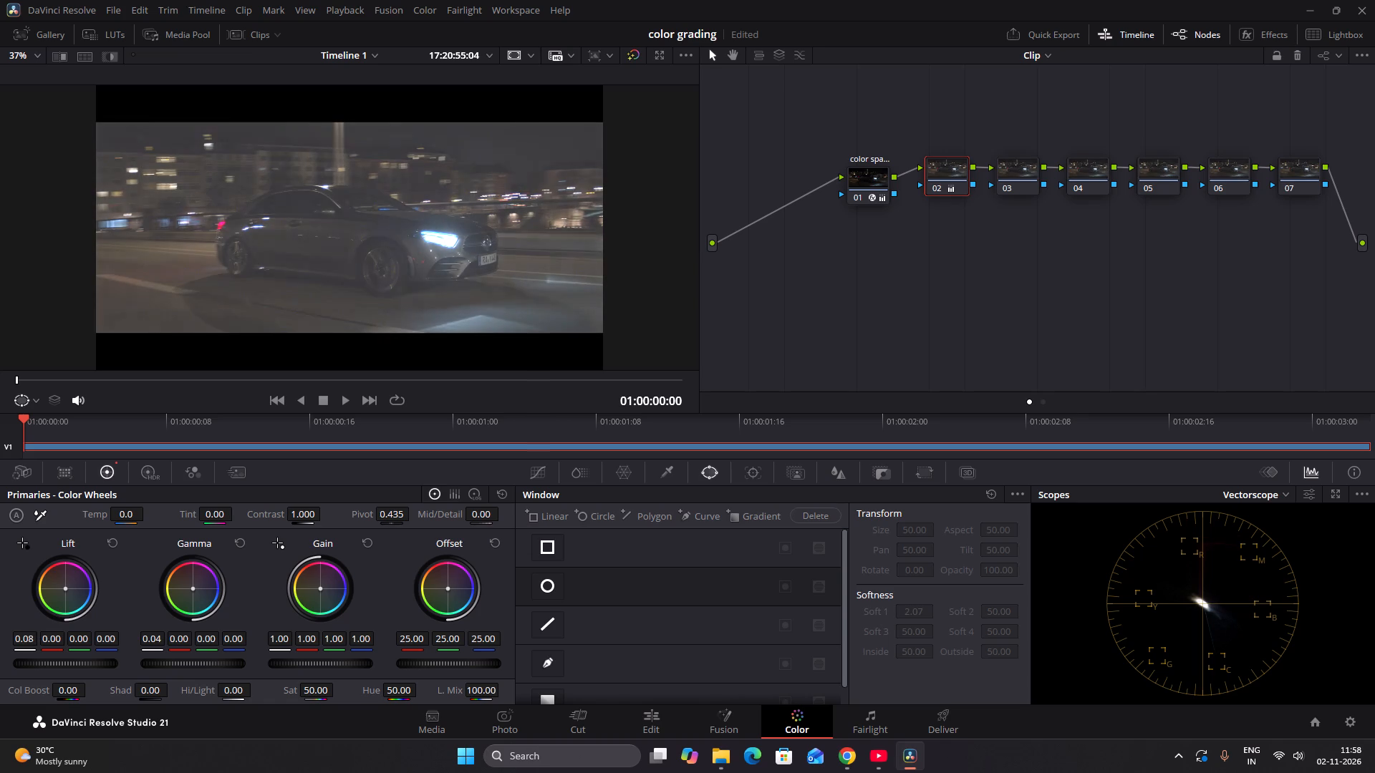
left_click_drag(105, 642, 74, 642)
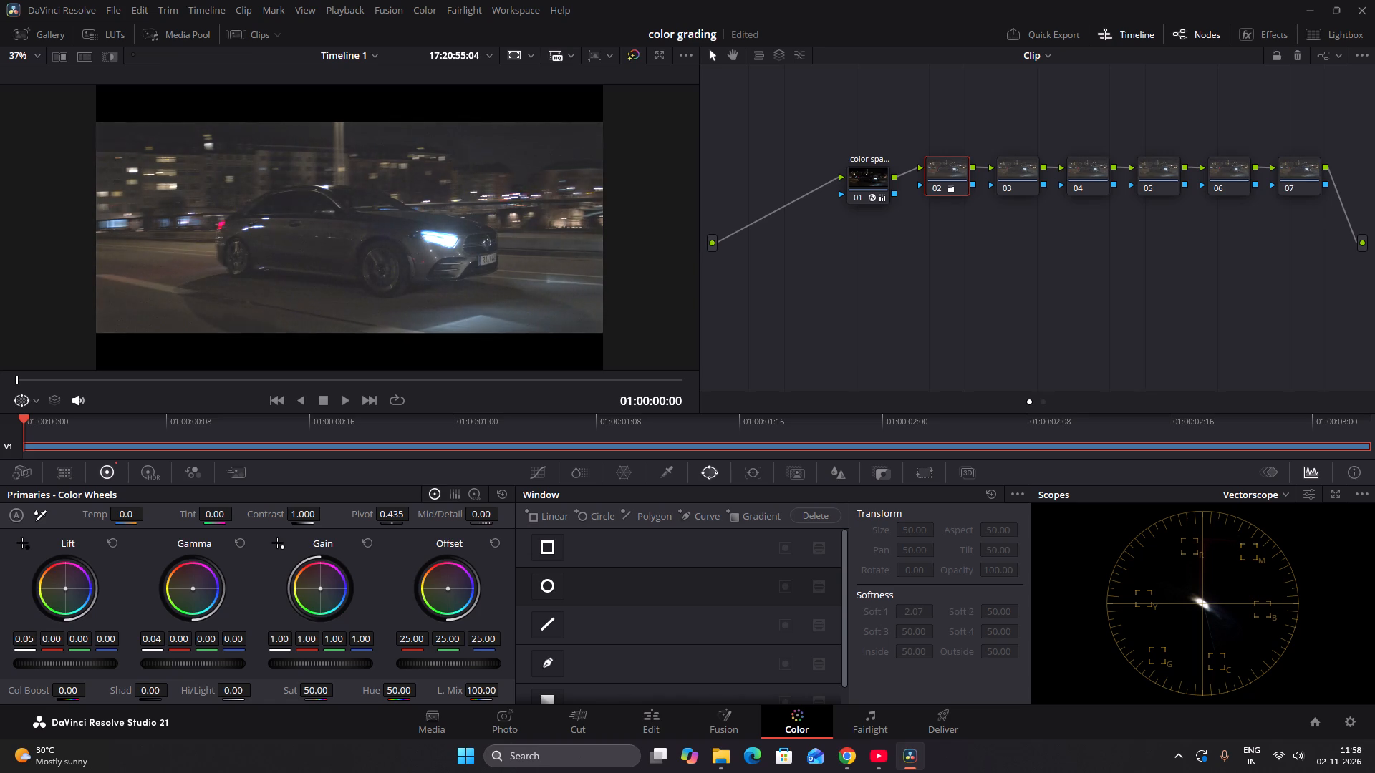
left_click_drag(74, 642, 587, 379)
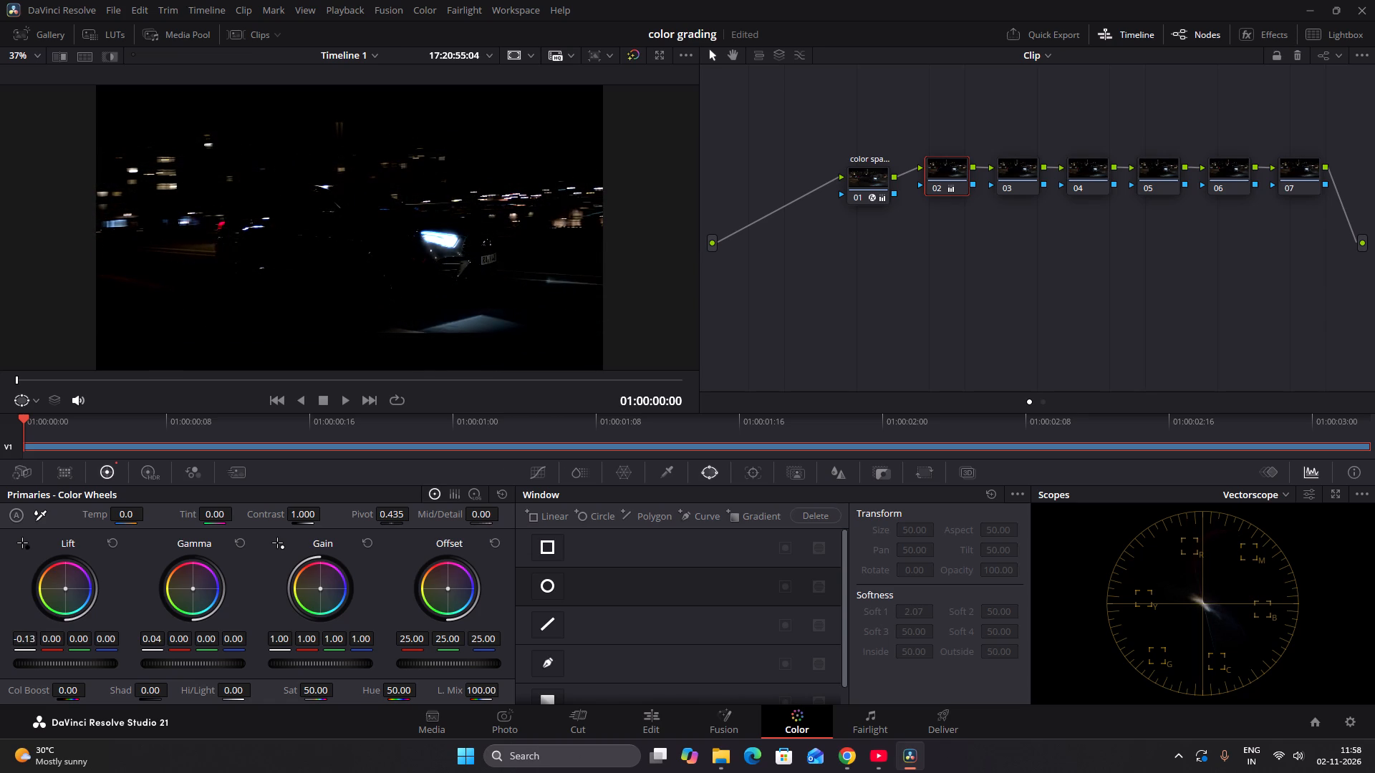
left_click_drag(587, 379, 234, 386)
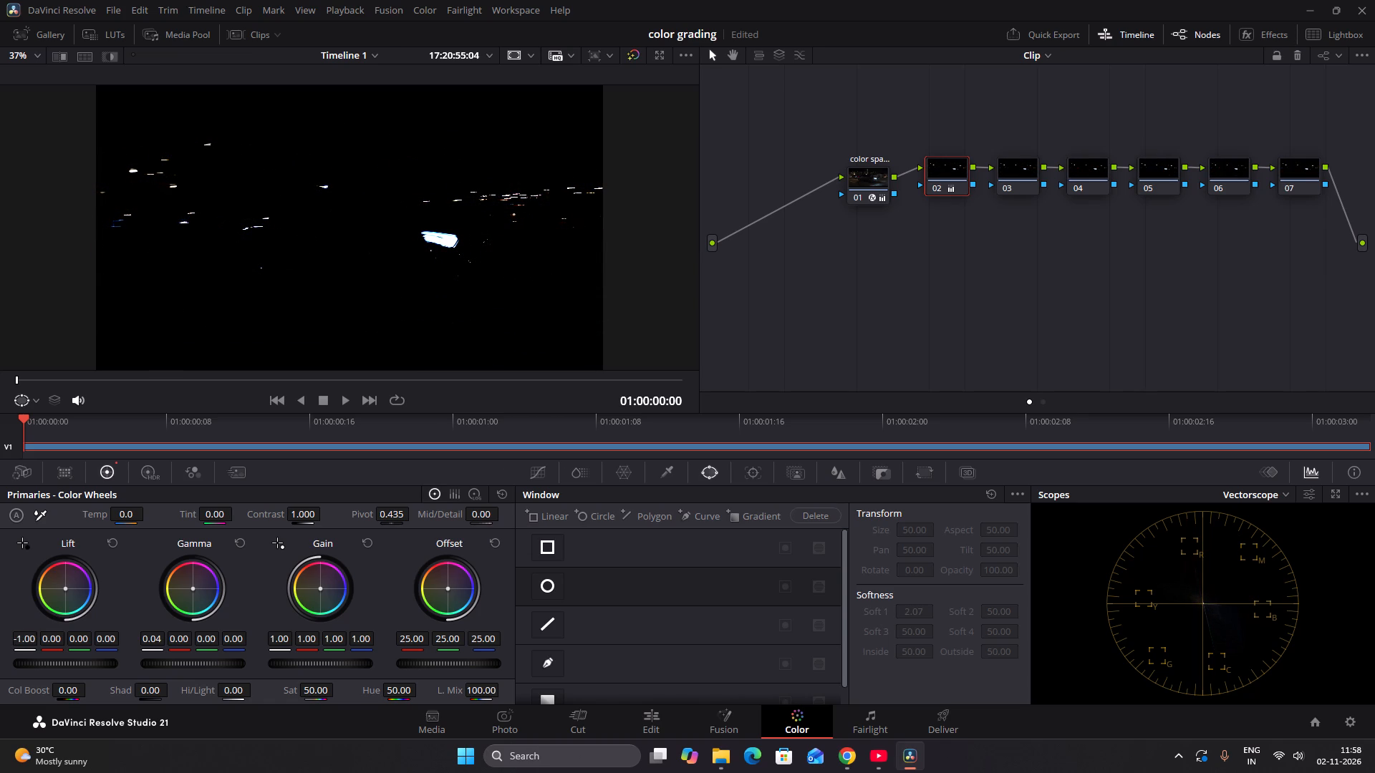
left_click_drag(234, 386, 389, 364)
left_click_drag(389, 364, 995, 357)
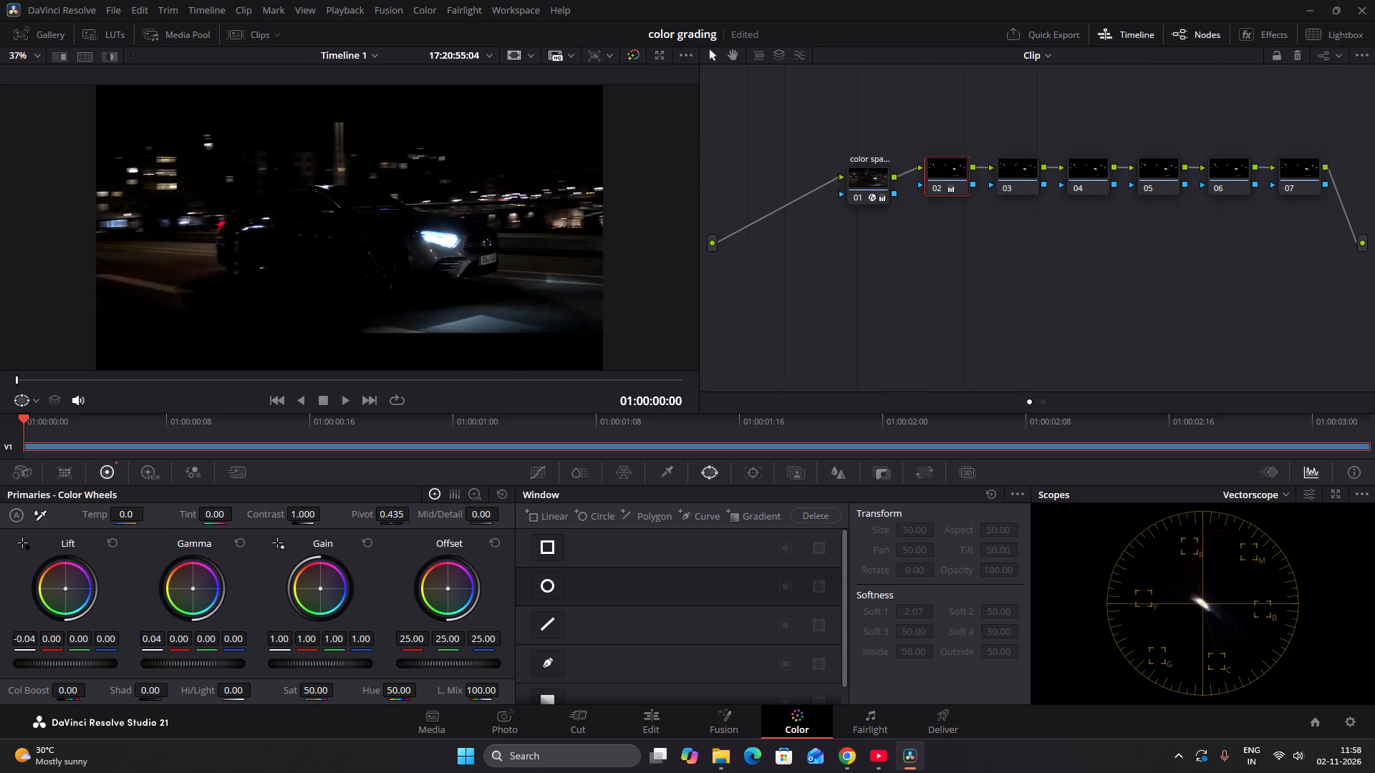
left_click_drag(995, 357, 1034, 364)
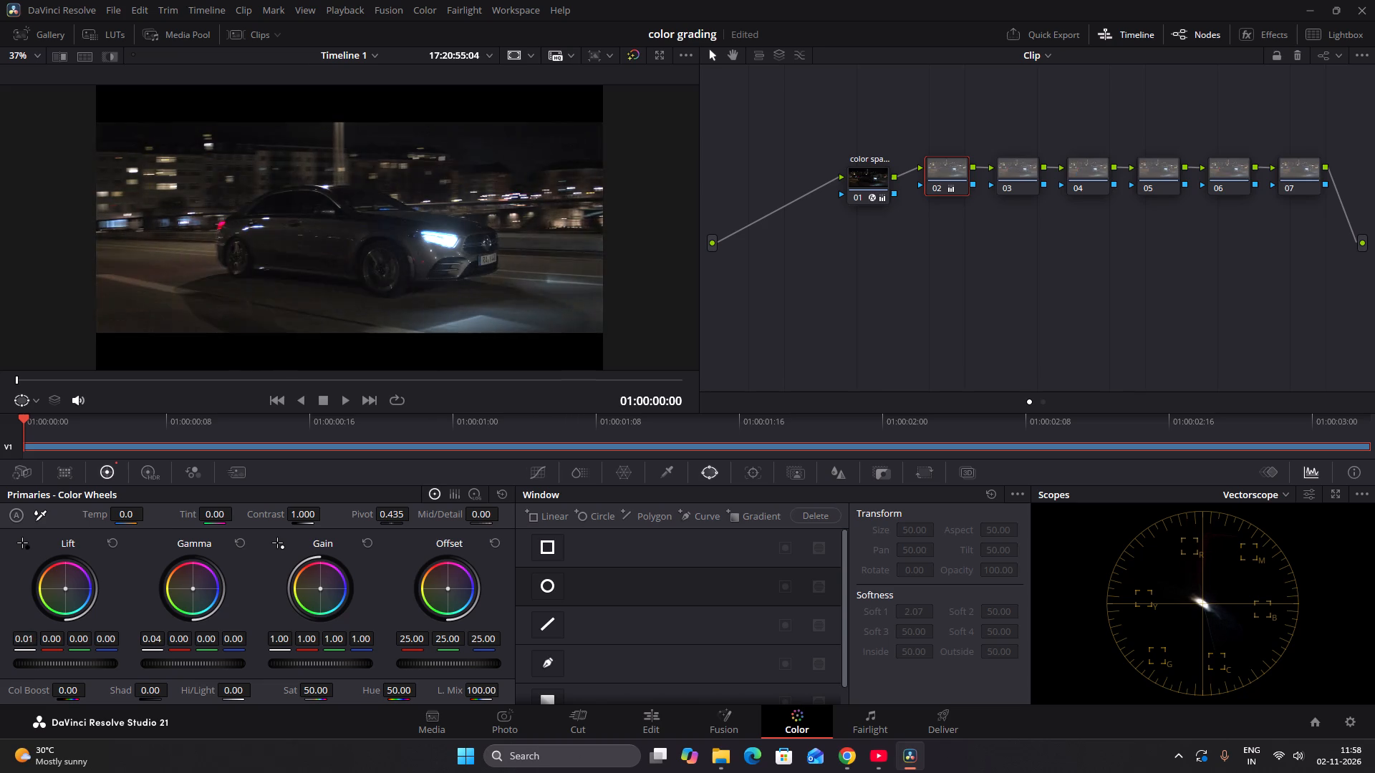
left_click_drag(1034, 364, 1044, 355)
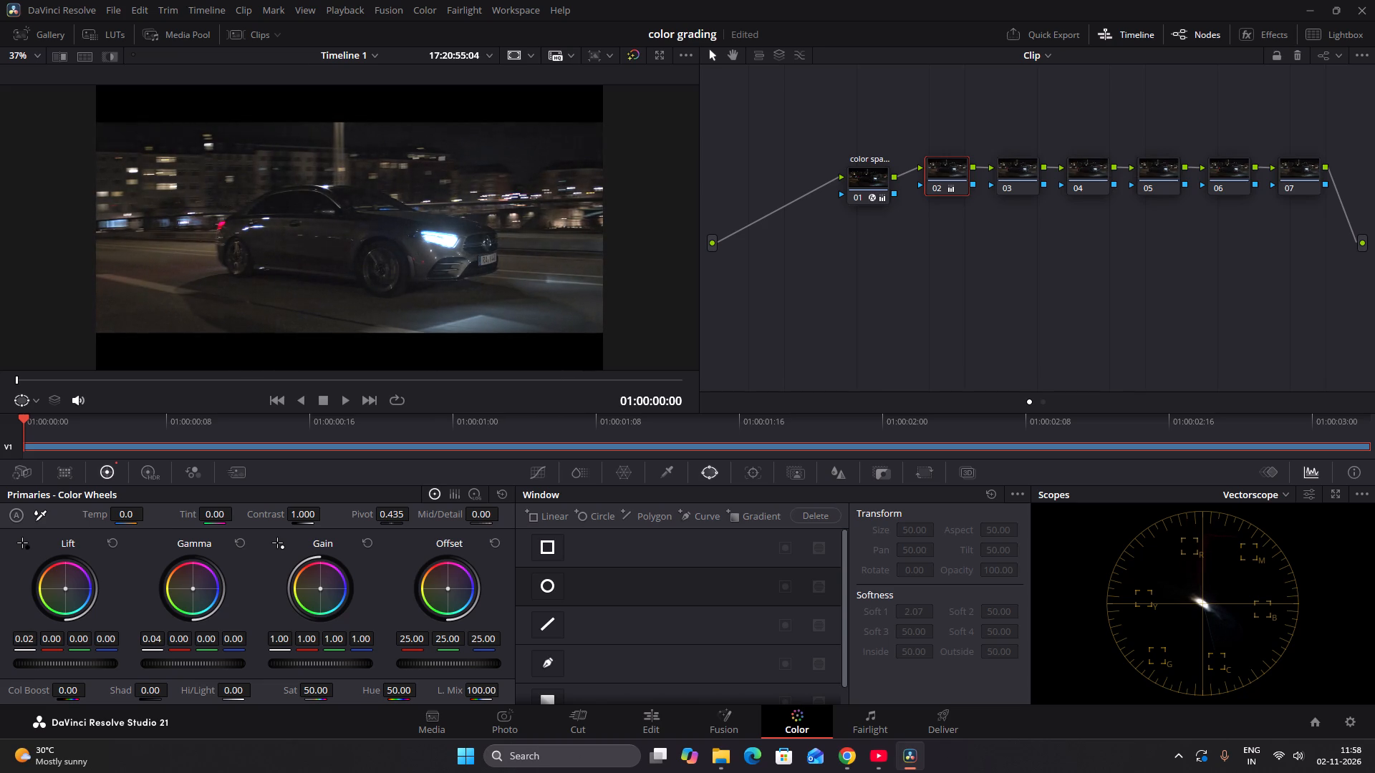
left_click_drag(1044, 355, 1127, 354)
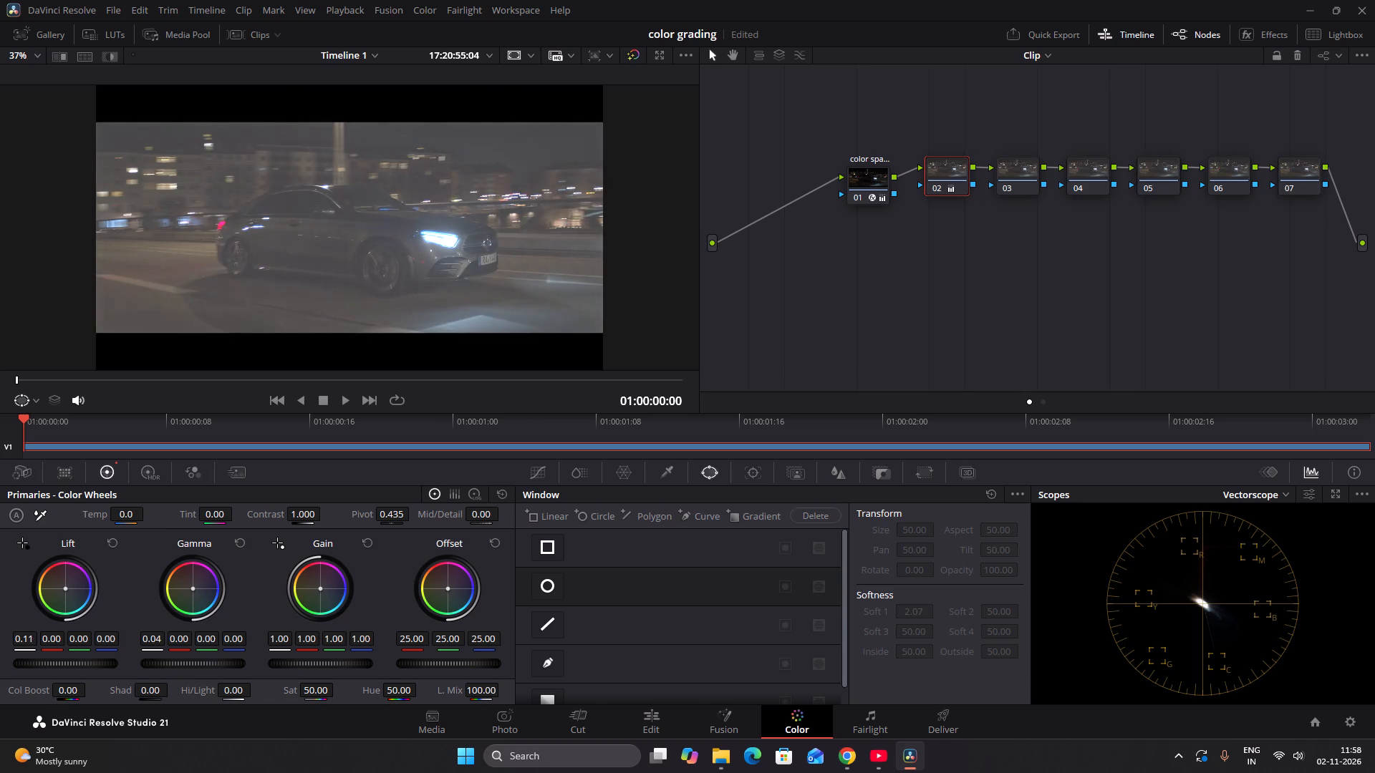
left_click_drag(1127, 354, 1089, 354)
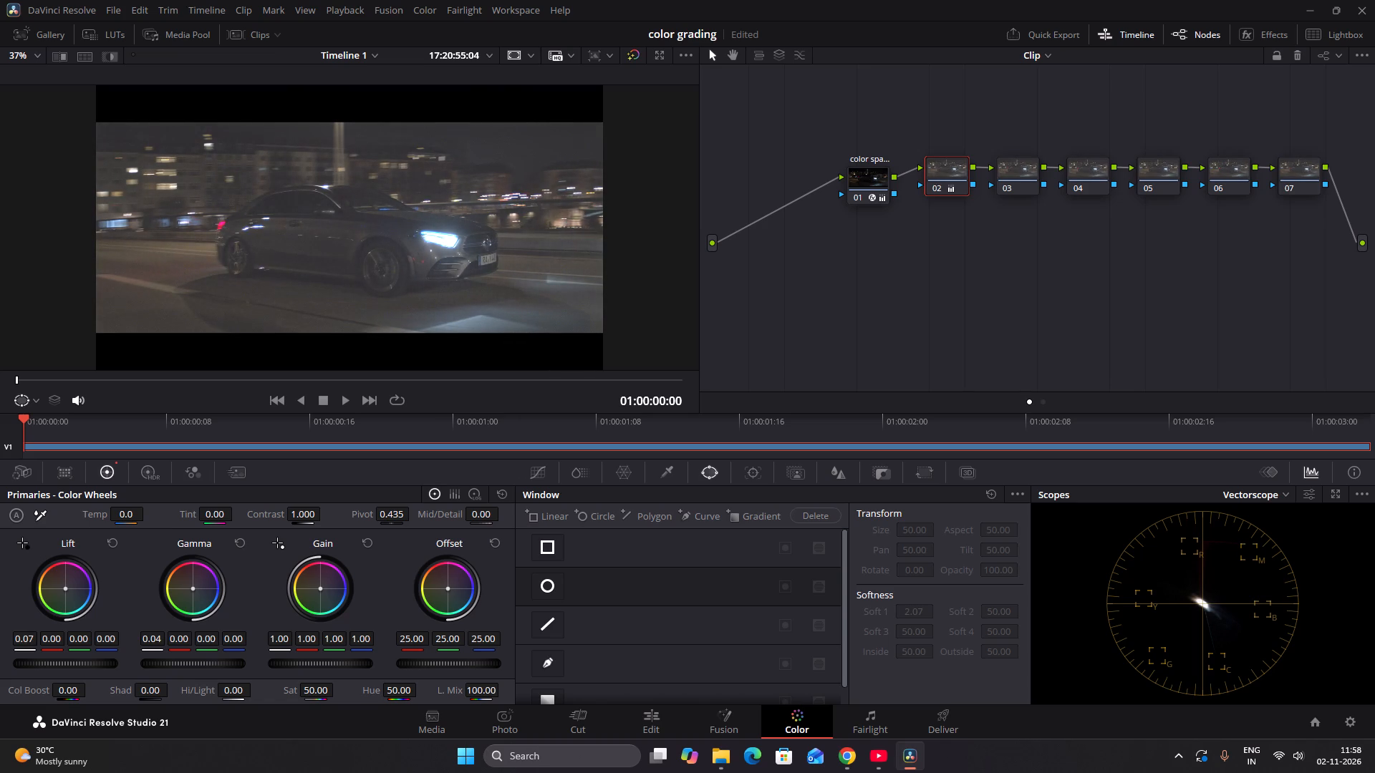
left_click_drag(1089, 354, 1090, 352)
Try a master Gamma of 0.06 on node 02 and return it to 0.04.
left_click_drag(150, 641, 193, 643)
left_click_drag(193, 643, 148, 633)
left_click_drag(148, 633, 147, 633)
Raise the Contrast of node 02 to 1.194 and, after trying both extremes, settle its Pivot on 0.380.
left_click_drag(304, 515, 367, 501)
left_click_drag(367, 501, 373, 501)
left_click_drag(397, 516, 398, 515)
left_click_drag(398, 515, 274, 516)
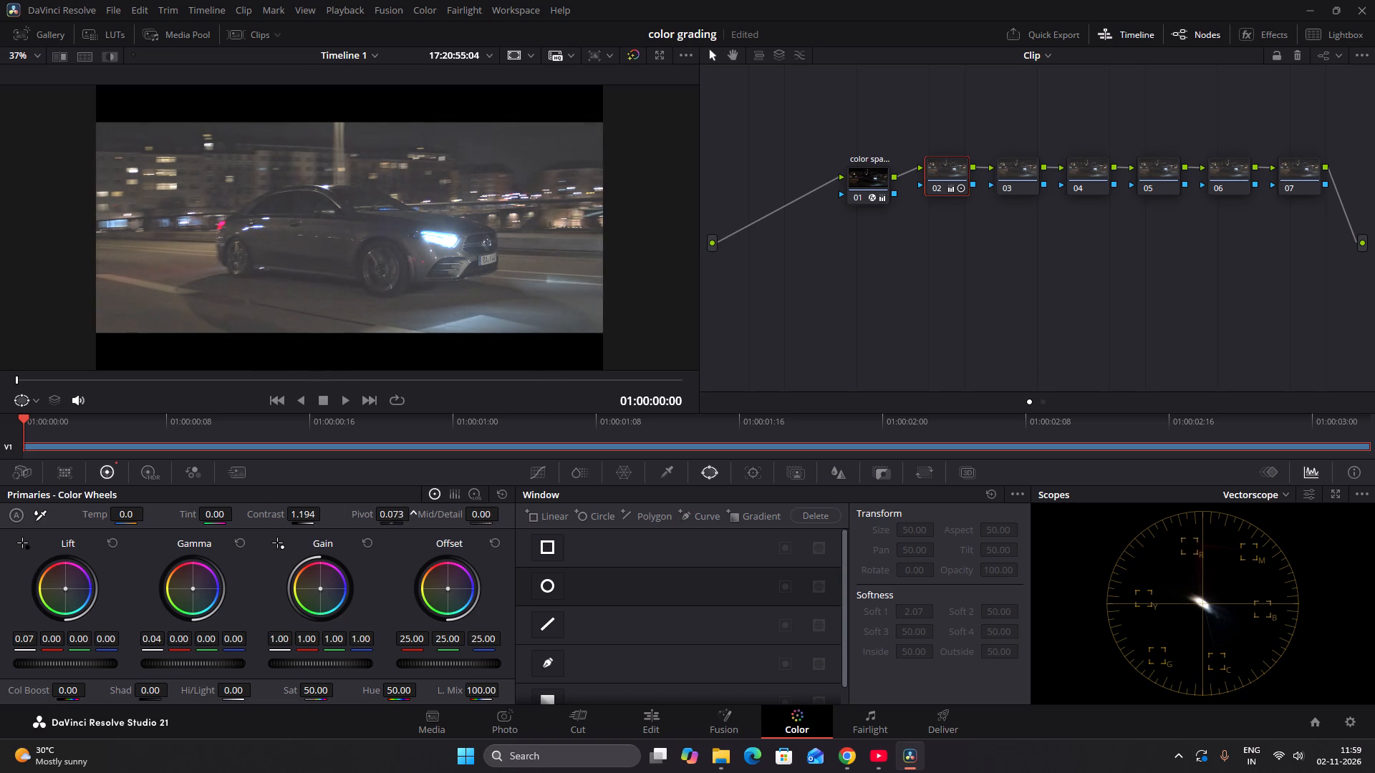
left_click_drag(274, 516, 826, 510)
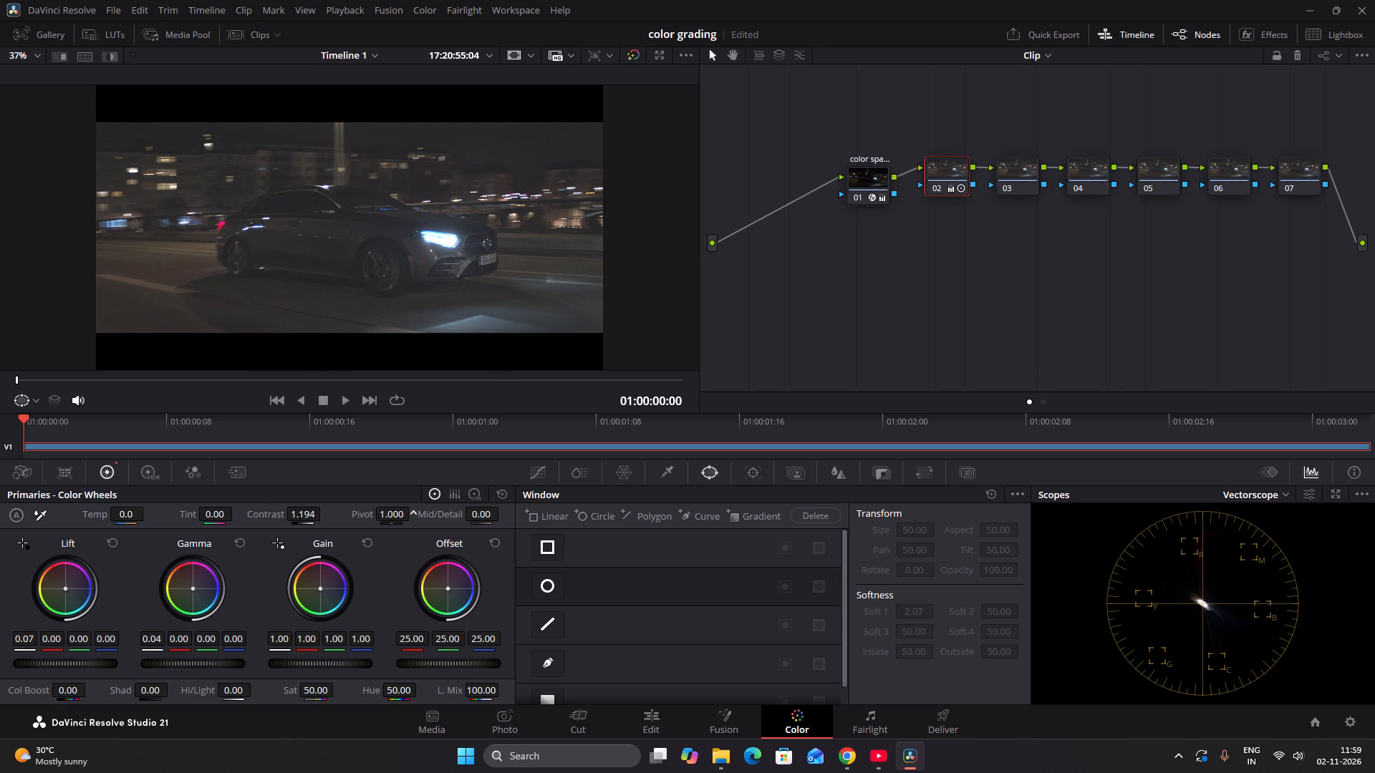
left_click_drag(826, 510, 687, 511)
left_click_drag(687, 511, 604, 504)
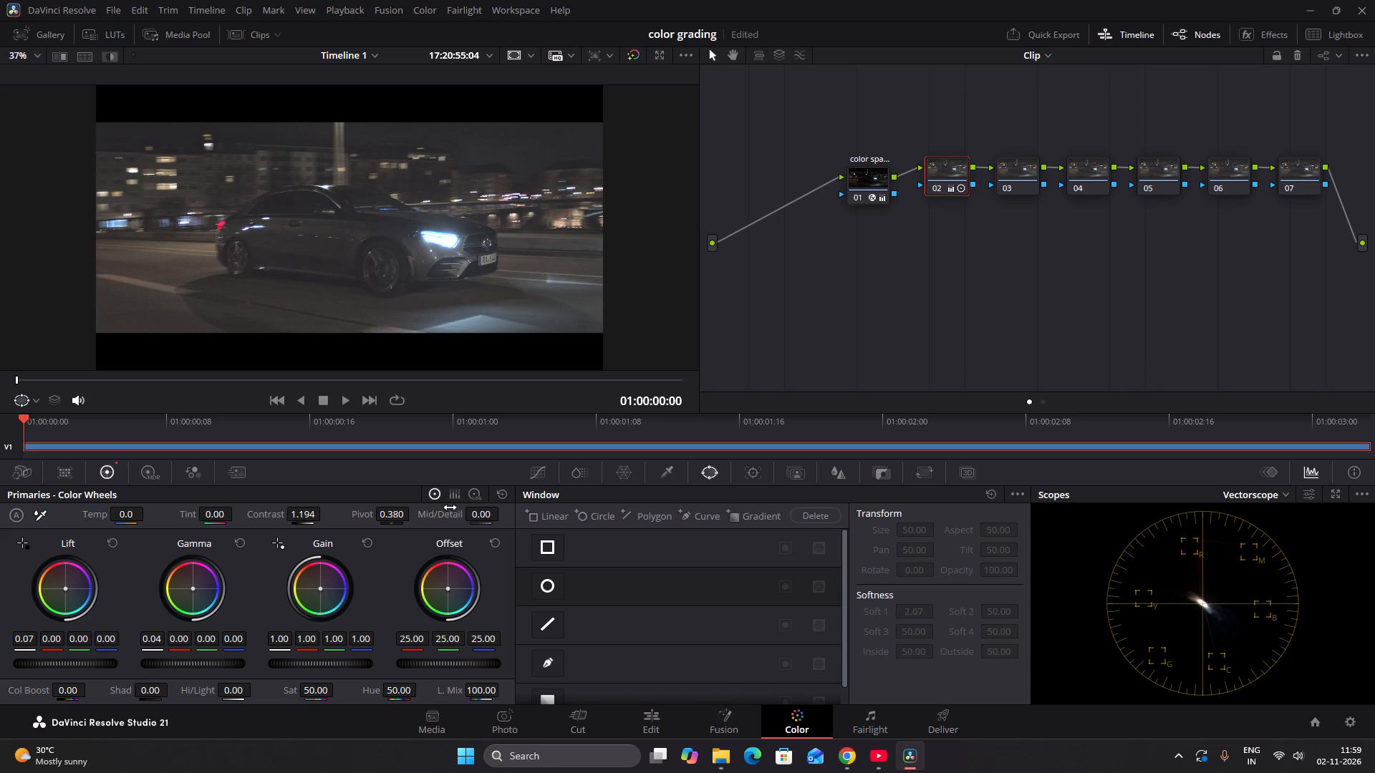
Try Mid/Detail on node 02 at 100.00 and -100.00, and settle it on -14.50.
left_click_drag(473, 517, 769, 517)
left_click_drag(769, 517, 279, 490)
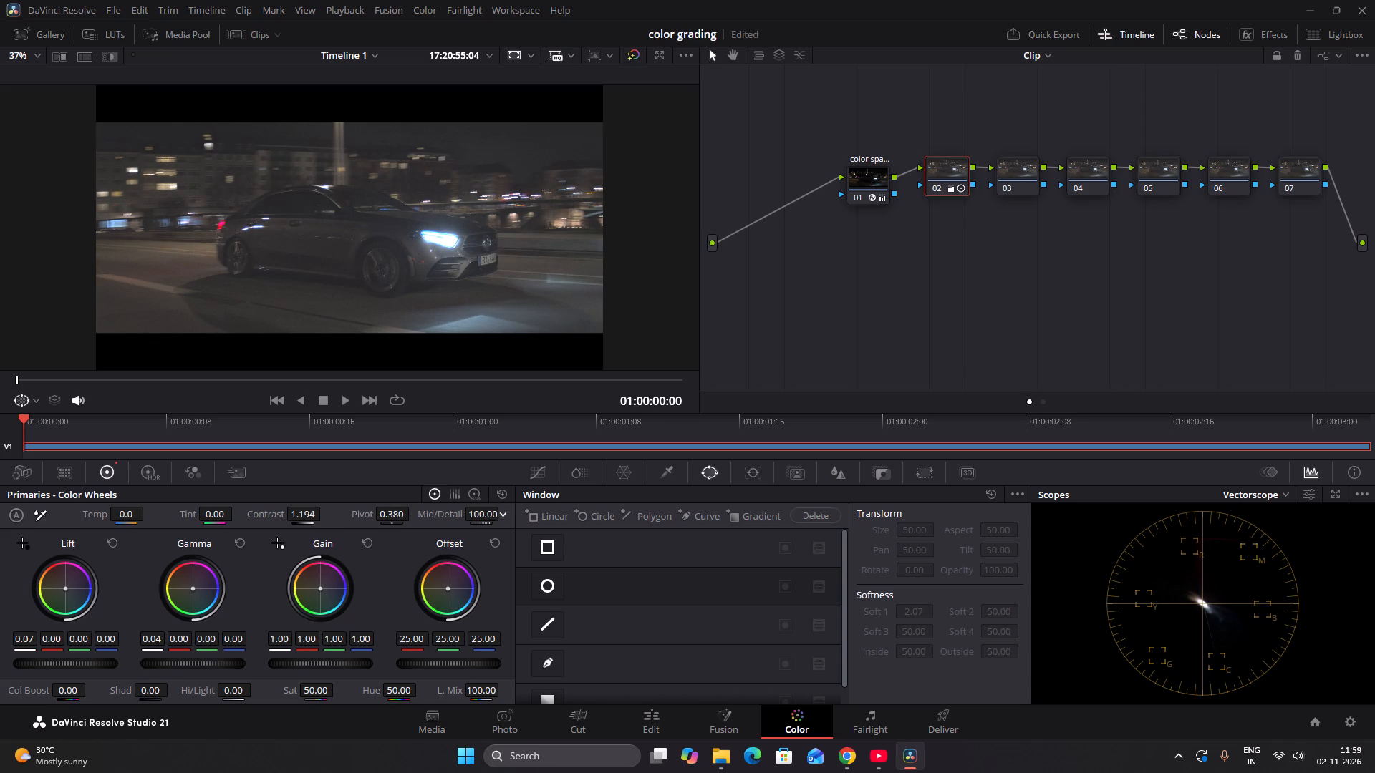
left_click_drag(279, 490, 493, 386)
left_click_drag(493, 386, 428, 384)
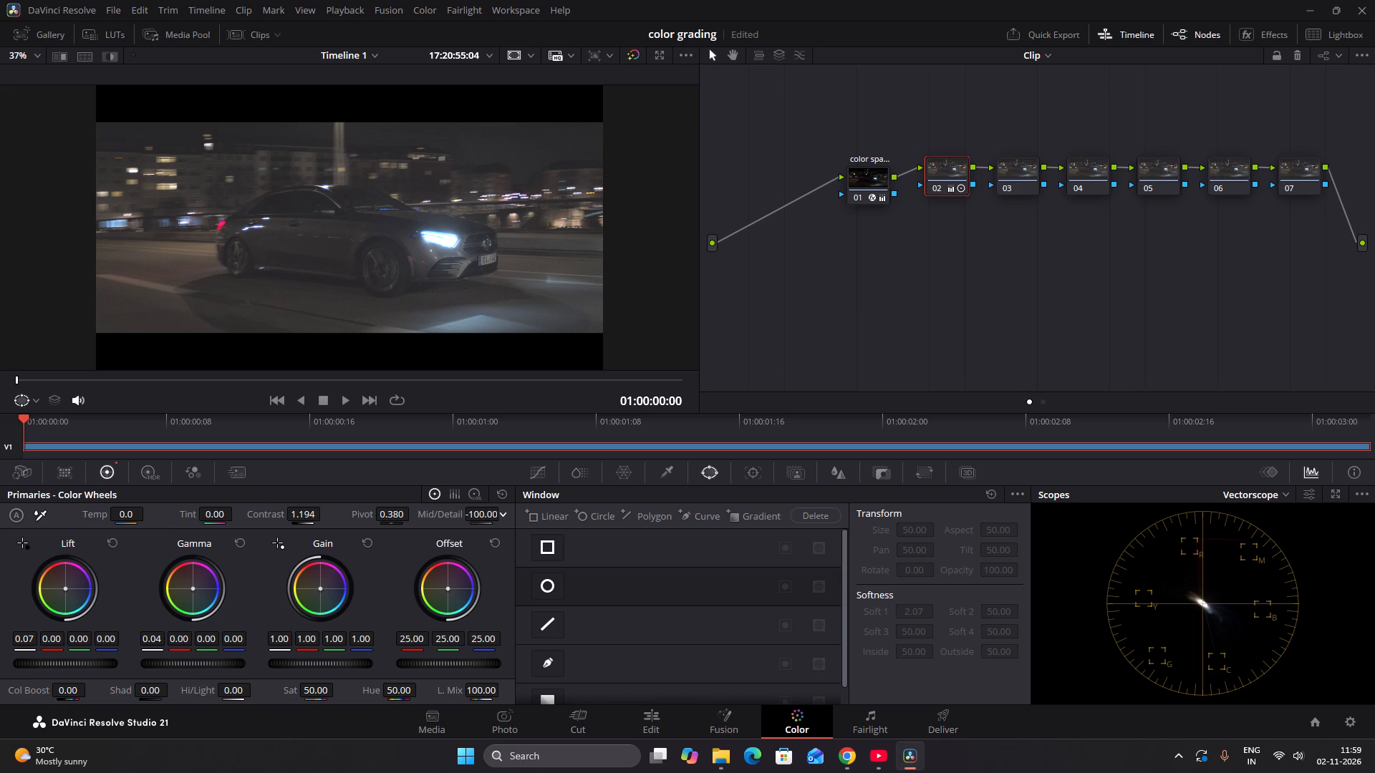
left_click_drag(428, 384, 1124, 386)
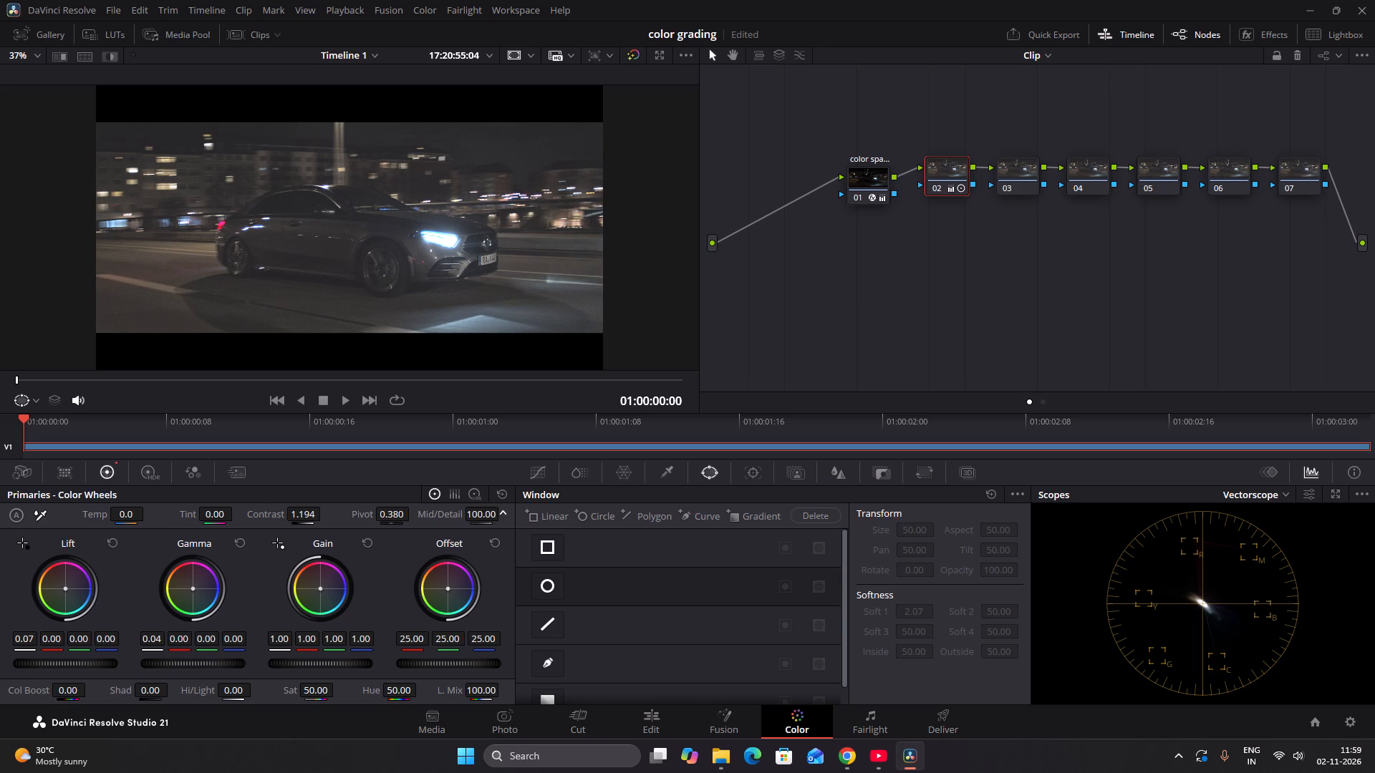
left_click_drag(1124, 386, 521, 384)
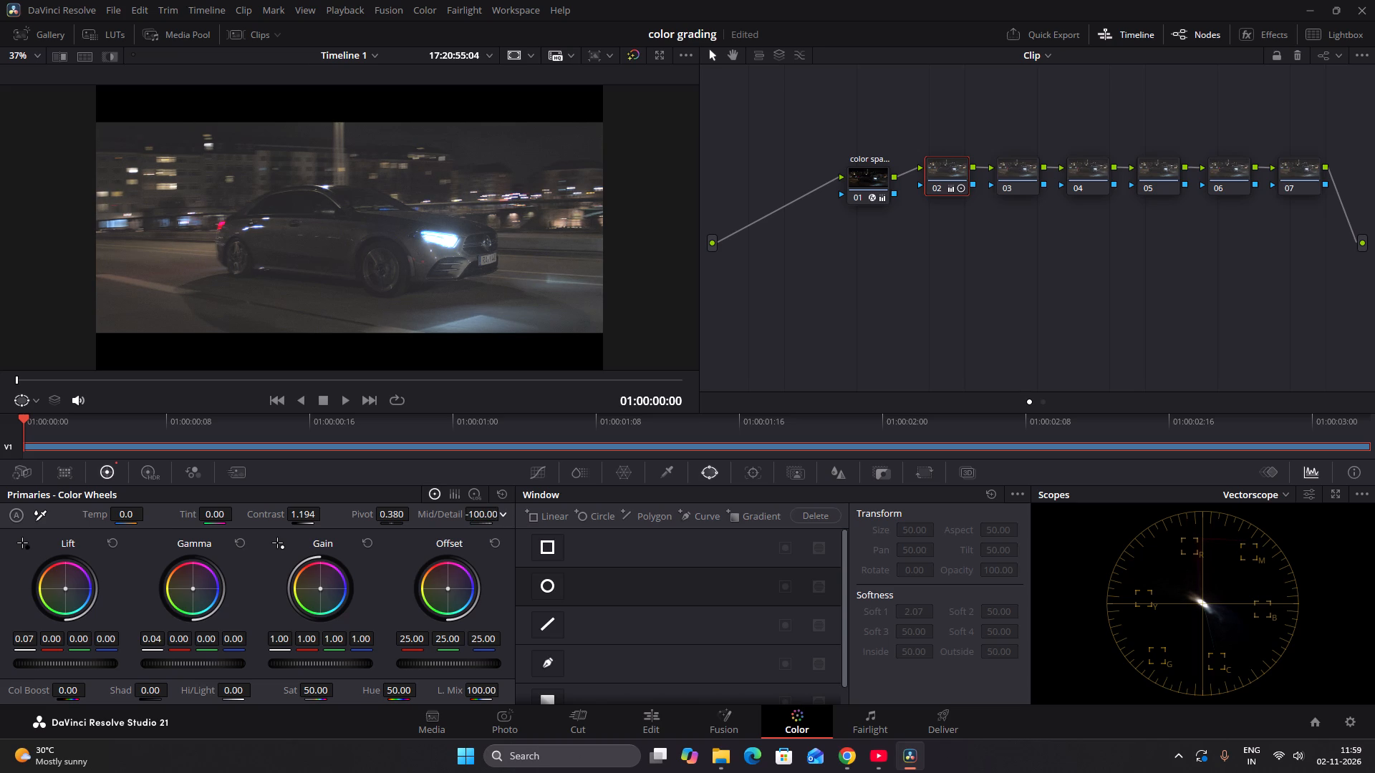
left_click_drag(521, 384, 673, 379)
left_click_drag(673, 379, 640, 380)
Play and scrub through the car clip to review the grade, returning the playhead to the first frame.
key("space")
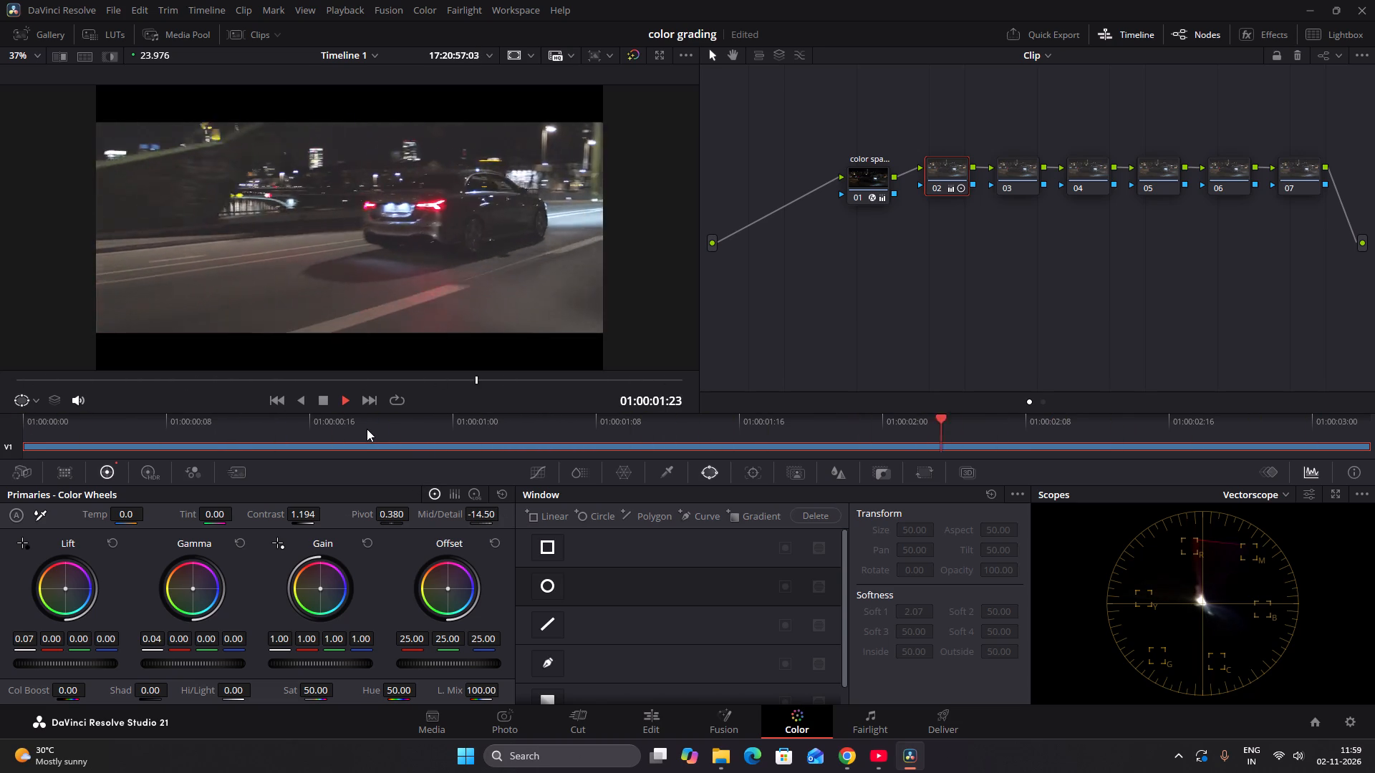
key("space")
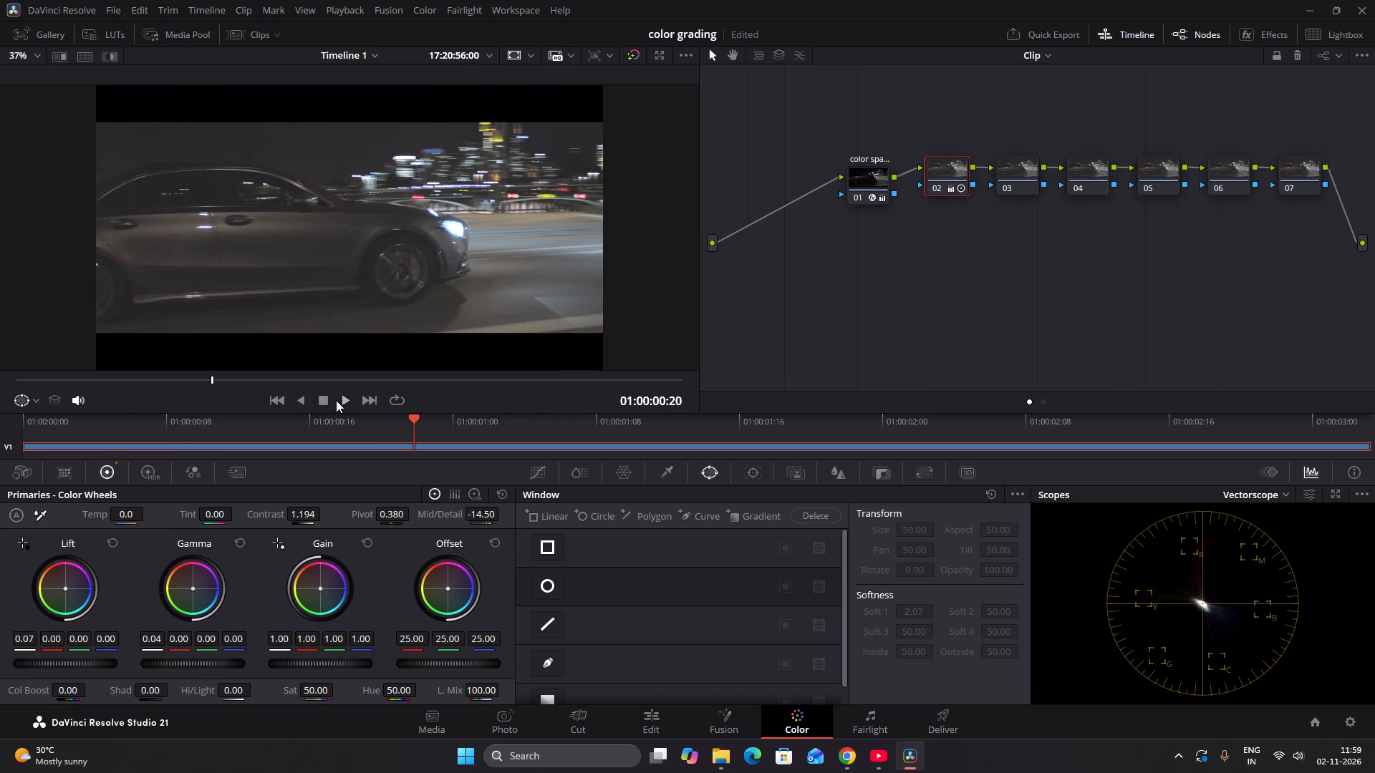
left_click_drag(243, 384, 424, 371)
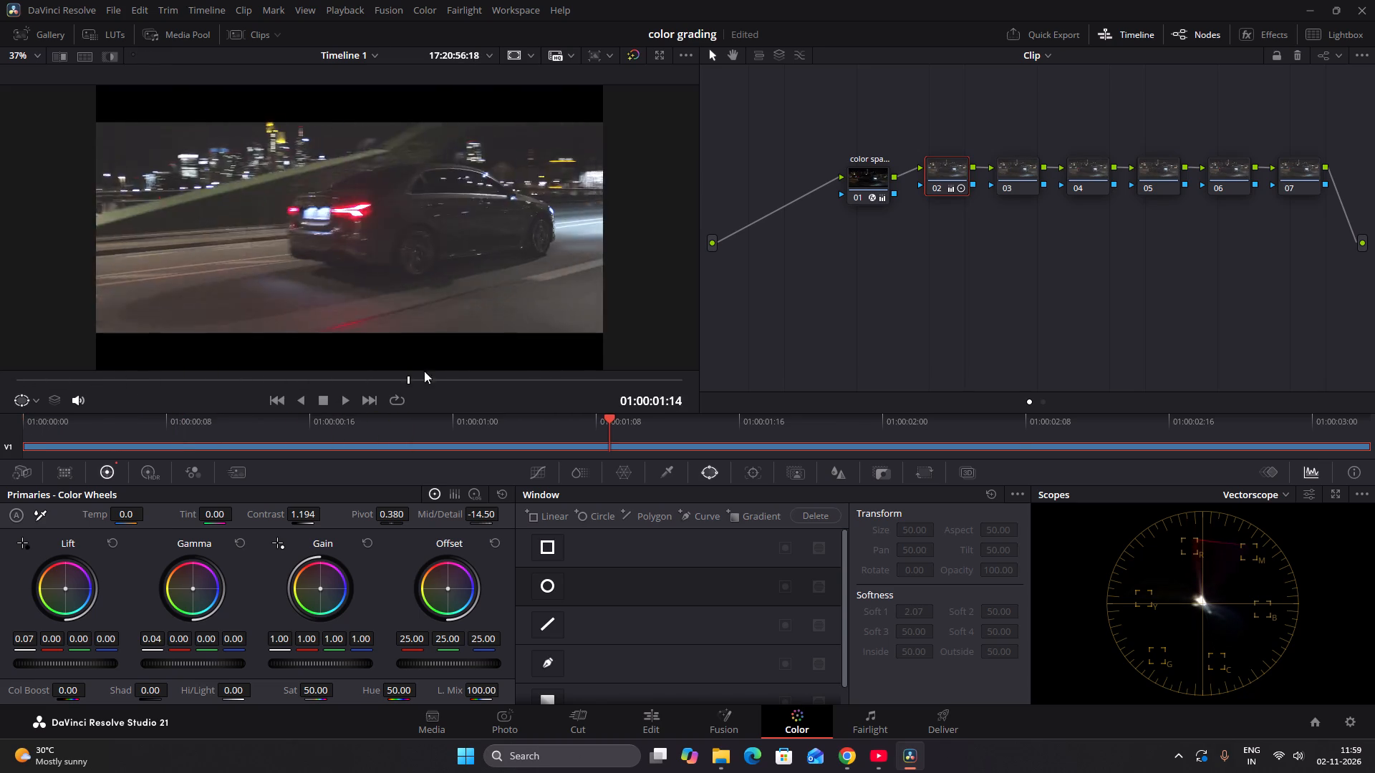
left_click_drag(424, 371, 608, 367)
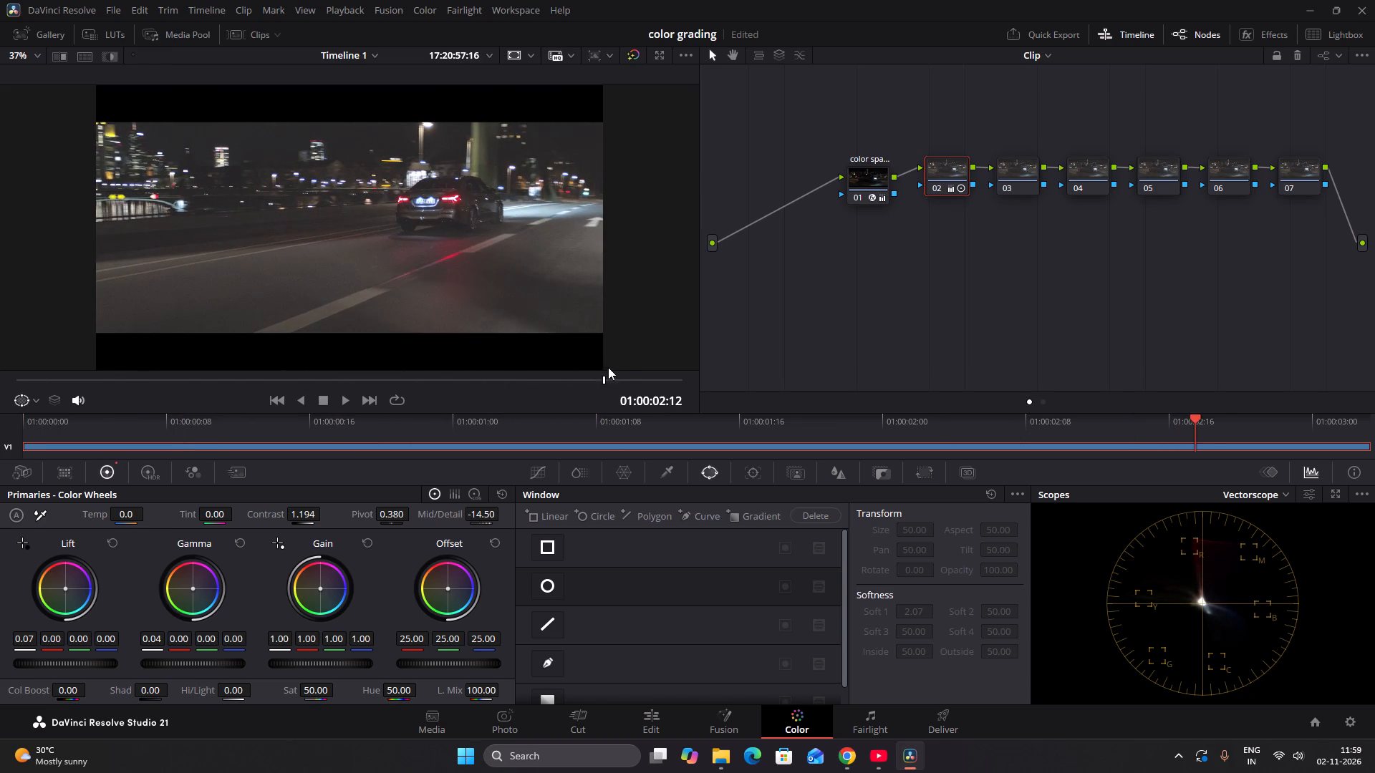
left_click_drag(608, 367, 0, 380)
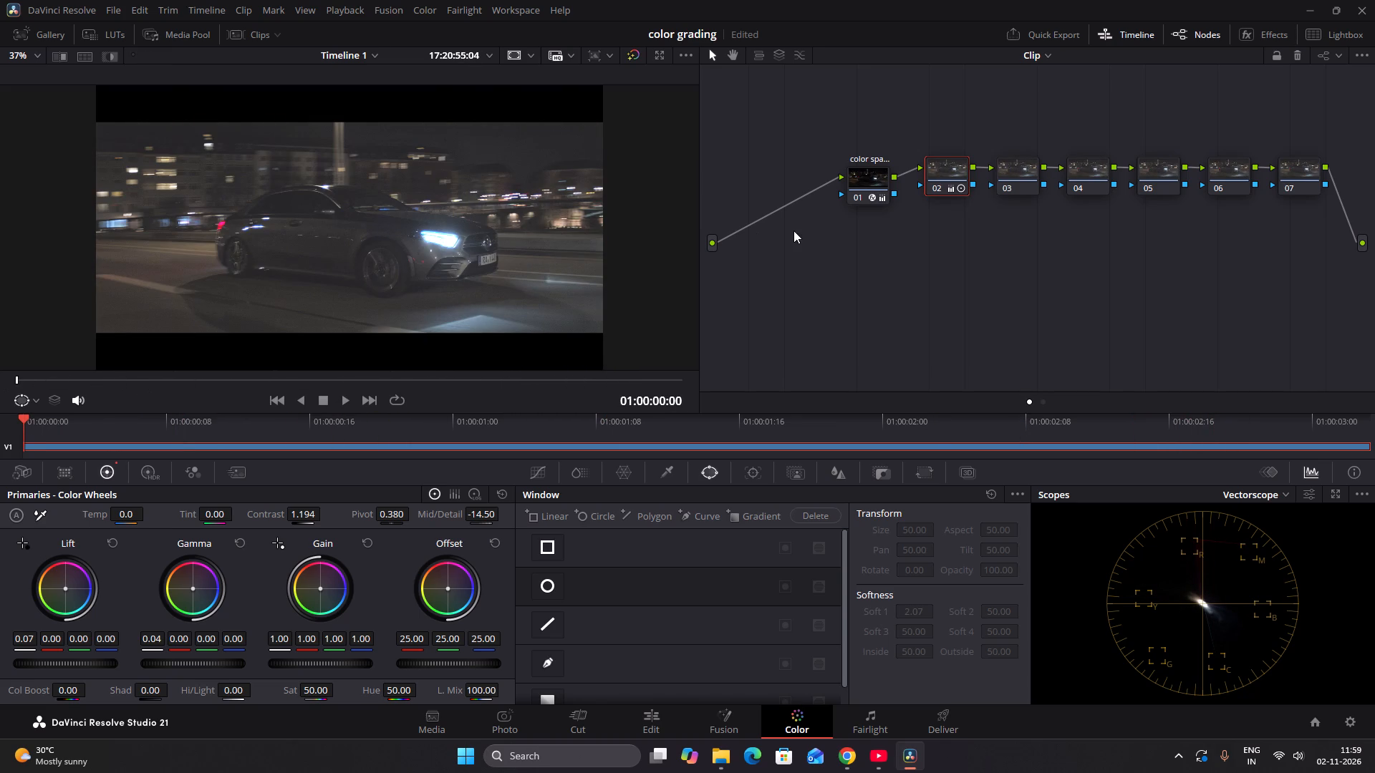
On node 03, lower the red Offset to 21.00 and the green Offset to 23.40.
left_click(1021, 183)
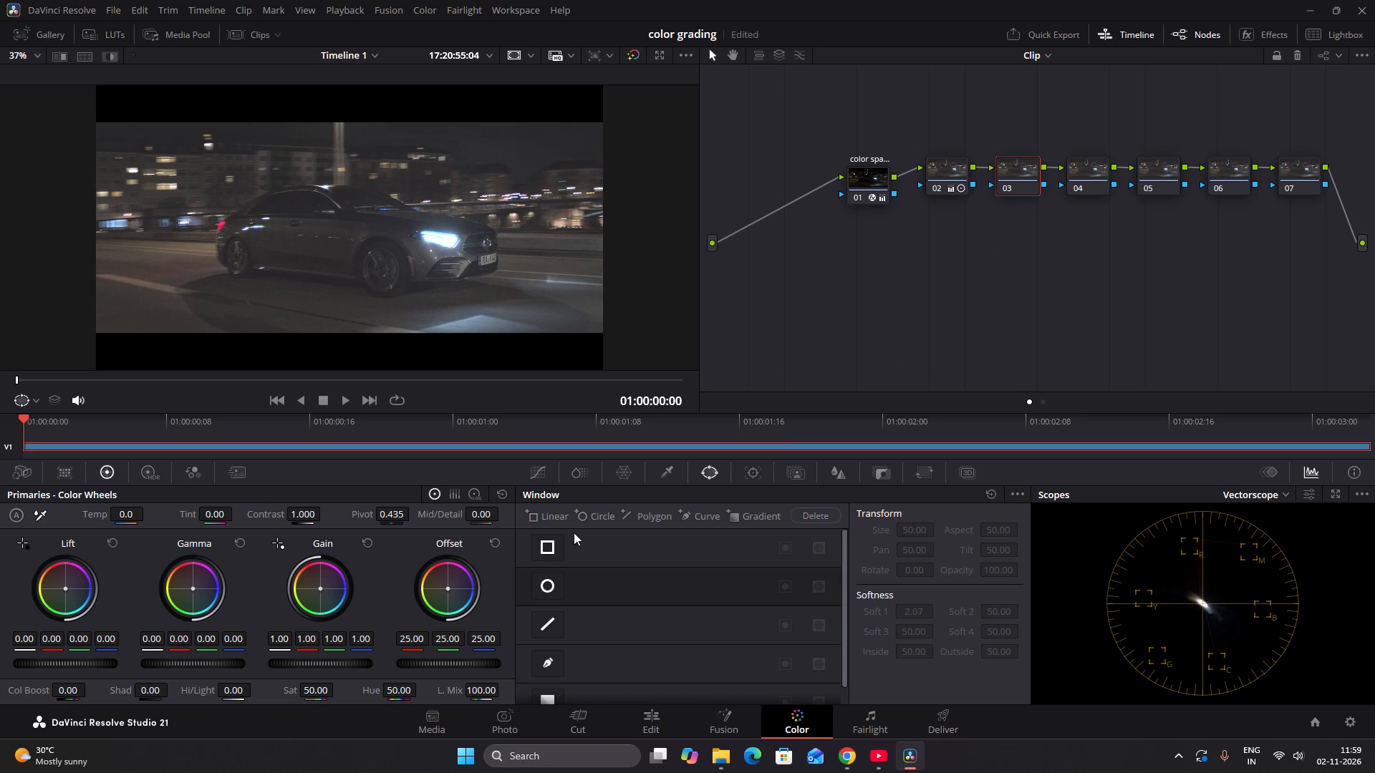
left_click_drag(412, 637, 433, 636)
left_click_drag(433, 636, 395, 642)
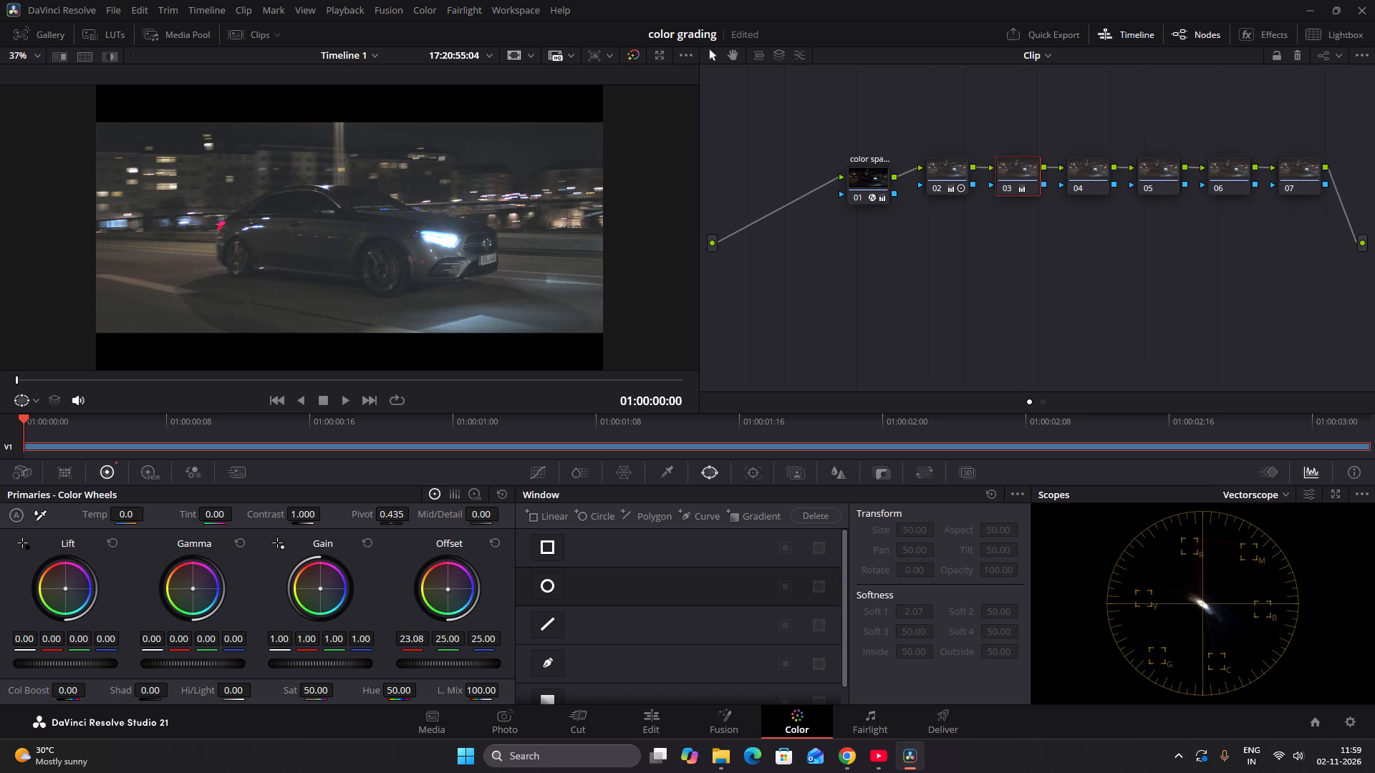
left_click_drag(395, 642, 375, 642)
left_click_drag(375, 642, 377, 642)
left_click_drag(451, 639, 455, 647)
left_click_drag(455, 647, 438, 647)
left_click_drag(438, 647, 437, 647)
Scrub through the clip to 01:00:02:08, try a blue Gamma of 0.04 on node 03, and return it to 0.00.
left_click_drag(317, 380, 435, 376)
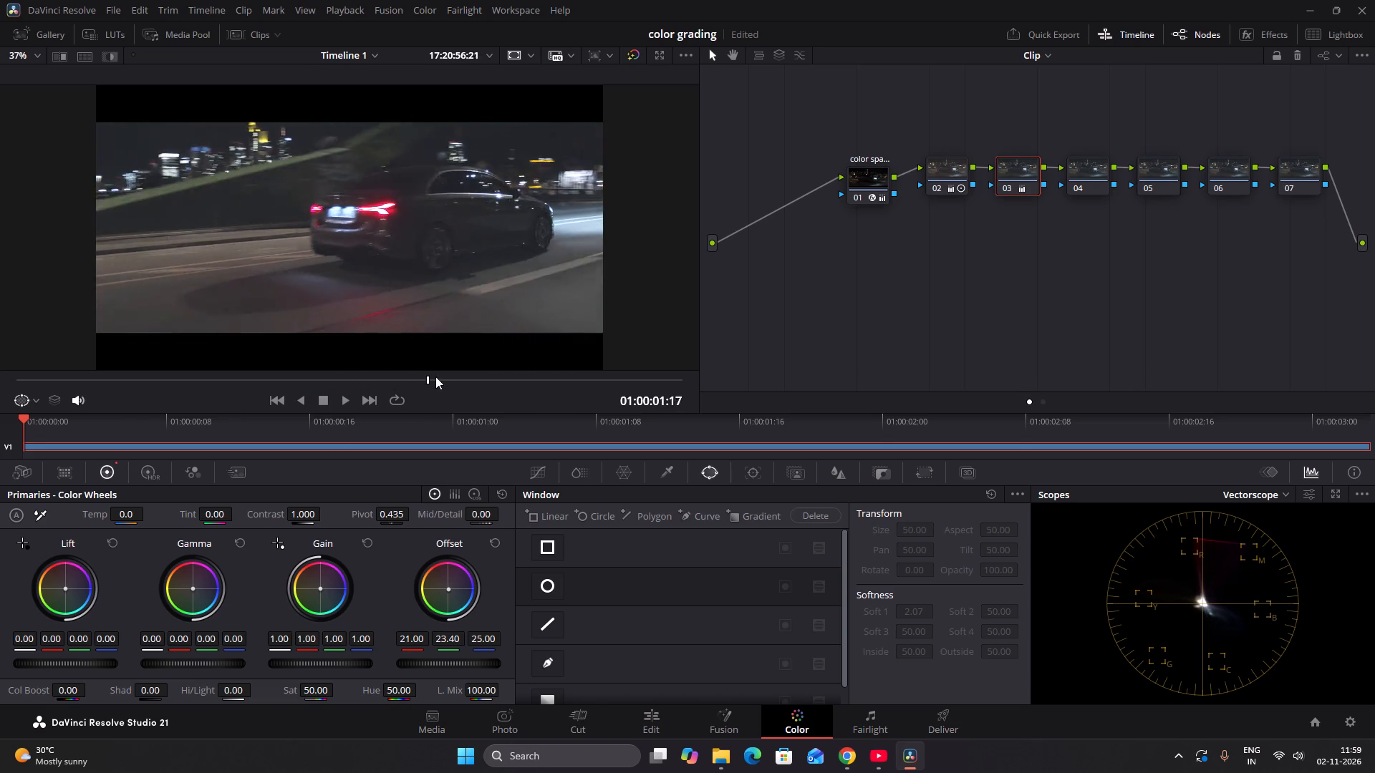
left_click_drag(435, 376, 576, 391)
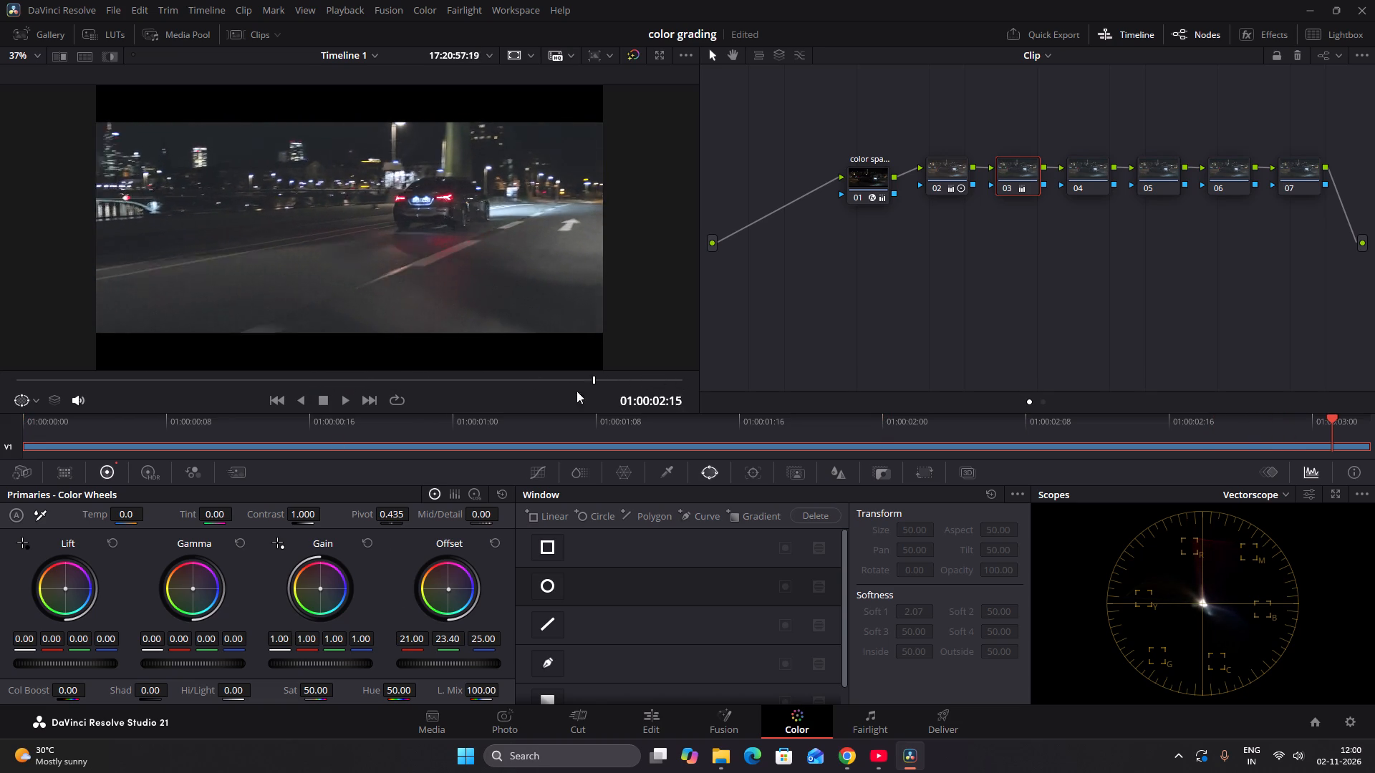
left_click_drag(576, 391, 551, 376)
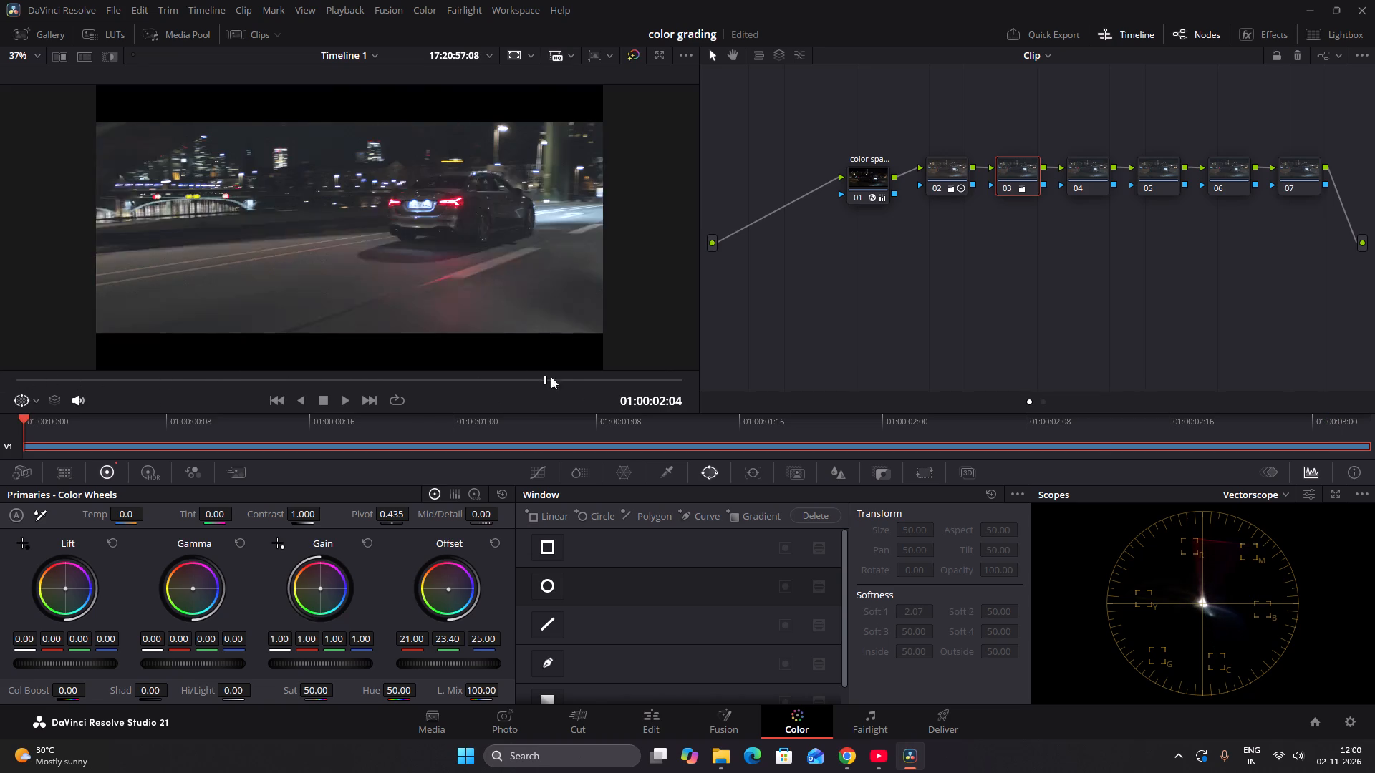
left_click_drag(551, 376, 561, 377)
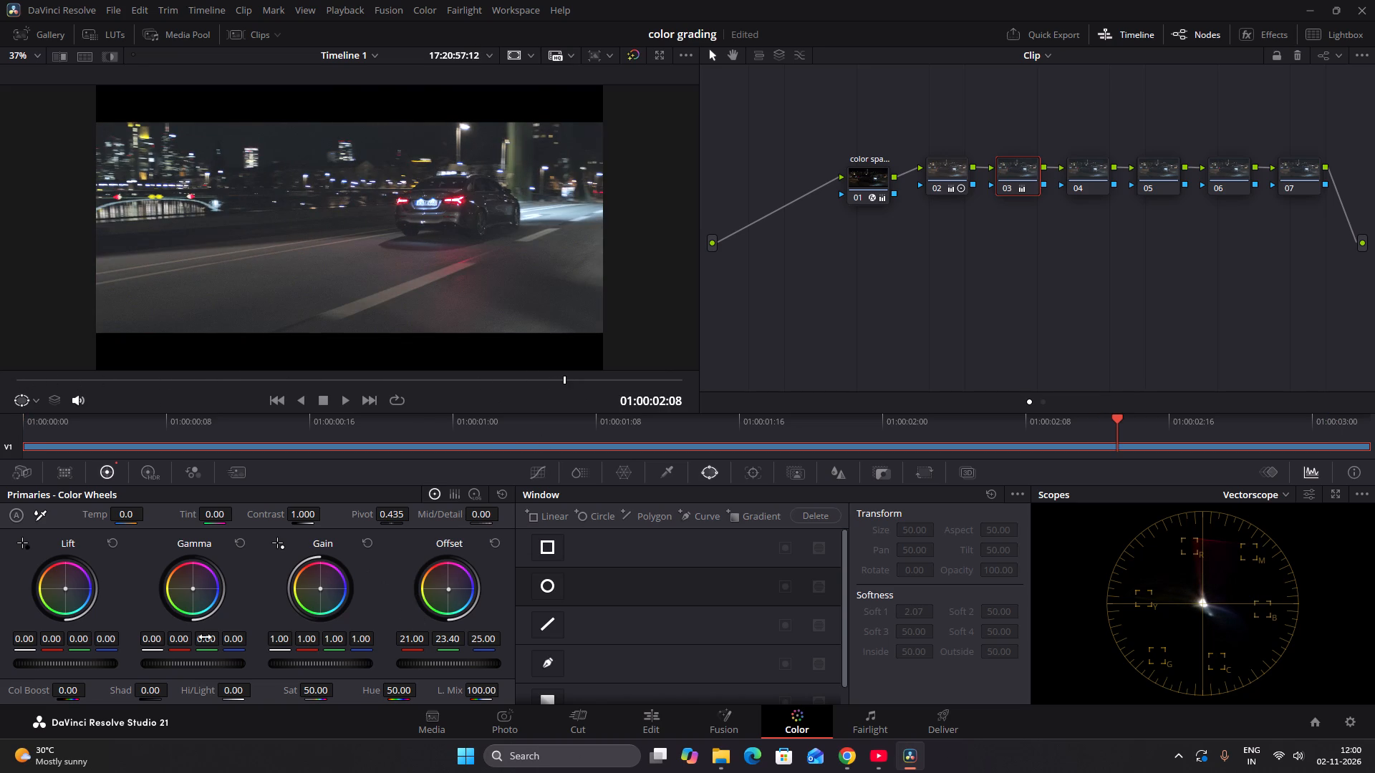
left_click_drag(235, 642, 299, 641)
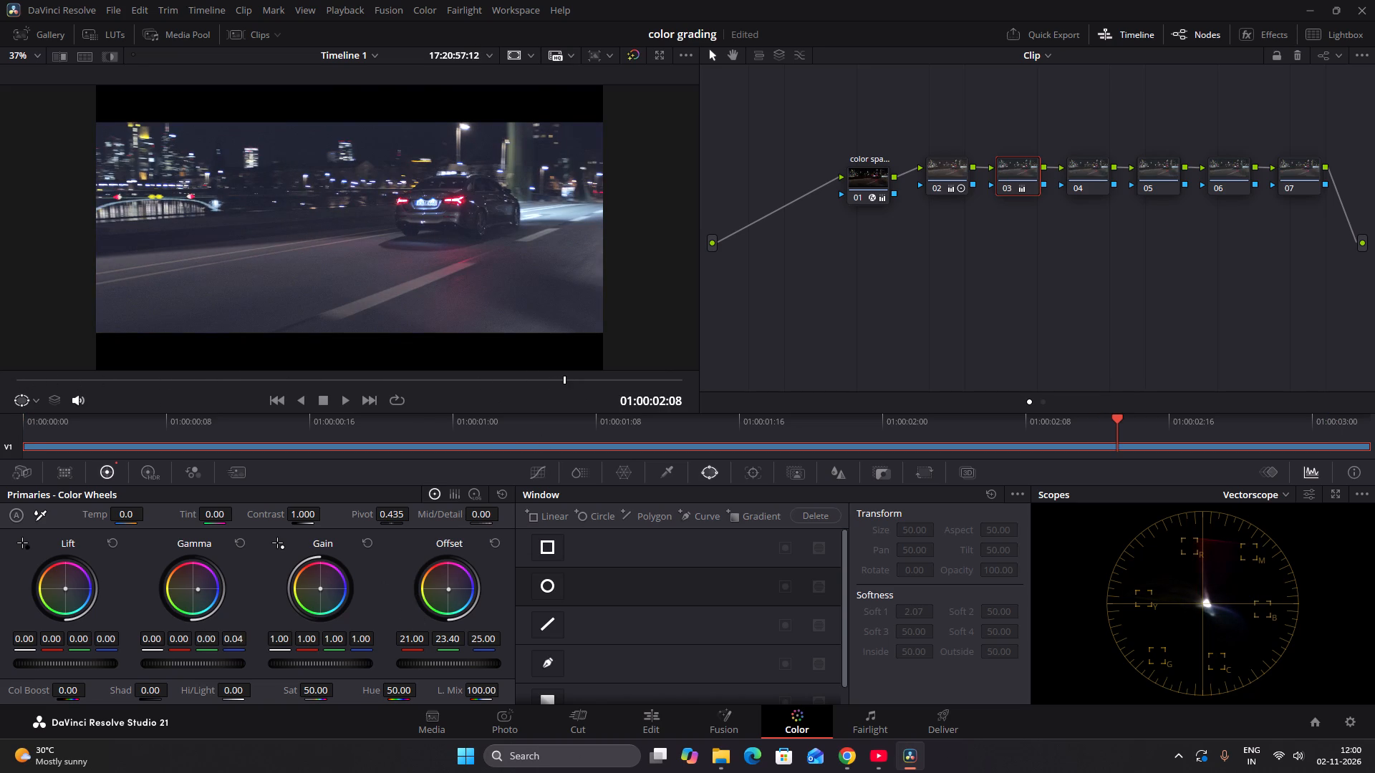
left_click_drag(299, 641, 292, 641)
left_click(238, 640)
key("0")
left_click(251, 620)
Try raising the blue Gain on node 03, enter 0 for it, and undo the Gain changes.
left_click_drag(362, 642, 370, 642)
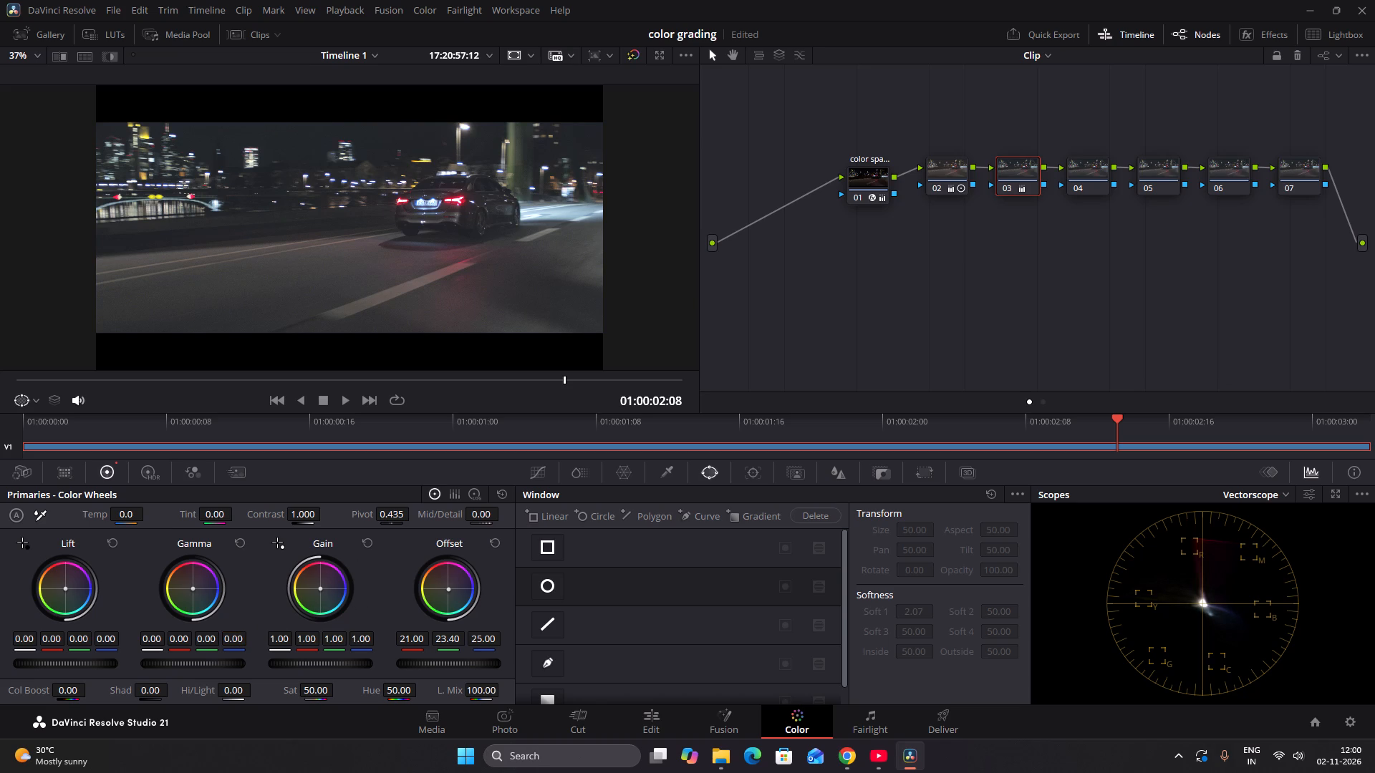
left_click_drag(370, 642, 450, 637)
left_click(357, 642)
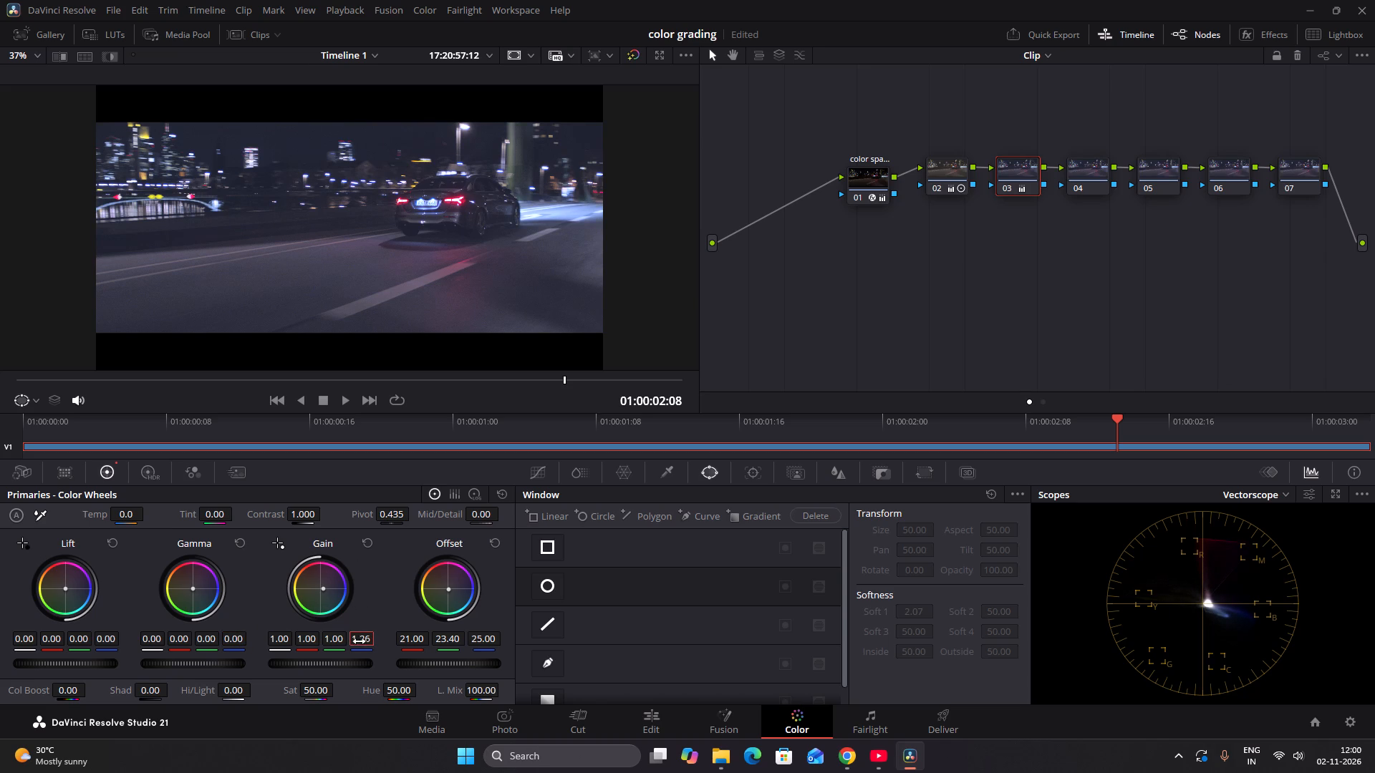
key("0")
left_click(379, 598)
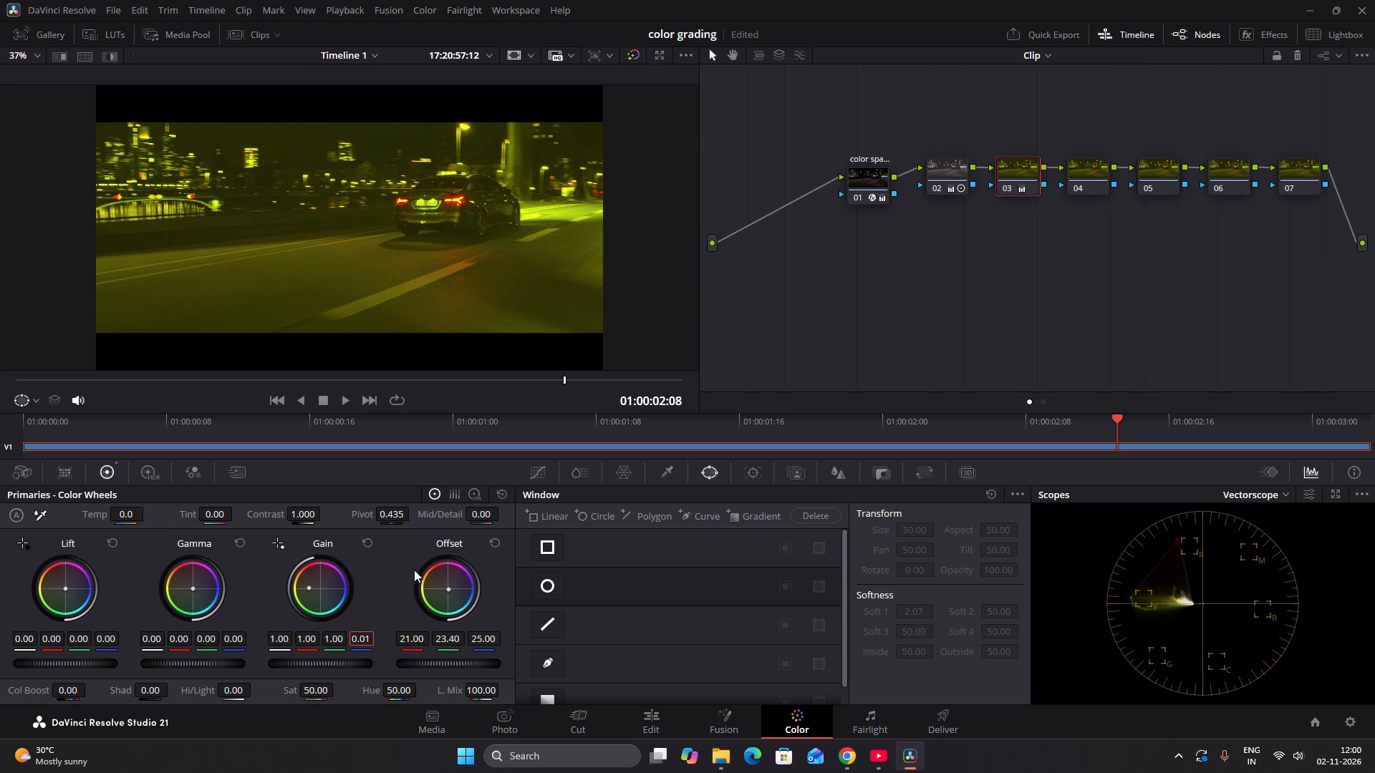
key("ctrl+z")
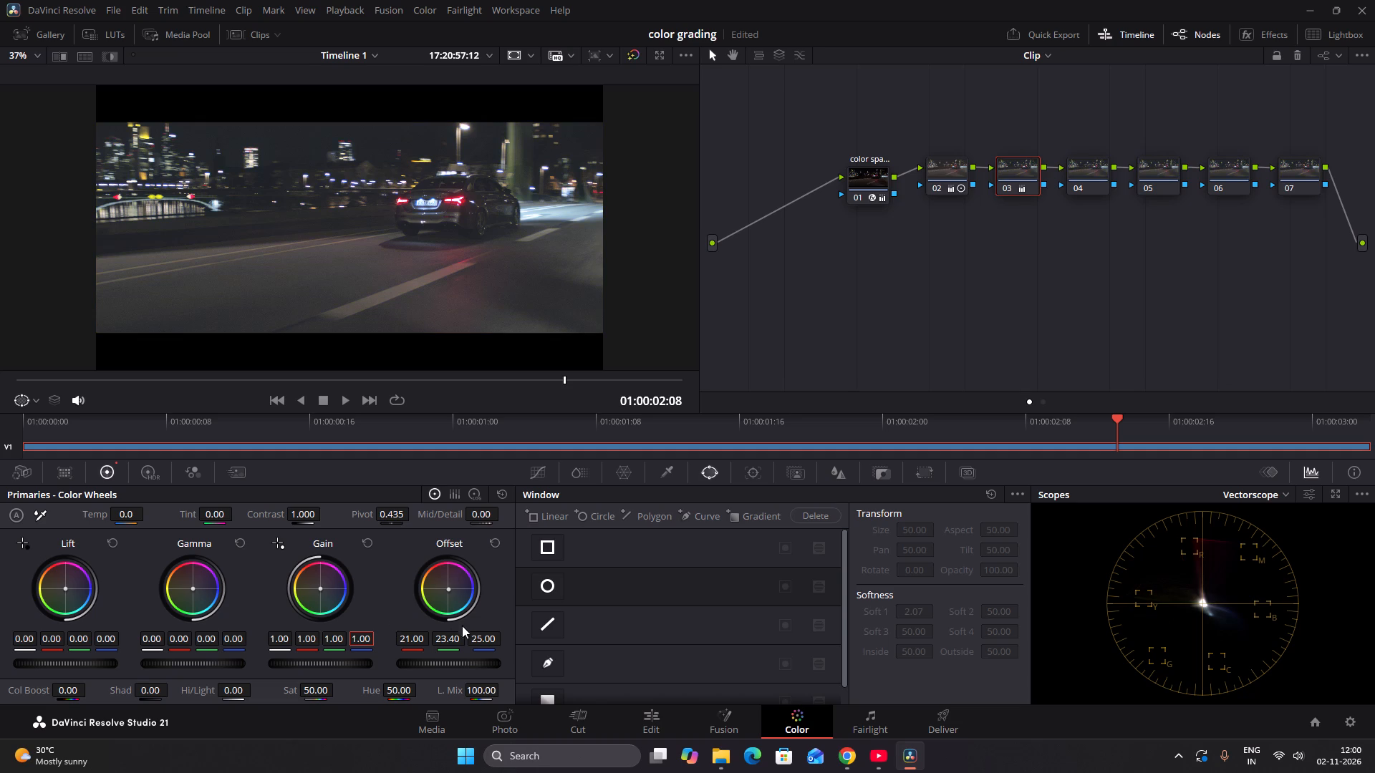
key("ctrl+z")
Return the playhead to the first frame and examine the car's lit headlight up close.
left_click_drag(325, 381, 277, 384)
left_click_drag(277, 384, 274, 384)
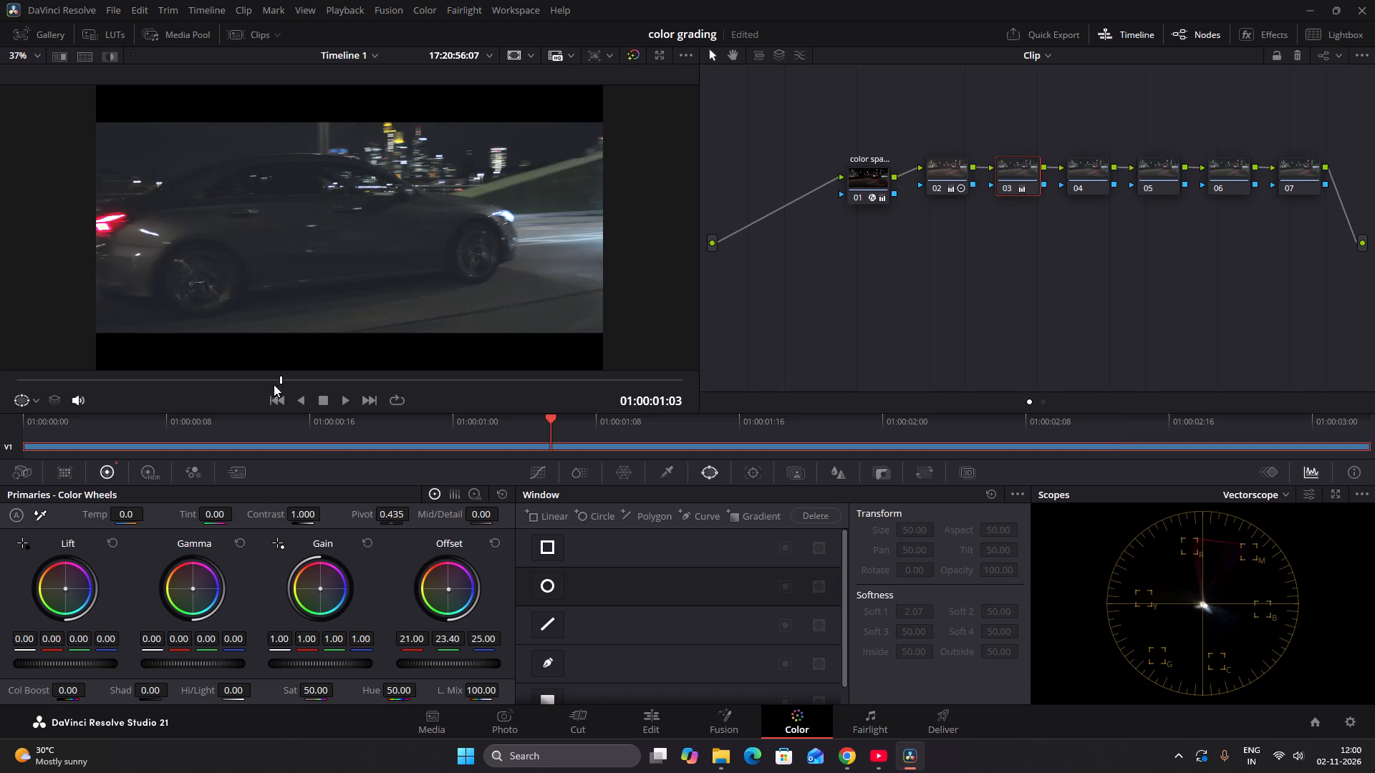
left_click_drag(274, 384, 0, 367)
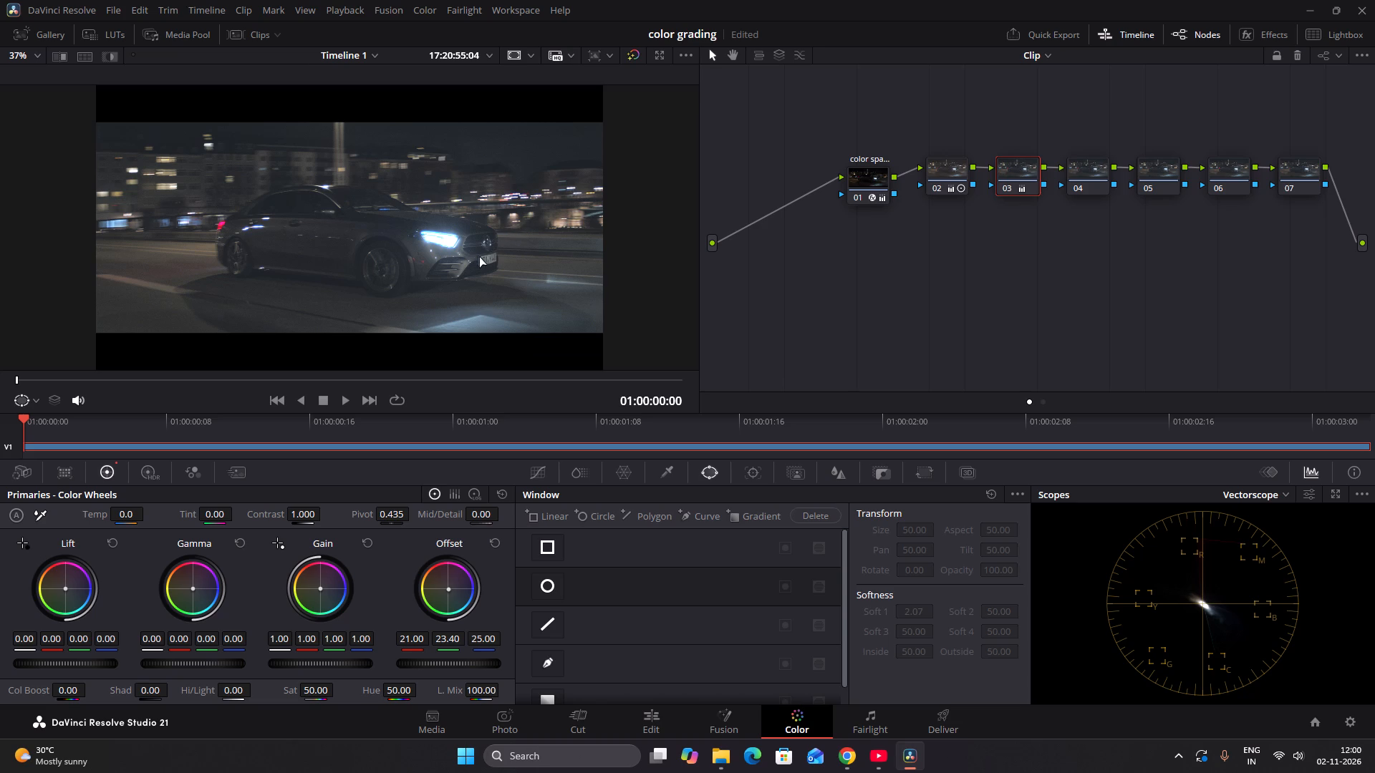
scroll(479, 256, "up", 4, "ctrl")
scroll(466, 271, "down", 4)
scroll(464, 276, "up", 7)
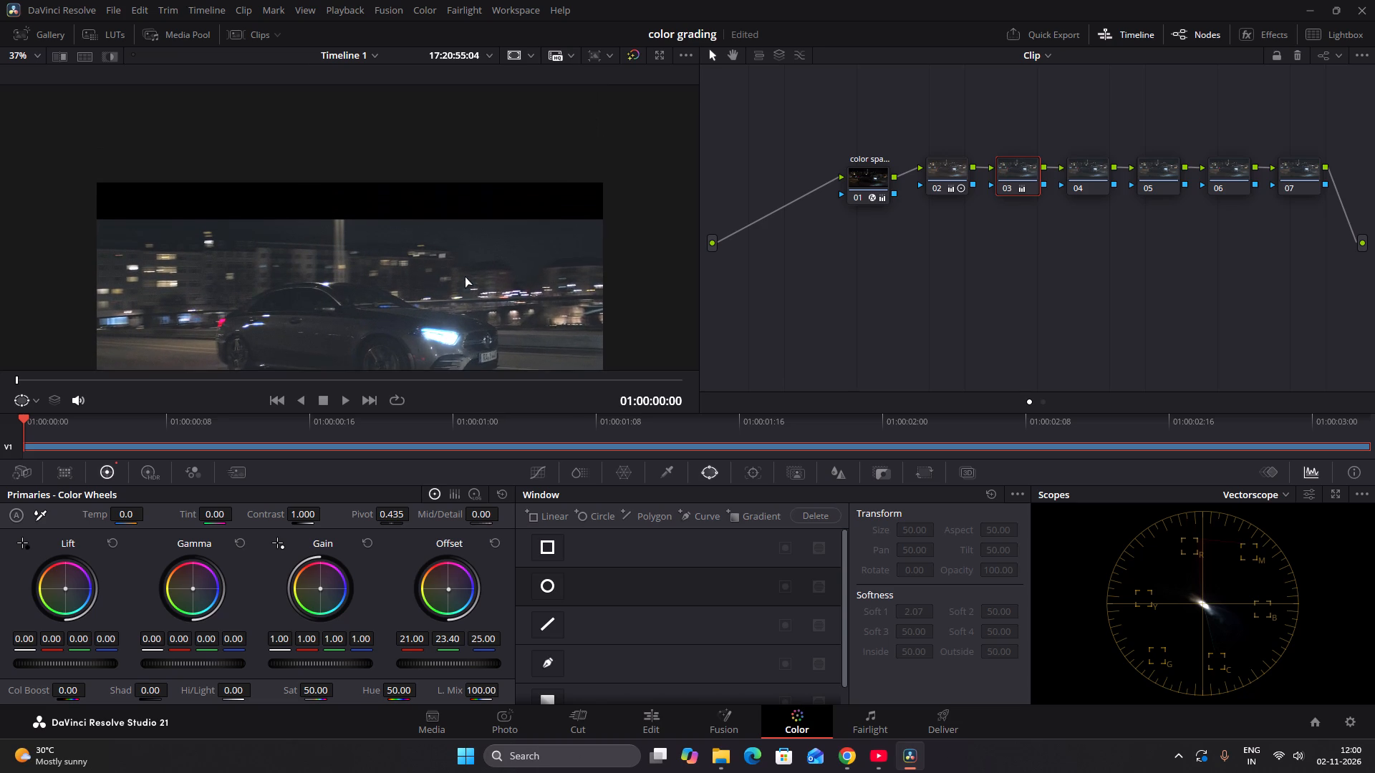
scroll(465, 276, "up", 1)
scroll(463, 285, "down", 1)
scroll(463, 285, "up", 3)
scroll(463, 286, "down", 4)
scroll(464, 285, "up", 1)
scroll(464, 285, "down", 1)
scroll(464, 285, "up", 5)
middle_click(462, 293)
middle_click_drag(462, 288, 462, 283)
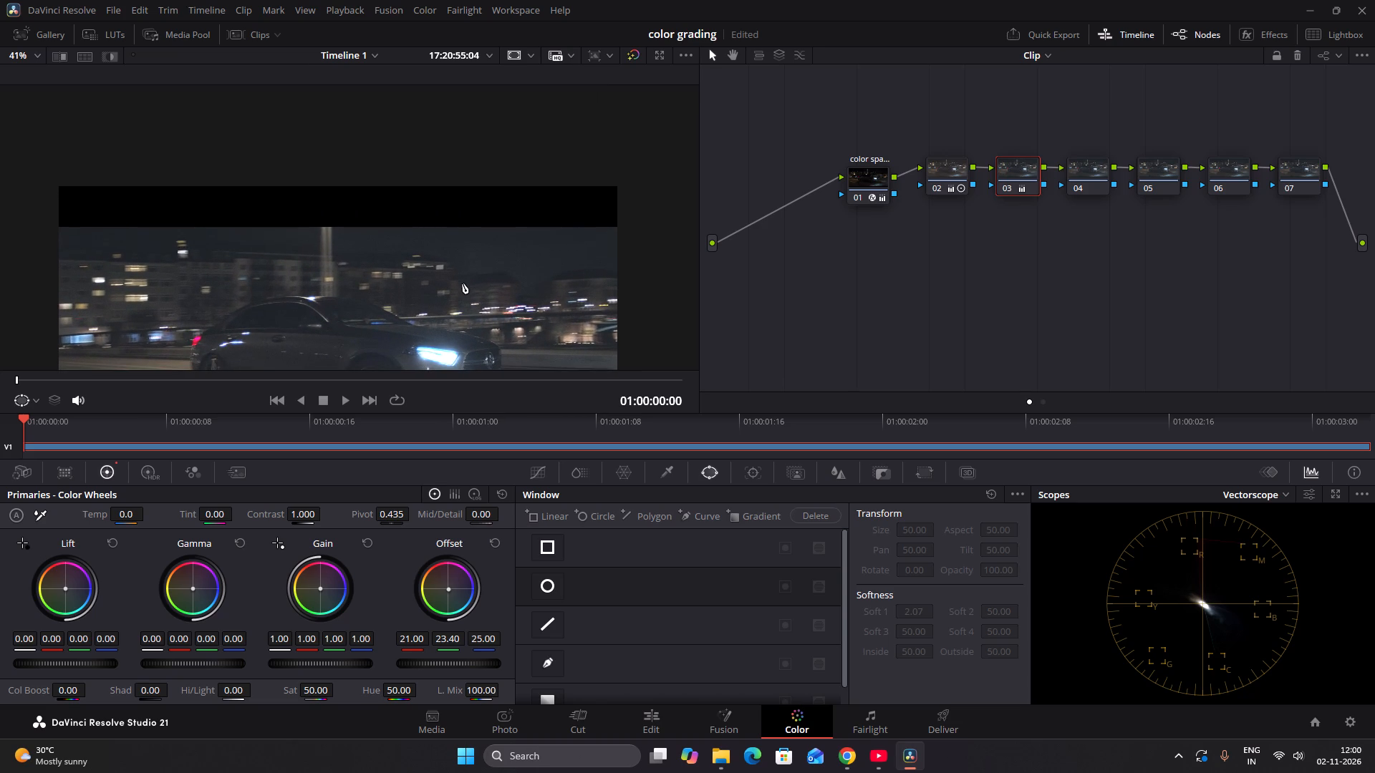
middle_click_drag(462, 283, 463, 139)
scroll(445, 228, "up", 19)
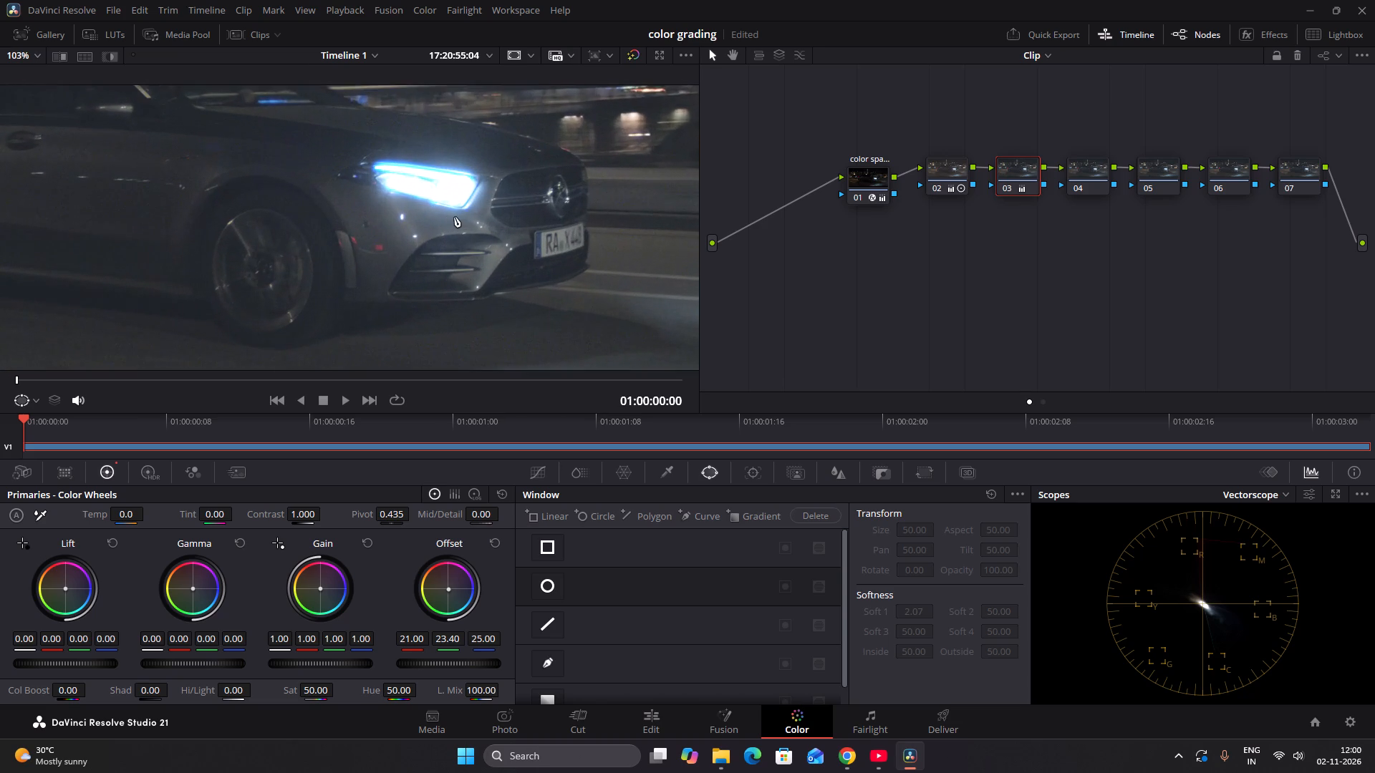
scroll(454, 217, "up", 5)
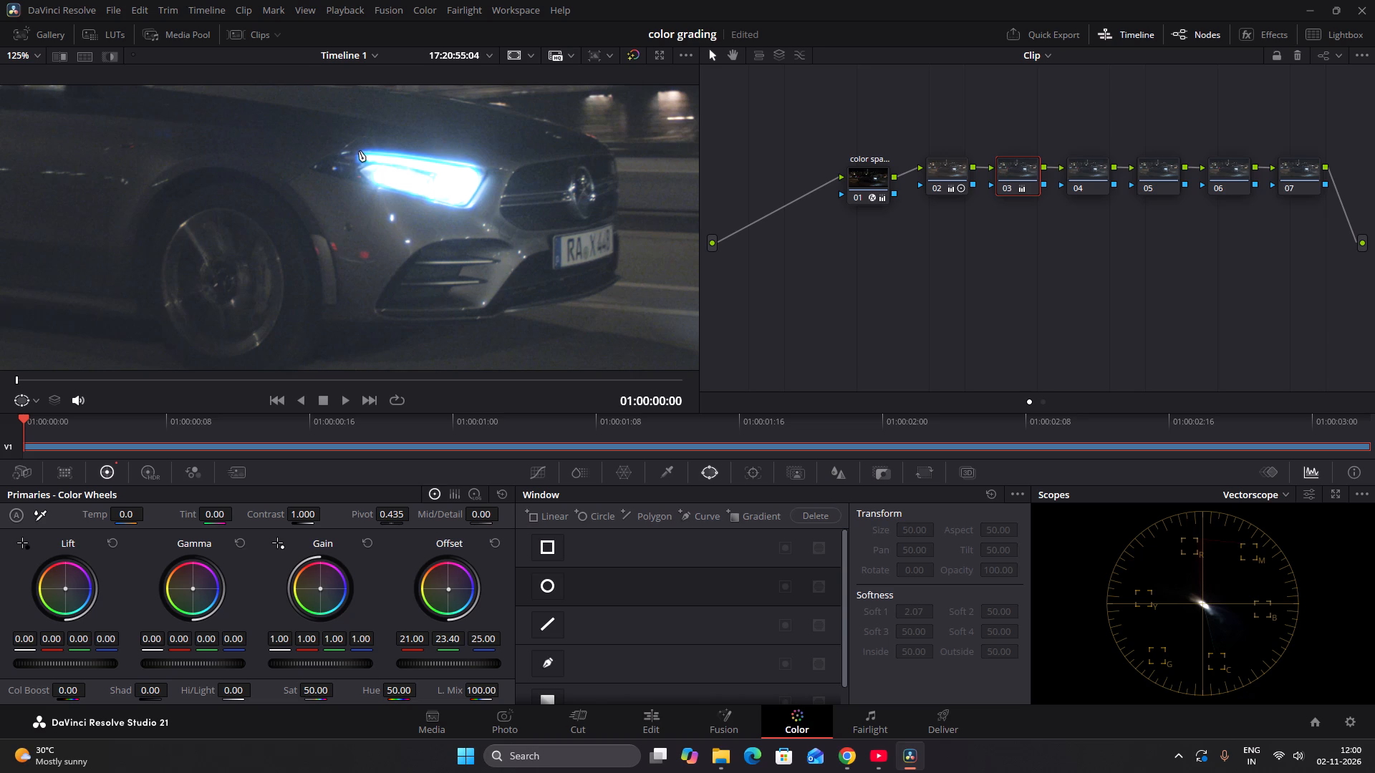
Add a Curve window to node 03 and trace a closed outline around the car's lit headlight.
left_click(360, 151)
left_click_drag(357, 150, 380, 147)
left_click_drag(380, 147, 381, 147)
left_click(397, 153)
scroll(589, 570, "down", 1)
scroll(589, 571, "up", 8)
scroll(595, 588, "down", 4)
left_click(549, 648)
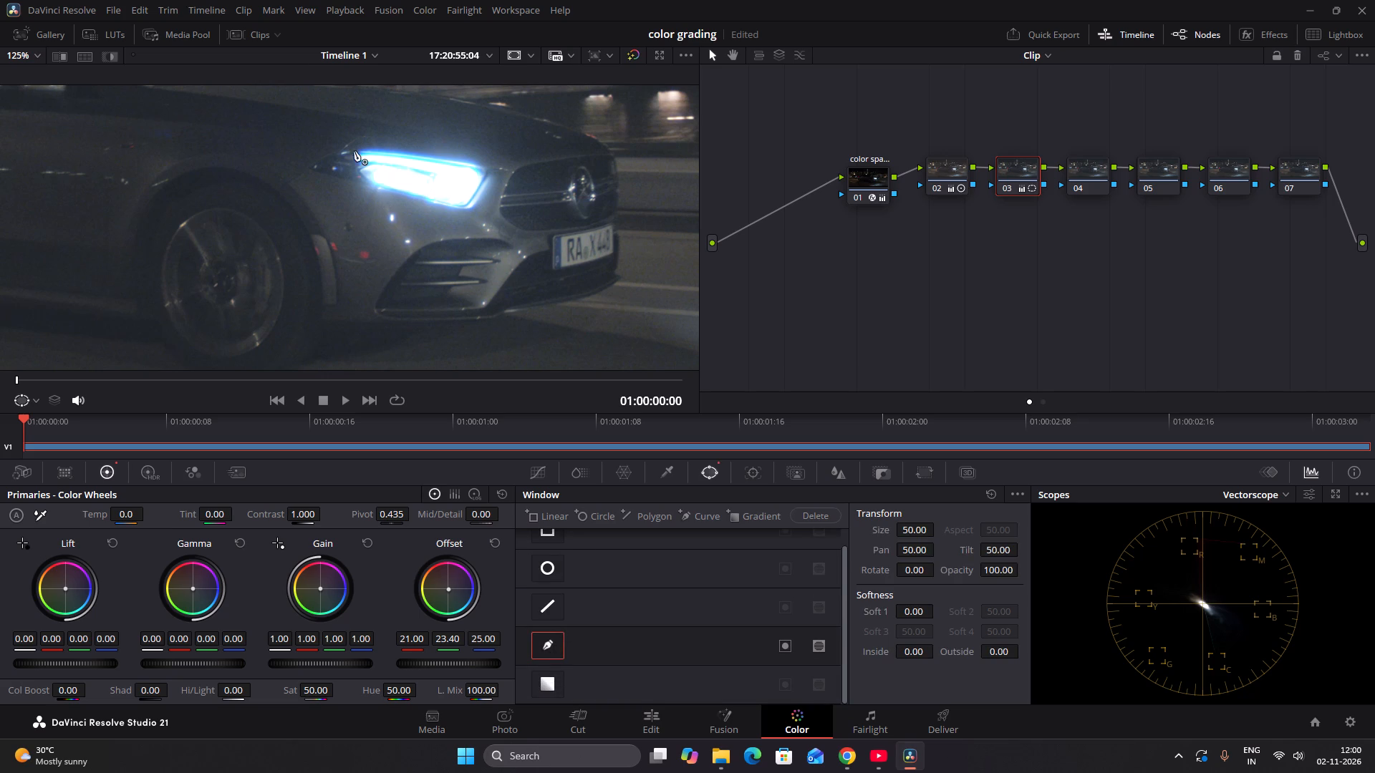
left_click(348, 148)
left_click(392, 152)
left_click(440, 158)
left_click(471, 164)
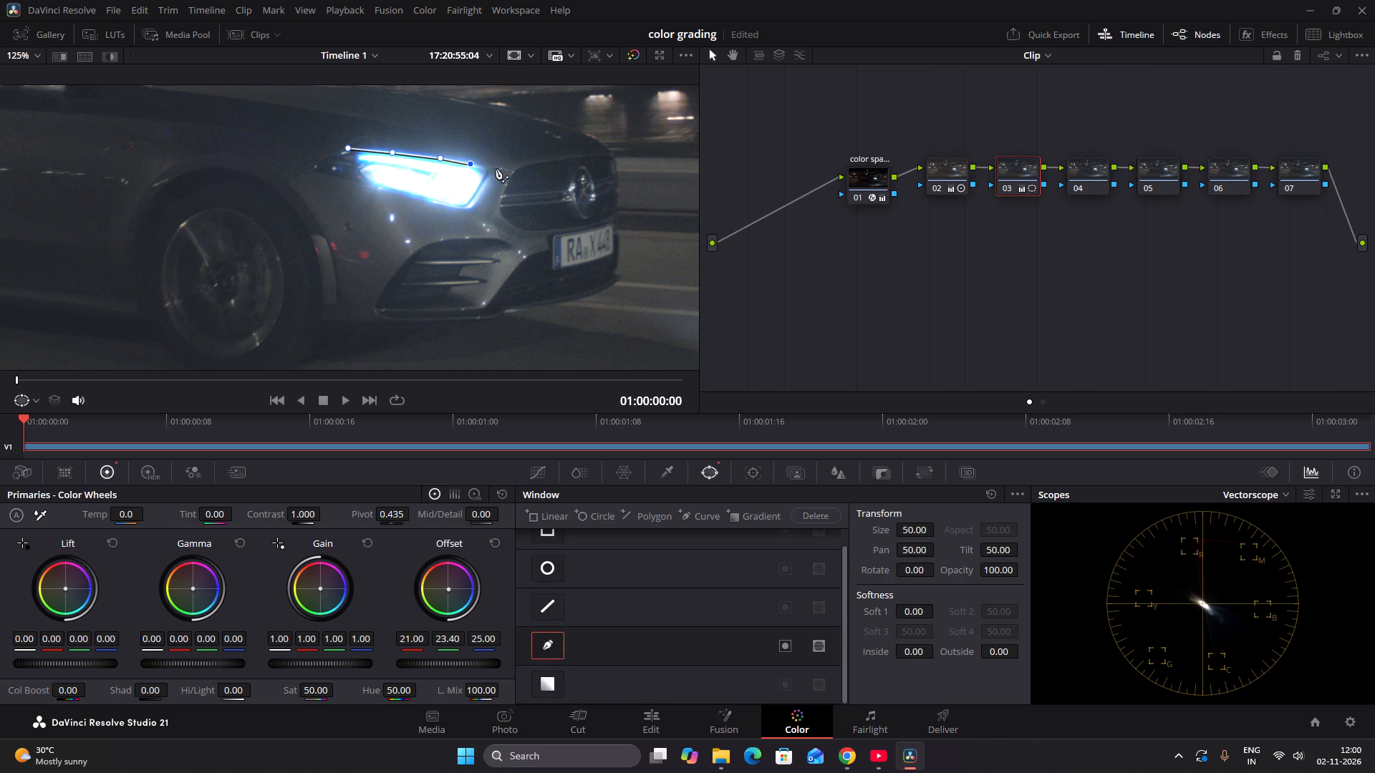
left_click(494, 169)
left_click(476, 194)
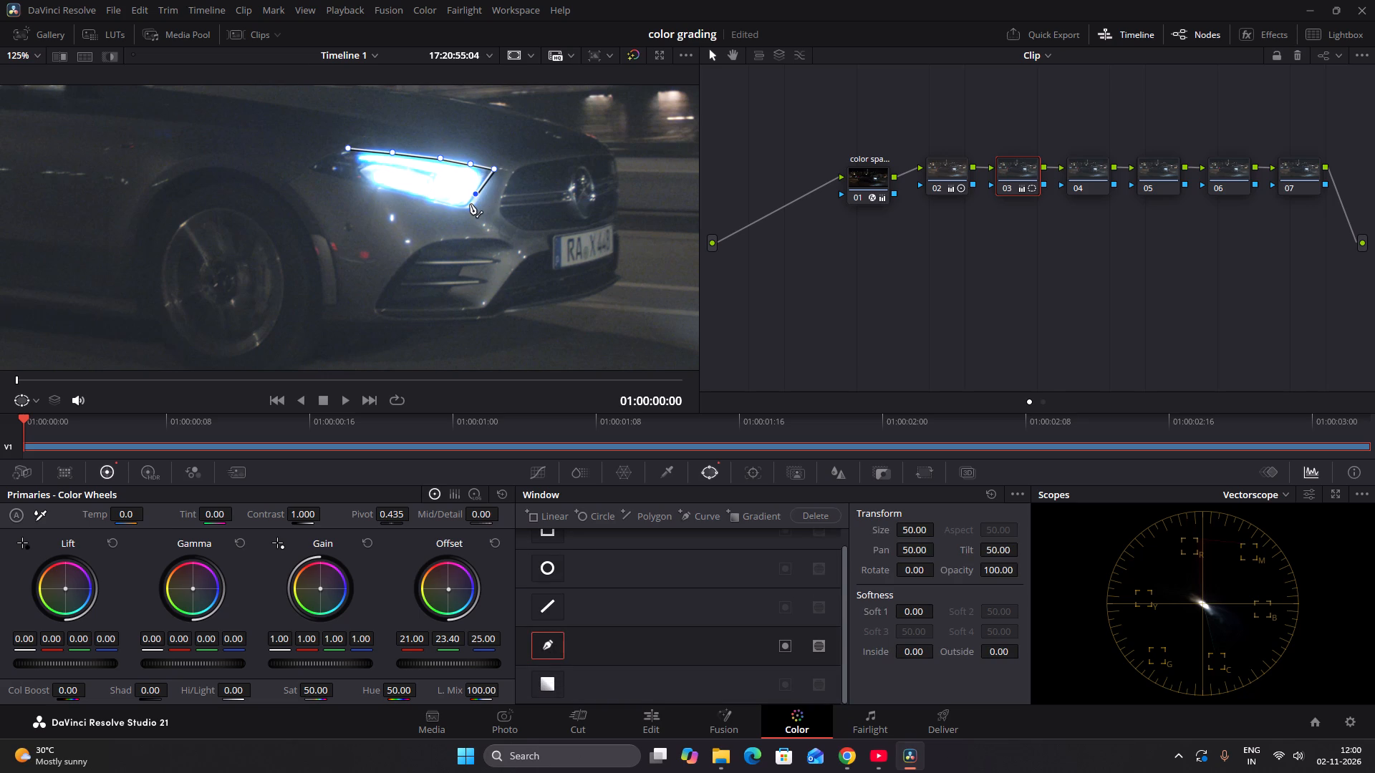
left_click(467, 209)
left_click(435, 205)
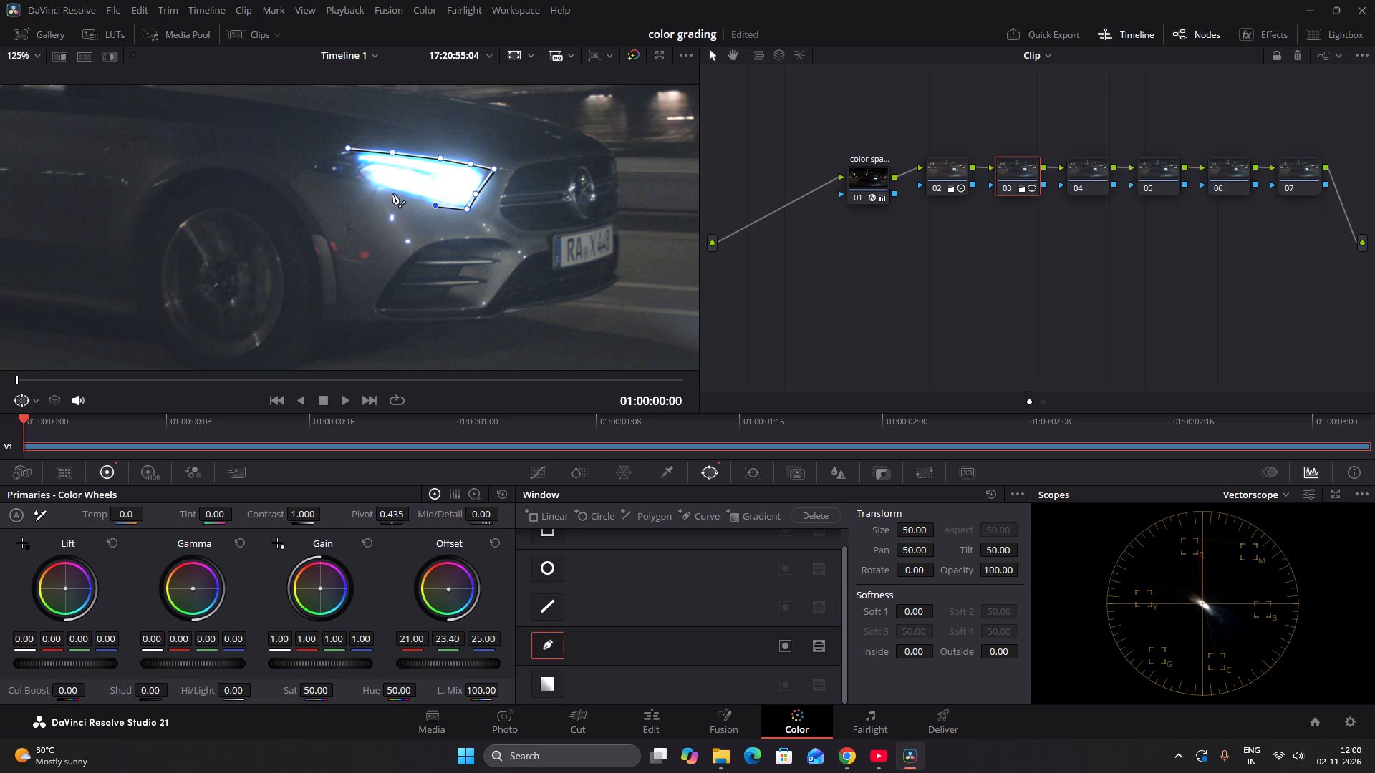
left_click(385, 191)
left_click(365, 186)
left_click(356, 170)
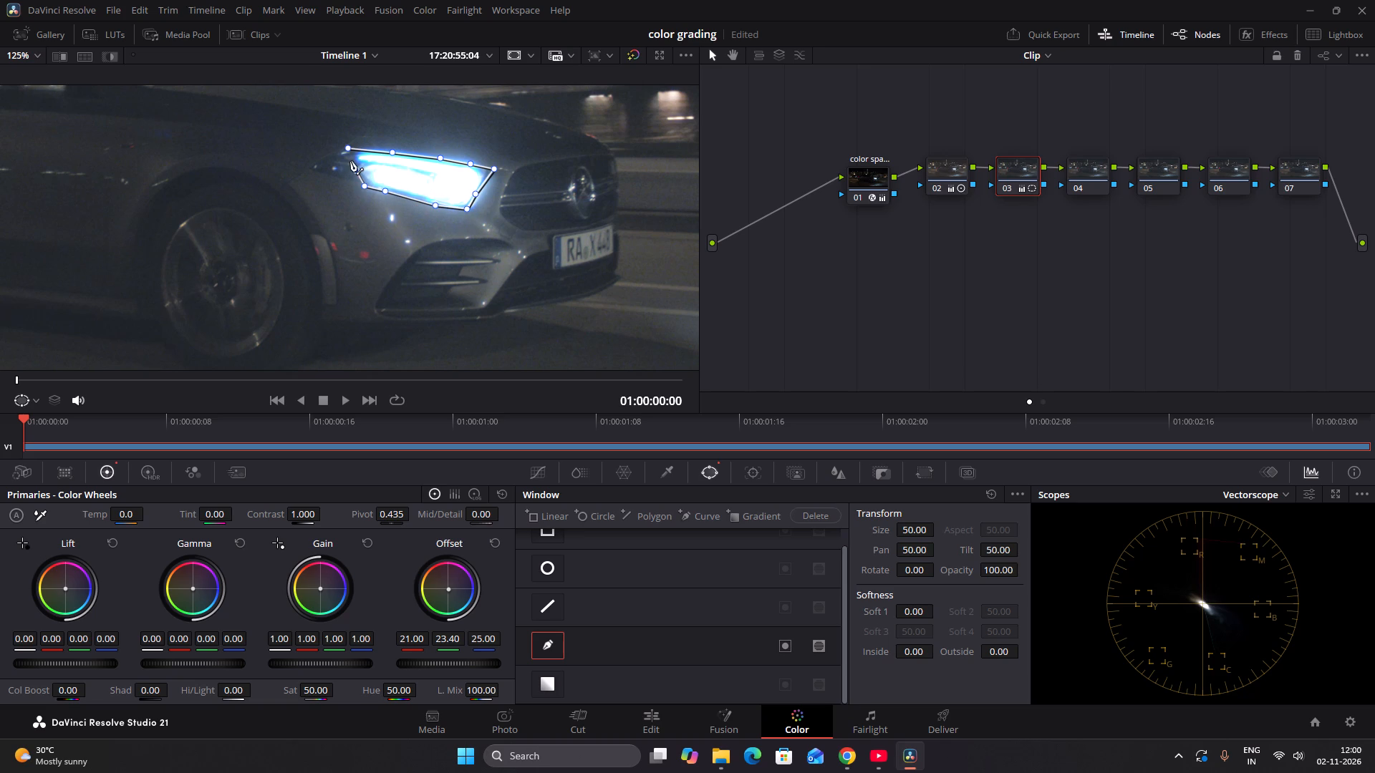
left_click(347, 153)
left_click(347, 148)
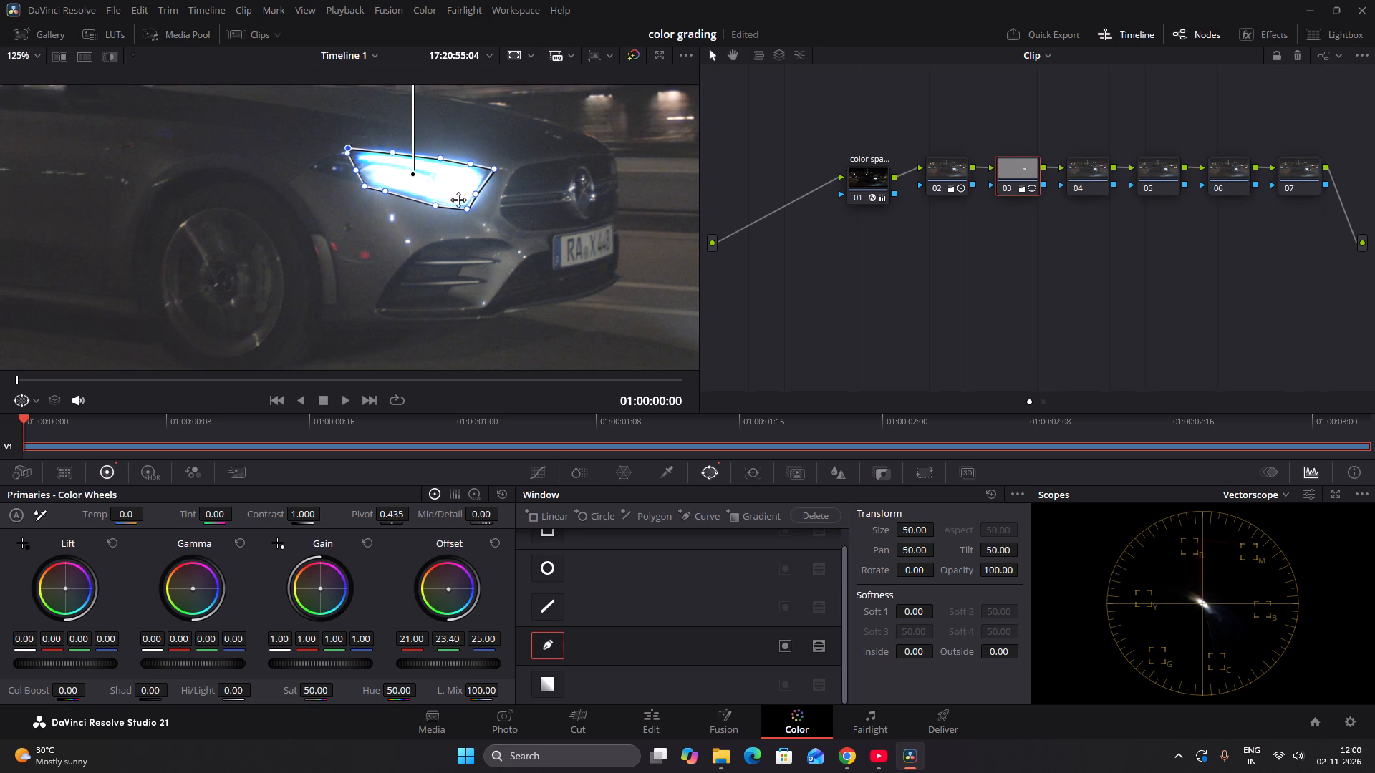
scroll(458, 200, "down", 13)
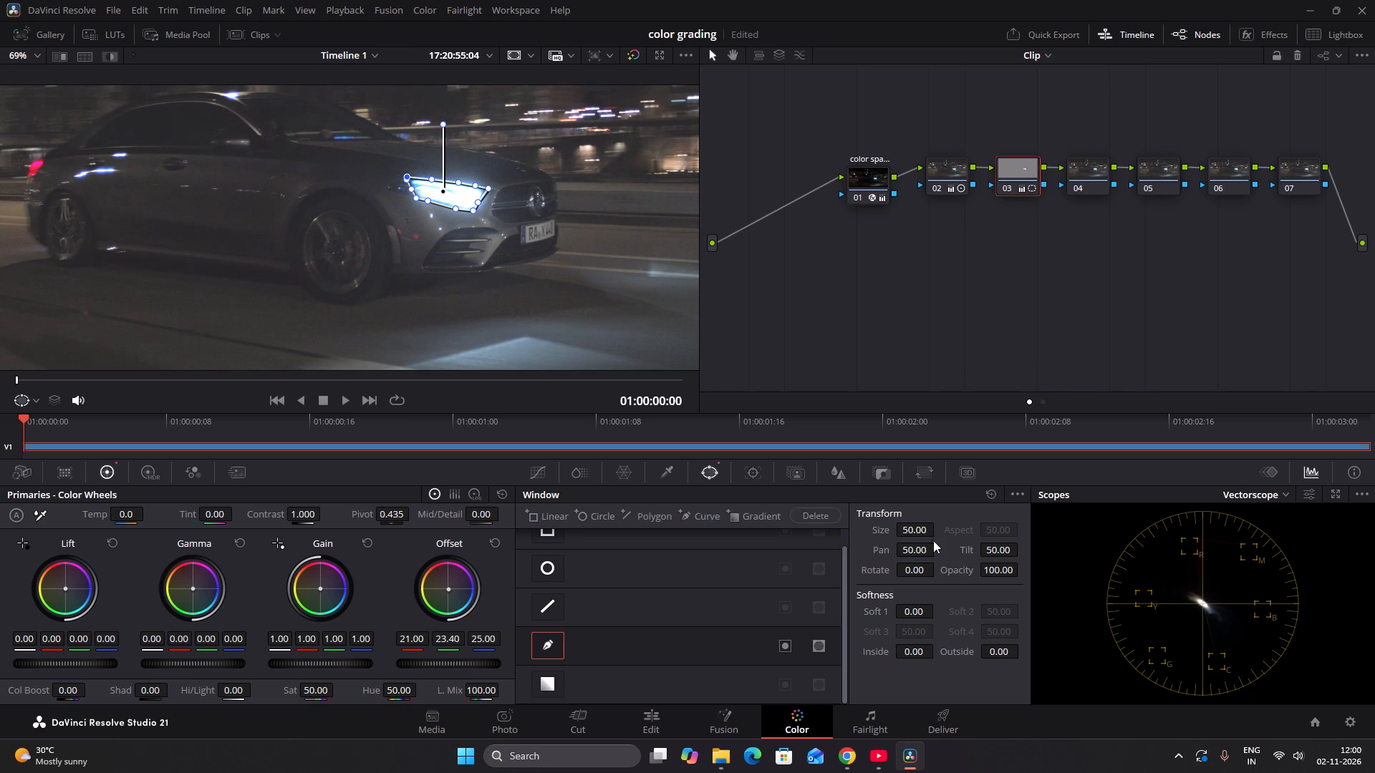
Track the headlight's curve window forward and in reverse through the clip with Pan, Tilt, Zoom, Rotate and 3D enabled.
left_click(756, 472)
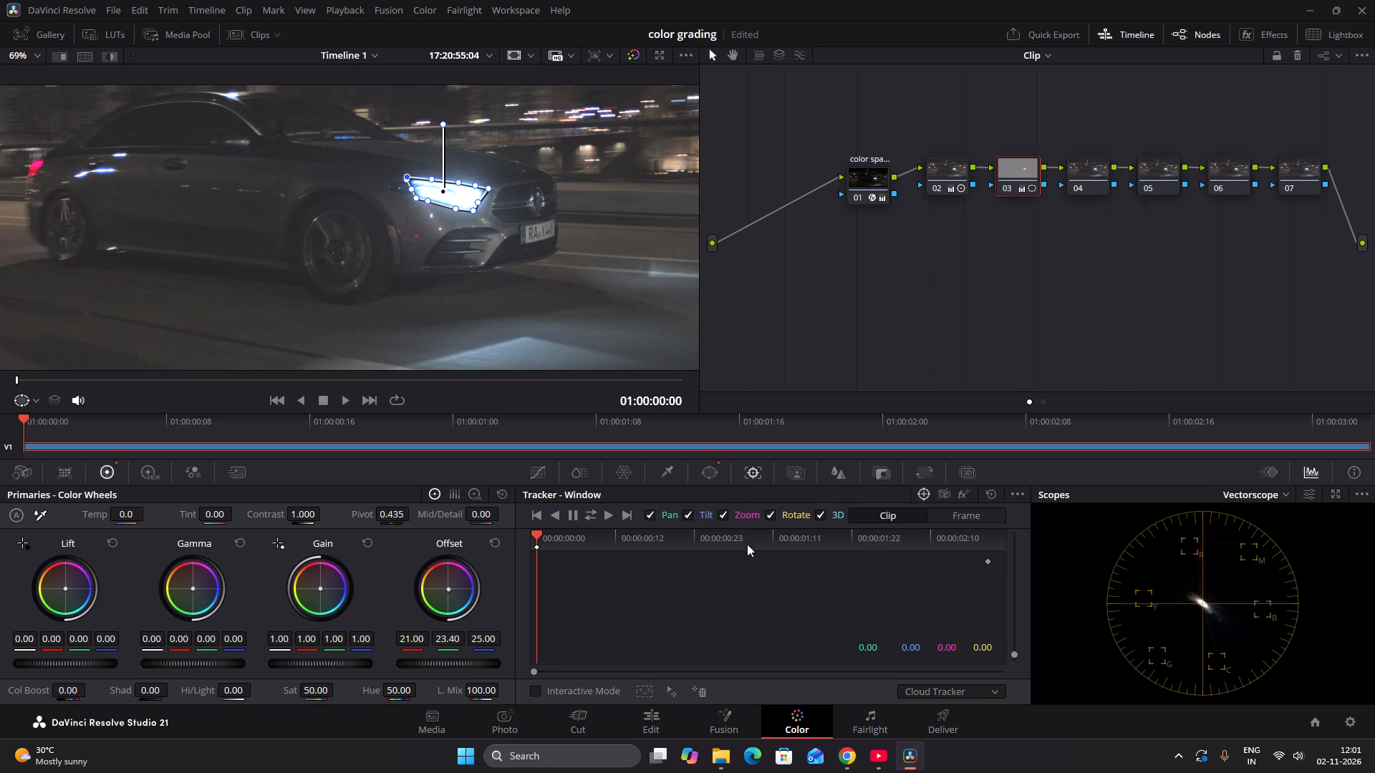
left_click(594, 517)
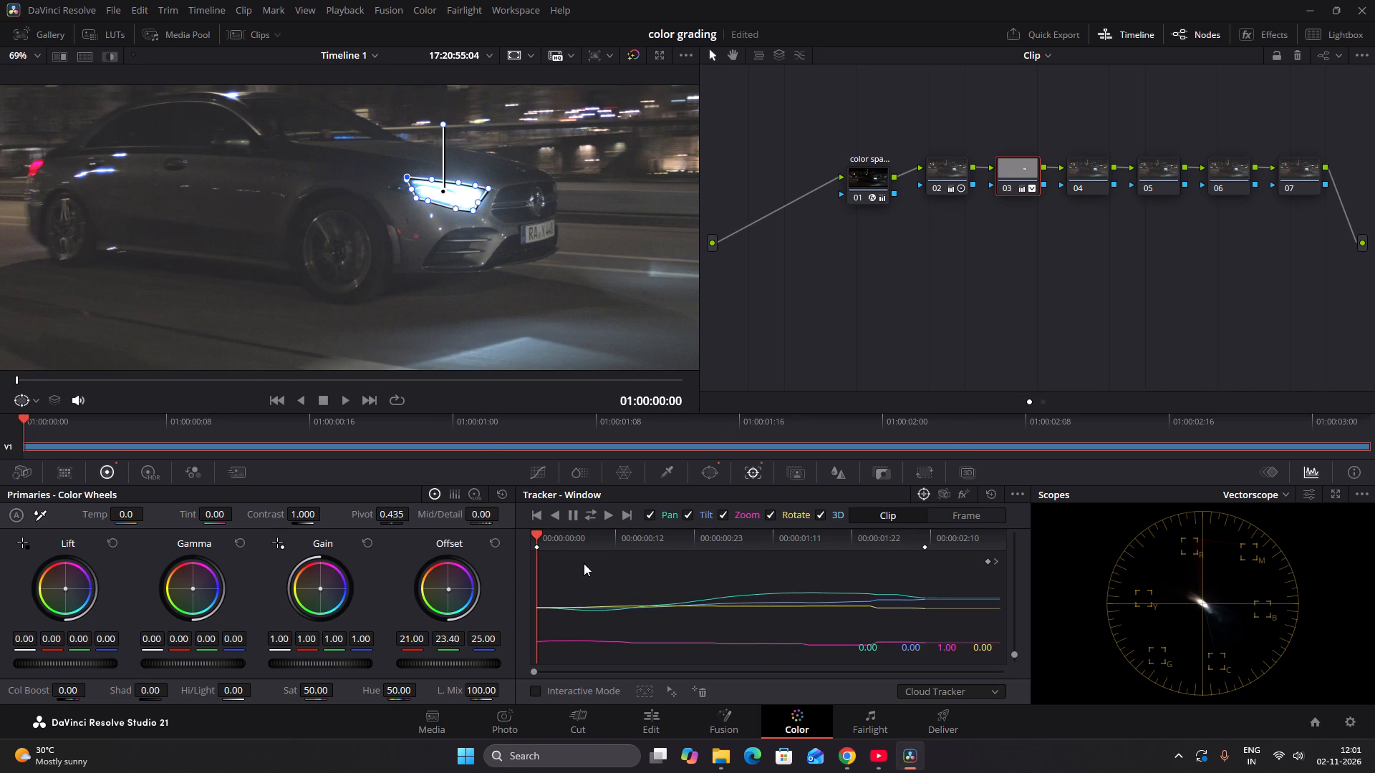
Check the tracked window along the clip and, at 01:00:00:17, pull its front edge inward to fit the headlight.
left_click_drag(539, 532, 688, 531)
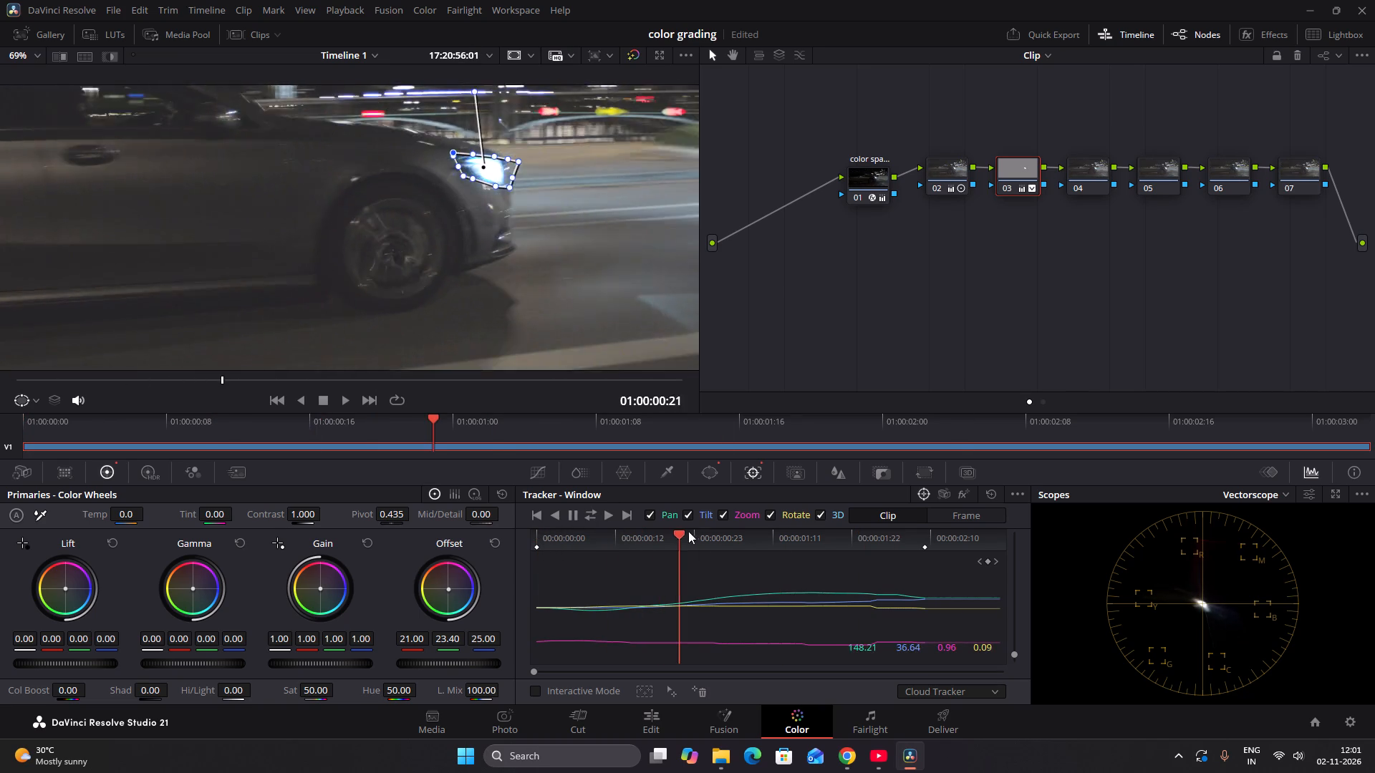
left_click_drag(688, 531, 681, 531)
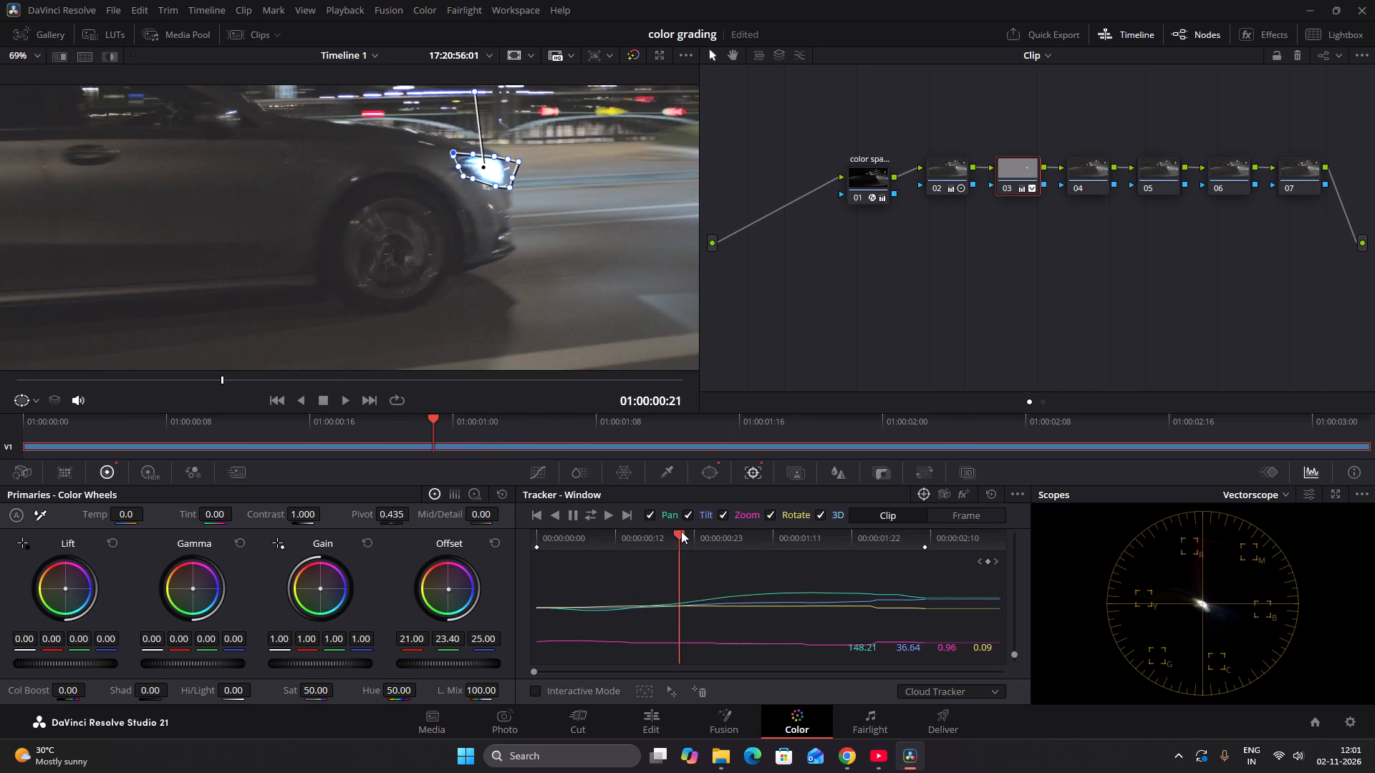
left_click_drag(681, 531, 654, 522)
scroll(487, 171, "up", 4, "ctrl")
scroll(496, 211, "down", 2)
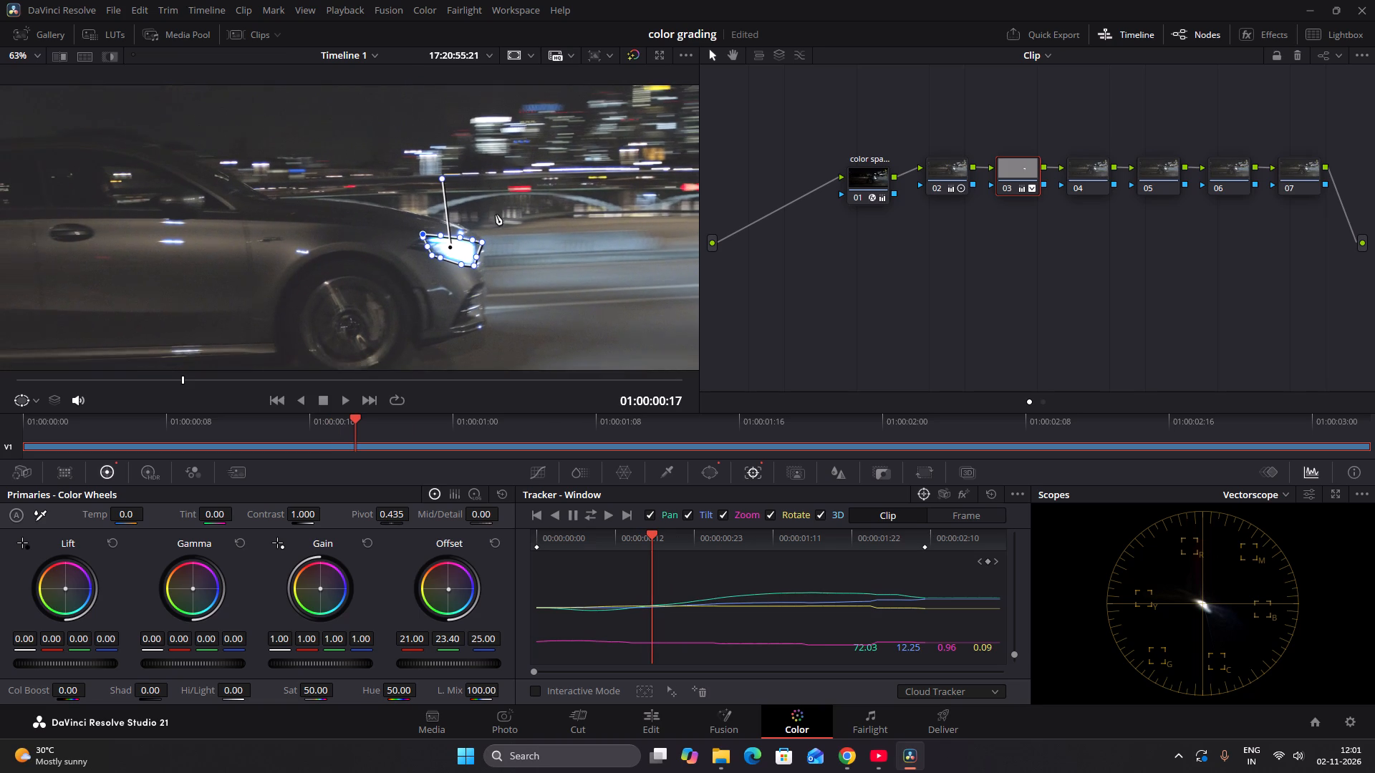
scroll(496, 215, "down", 1)
scroll(498, 272, "up", 5, "alt")
scroll(498, 271, "up", 3)
scroll(498, 271, "down", 1)
scroll(498, 271, "up", 6)
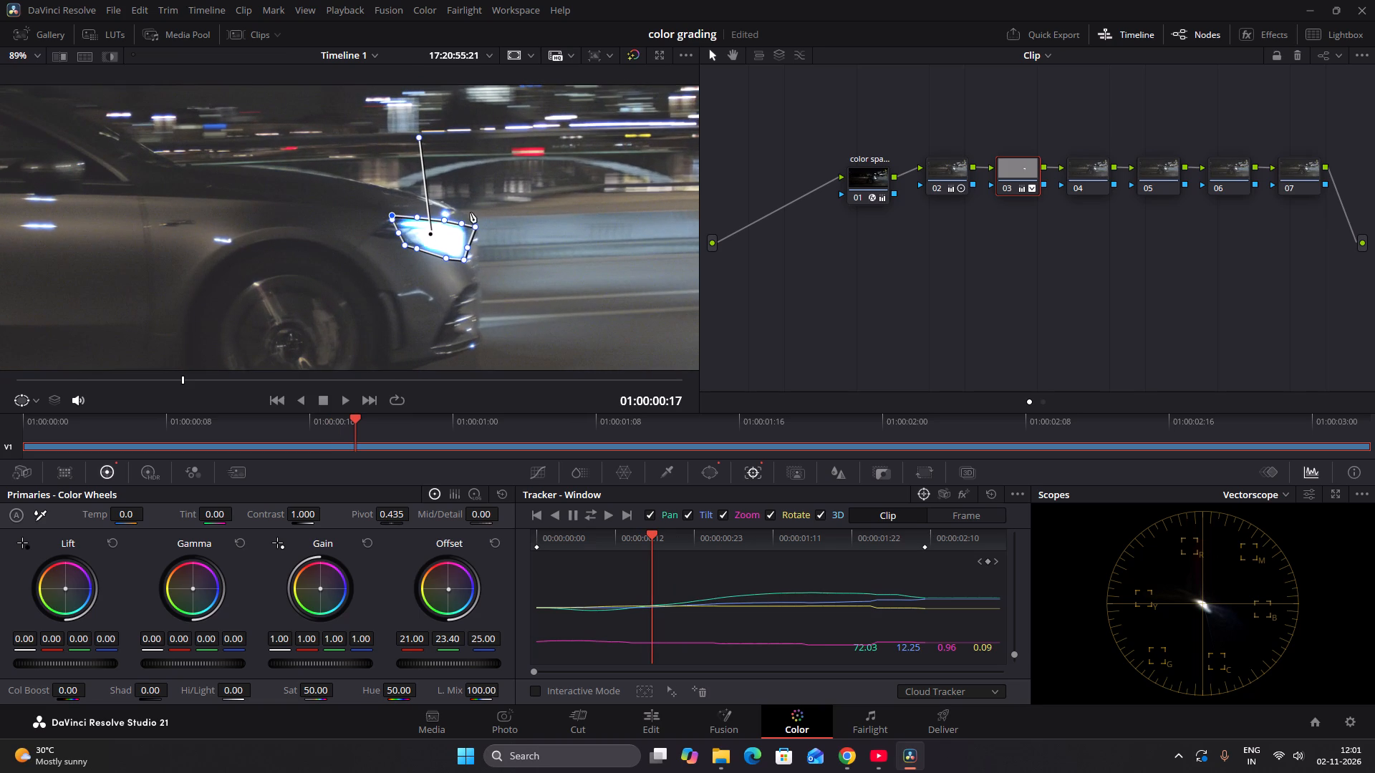
left_click_drag(473, 228, 467, 232)
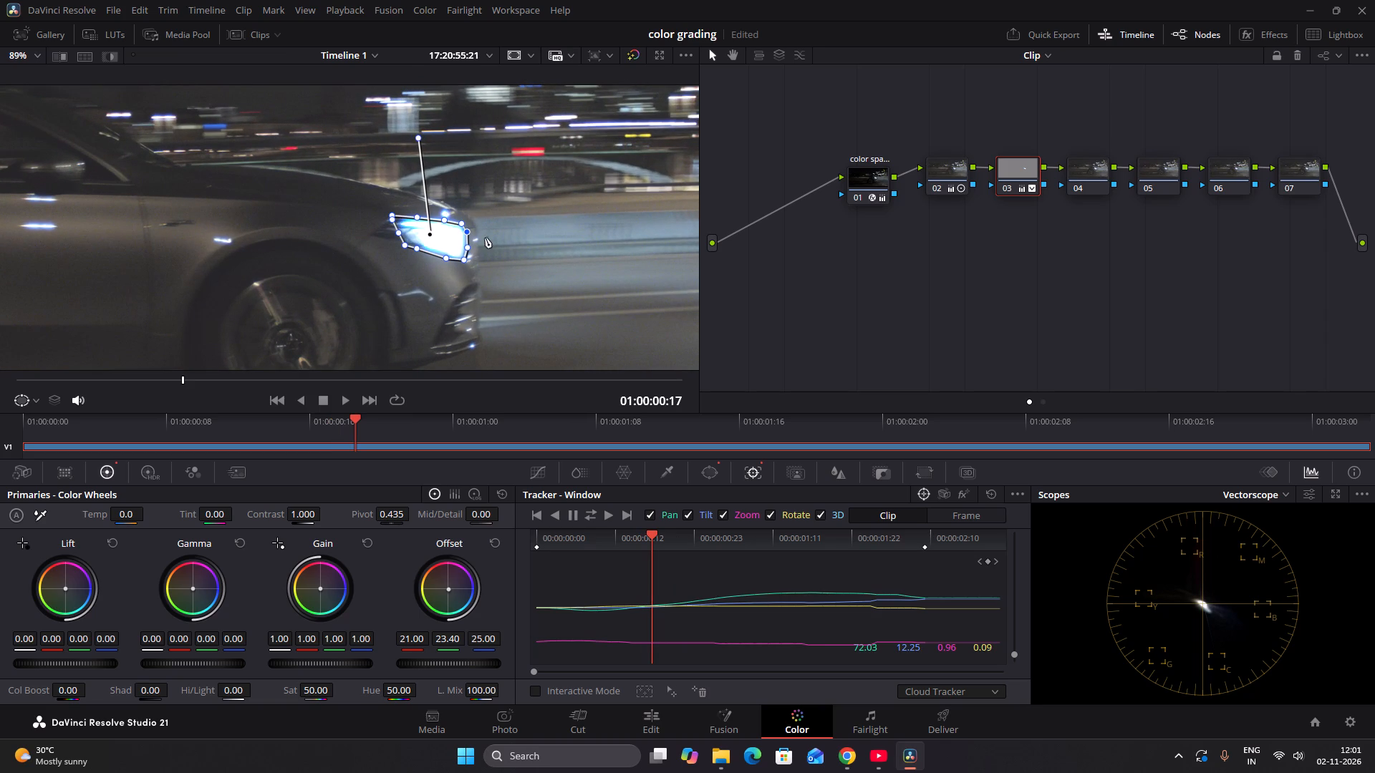
At 01:00:00:20, tighten the window's front-edge points against the headlight.
left_click_drag(655, 535, 677, 537)
left_click_drag(556, 202, 499, 234)
left_click_drag(503, 220, 498, 220)
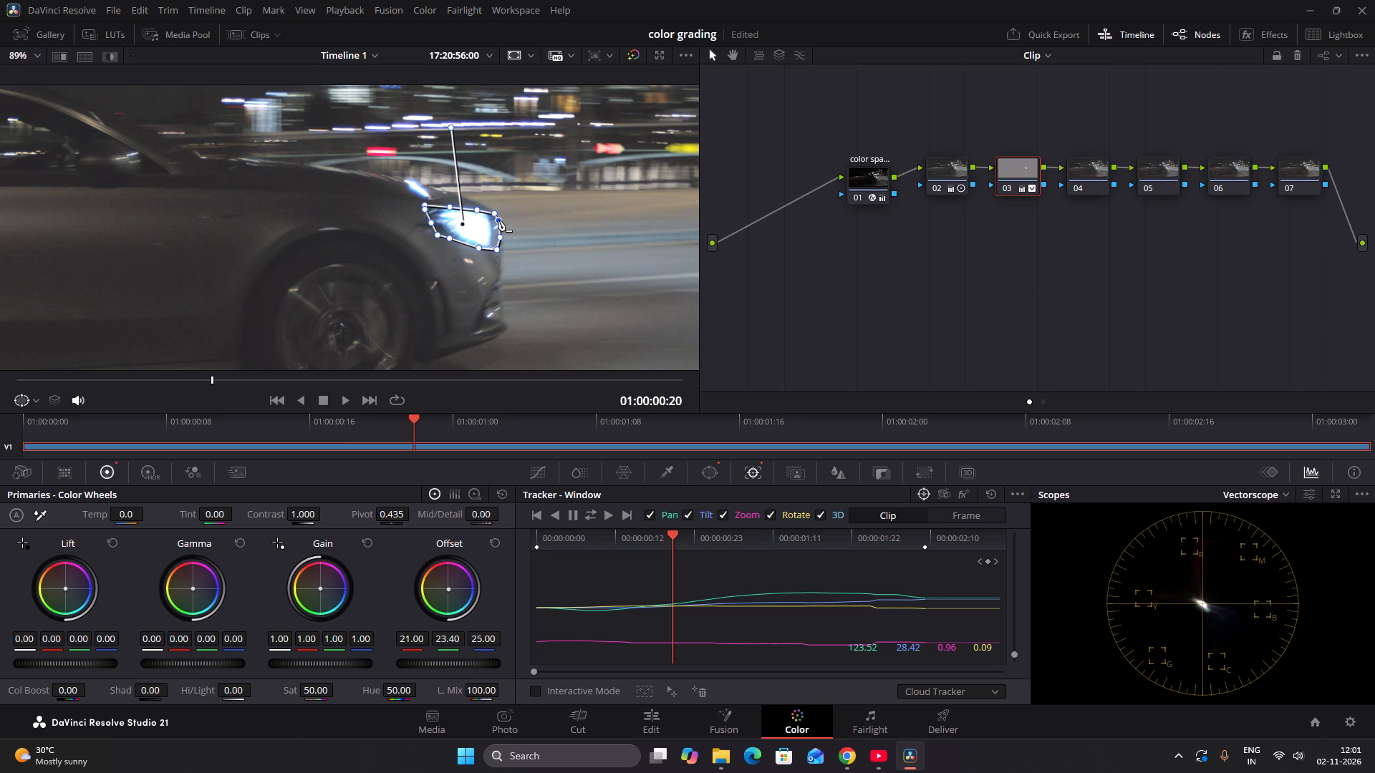
left_click_drag(498, 220, 494, 220)
left_click(498, 234)
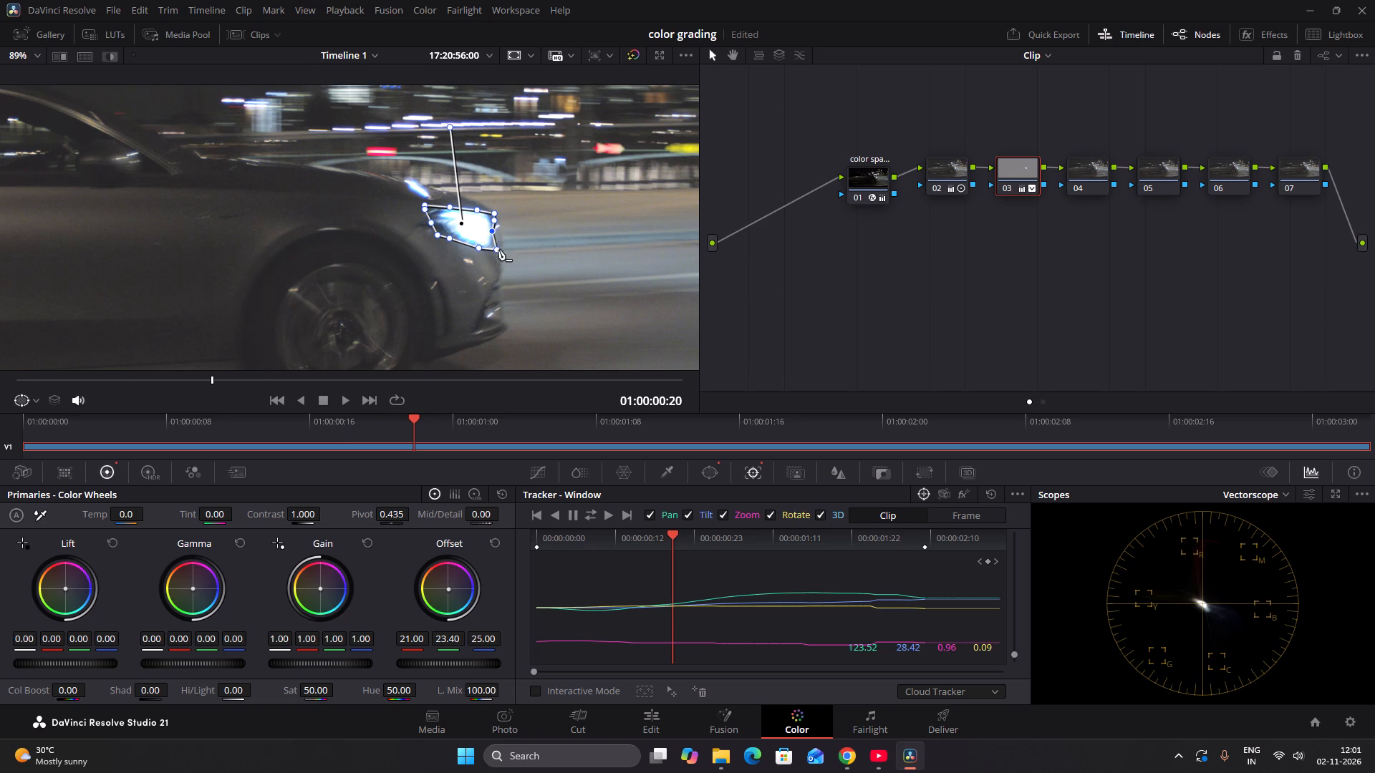
left_click(498, 250)
left_click(496, 211)
At 01:00:01:00, move the window's rear points inward to follow the back end of the headlight.
left_click_drag(675, 531, 697, 536)
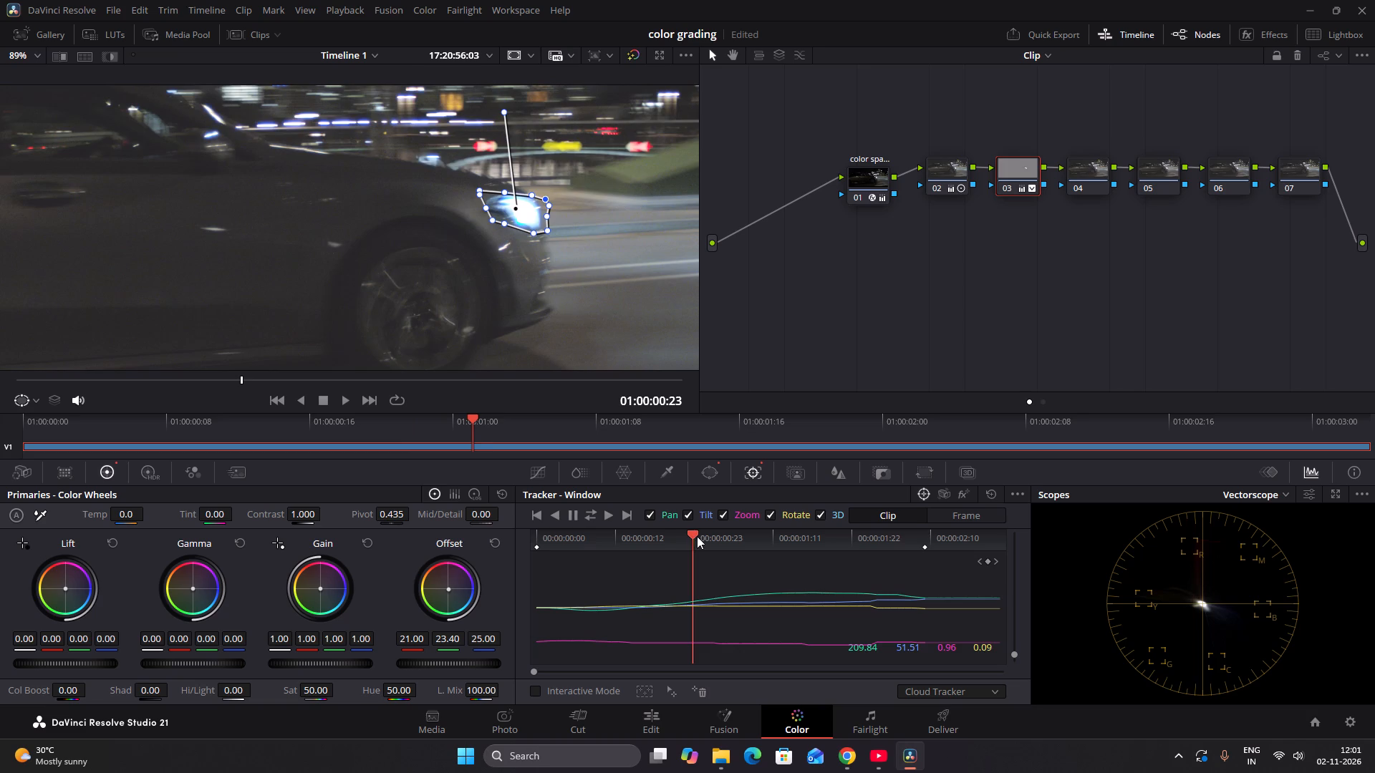
left_click_drag(697, 536, 700, 537)
left_click(495, 183)
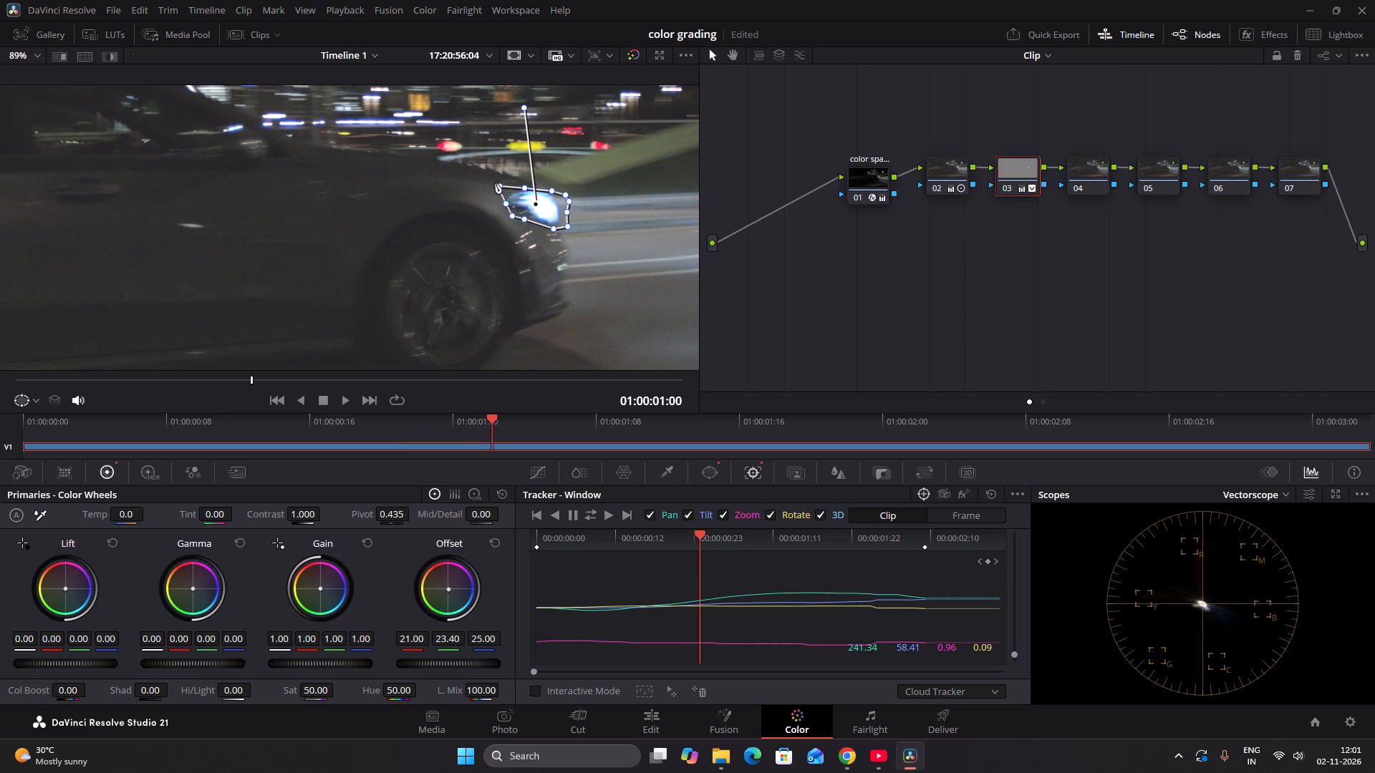
left_click_drag(492, 177, 512, 209)
left_click_drag(498, 192, 506, 205)
left_click_drag(506, 205, 508, 205)
left_click_drag(498, 185, 512, 193)
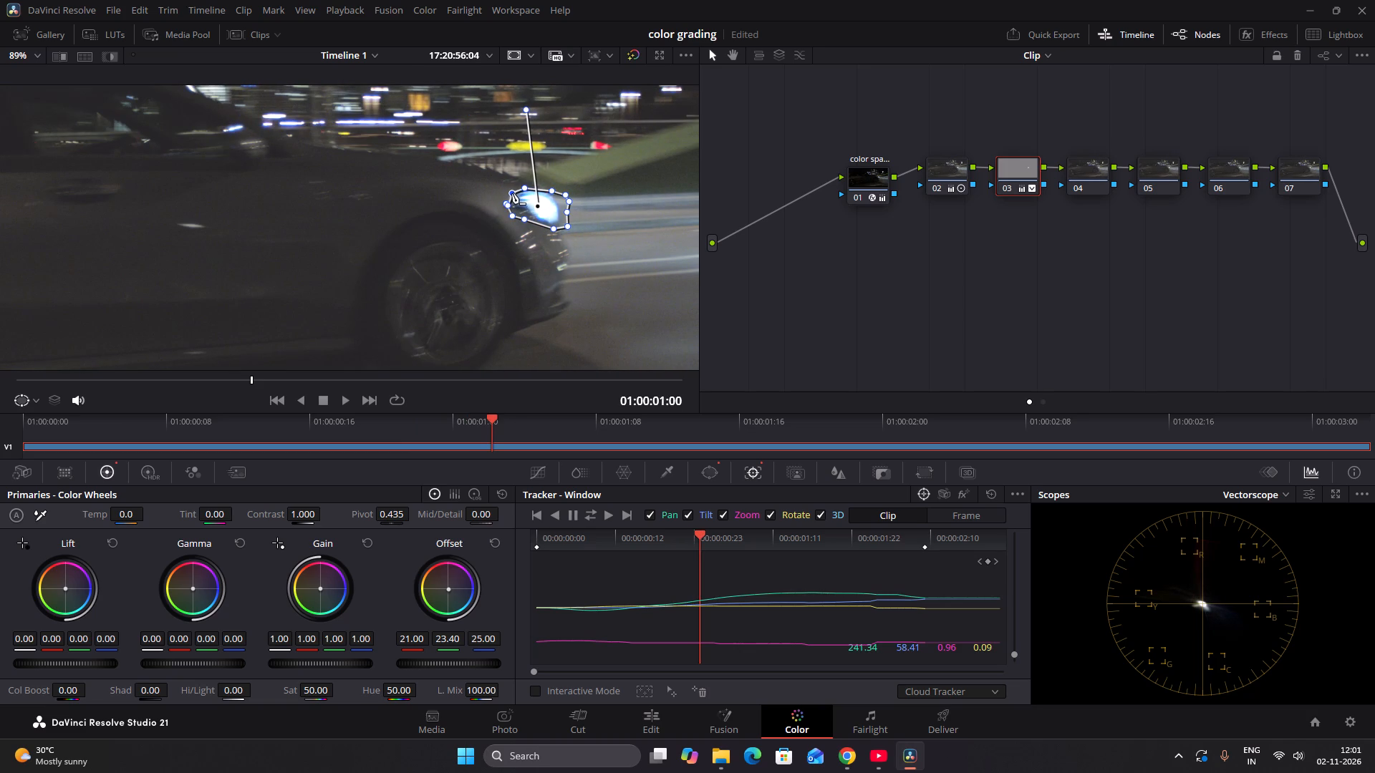
left_click_drag(512, 193, 511, 193)
At the same frame, pull the window's front and lower-edge points in around the headlight glow.
left_click_drag(566, 197, 559, 201)
left_click_drag(569, 203, 561, 210)
left_click_drag(569, 213, 561, 220)
left_click_drag(570, 229, 569, 229)
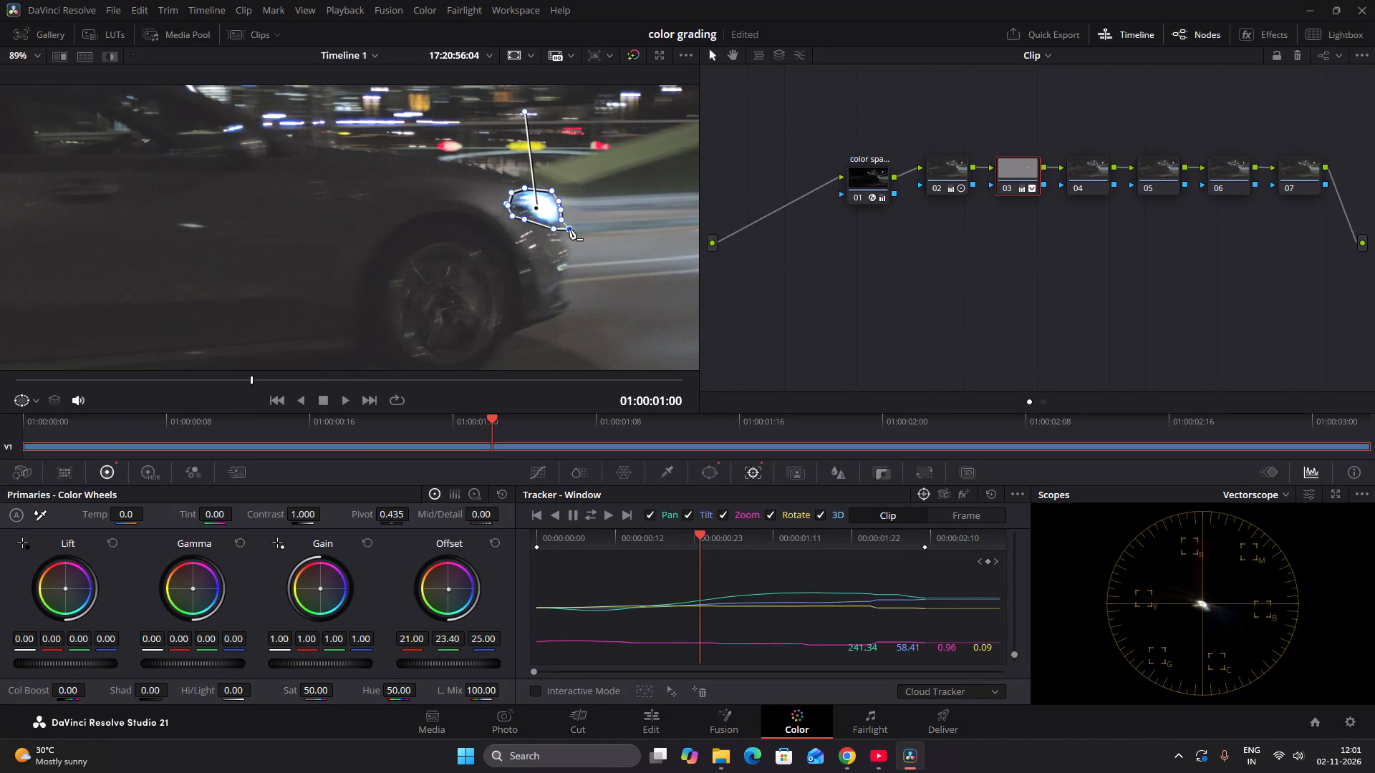
left_click_drag(569, 229, 560, 228)
left_click(554, 228)
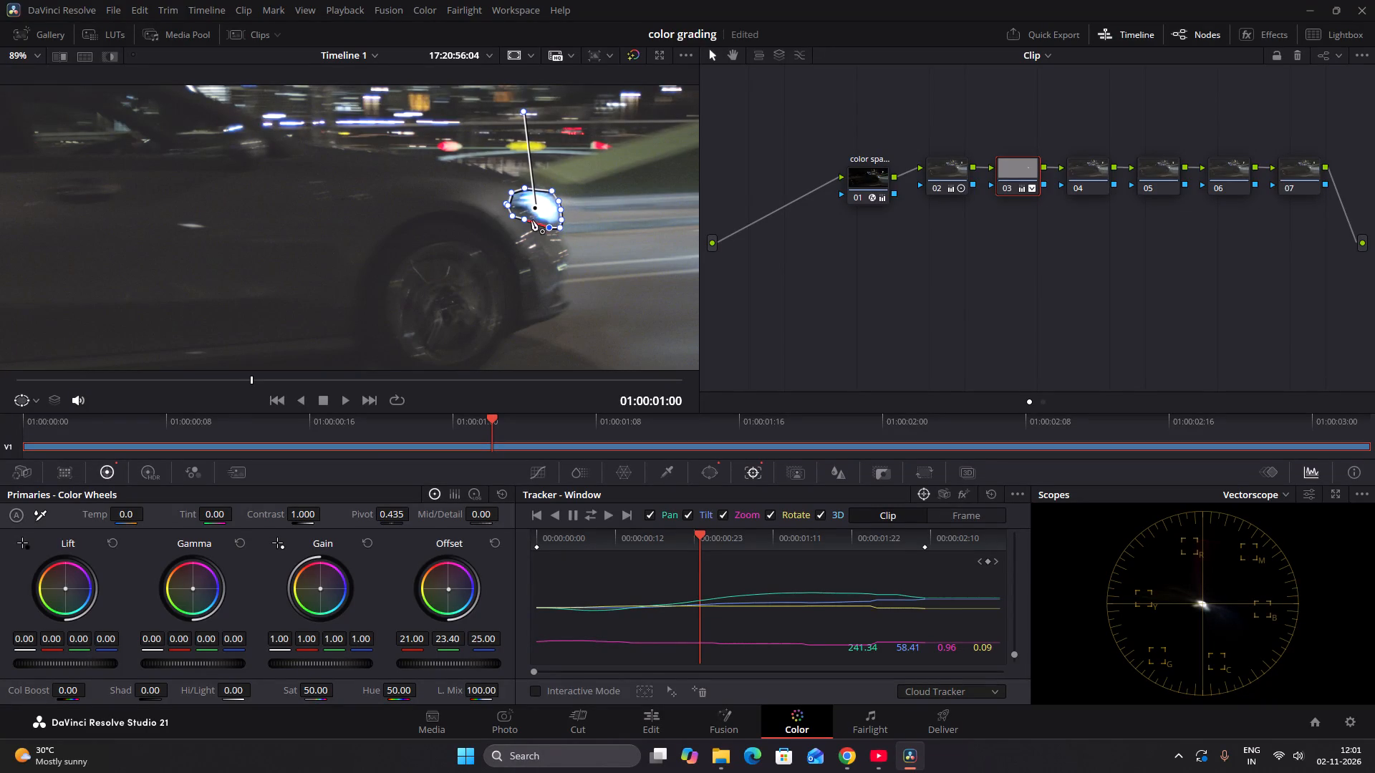
left_click(526, 220)
left_click_drag(513, 216, 523, 208)
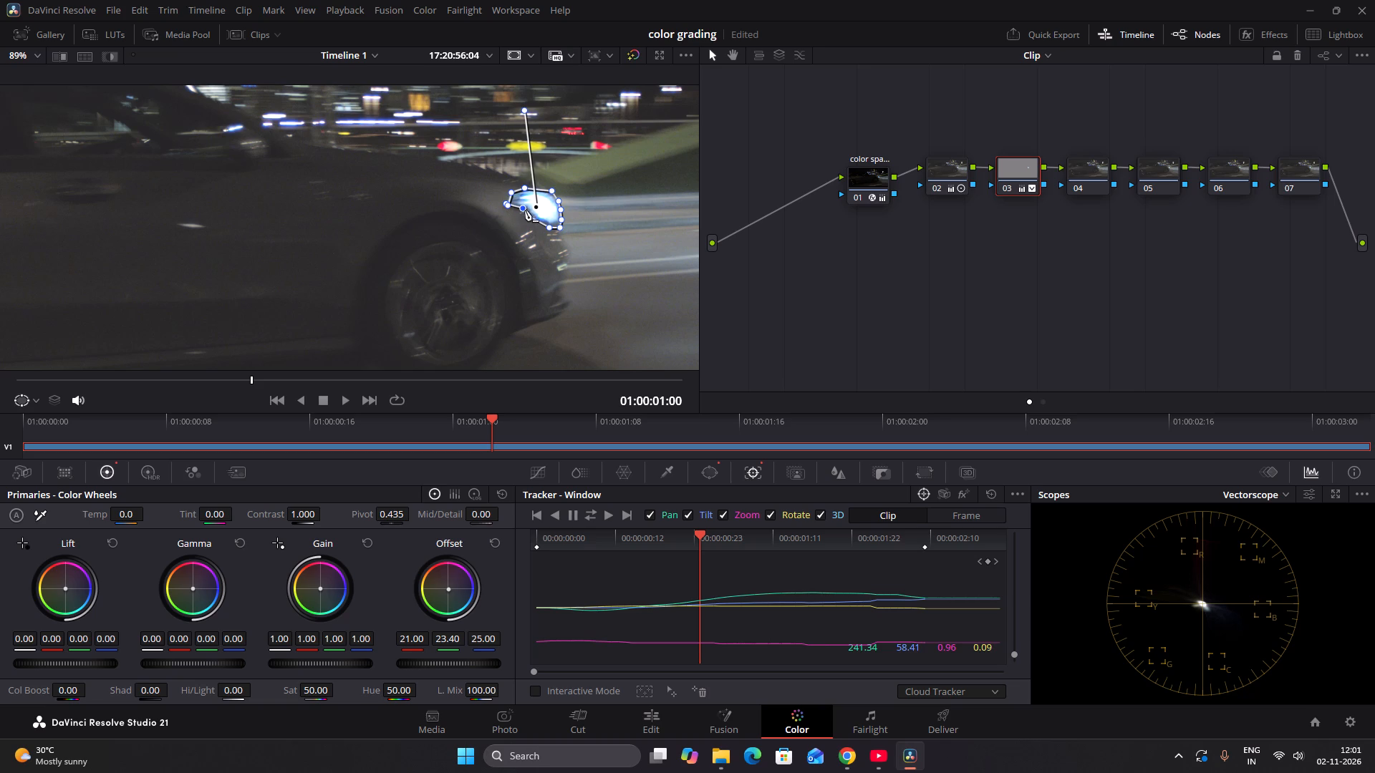
left_click_drag(526, 215, 533, 215)
At 01:00:01:03, tighten the window's upper front corner, front edge and lower front points around the headlight.
left_click_drag(698, 533, 726, 535)
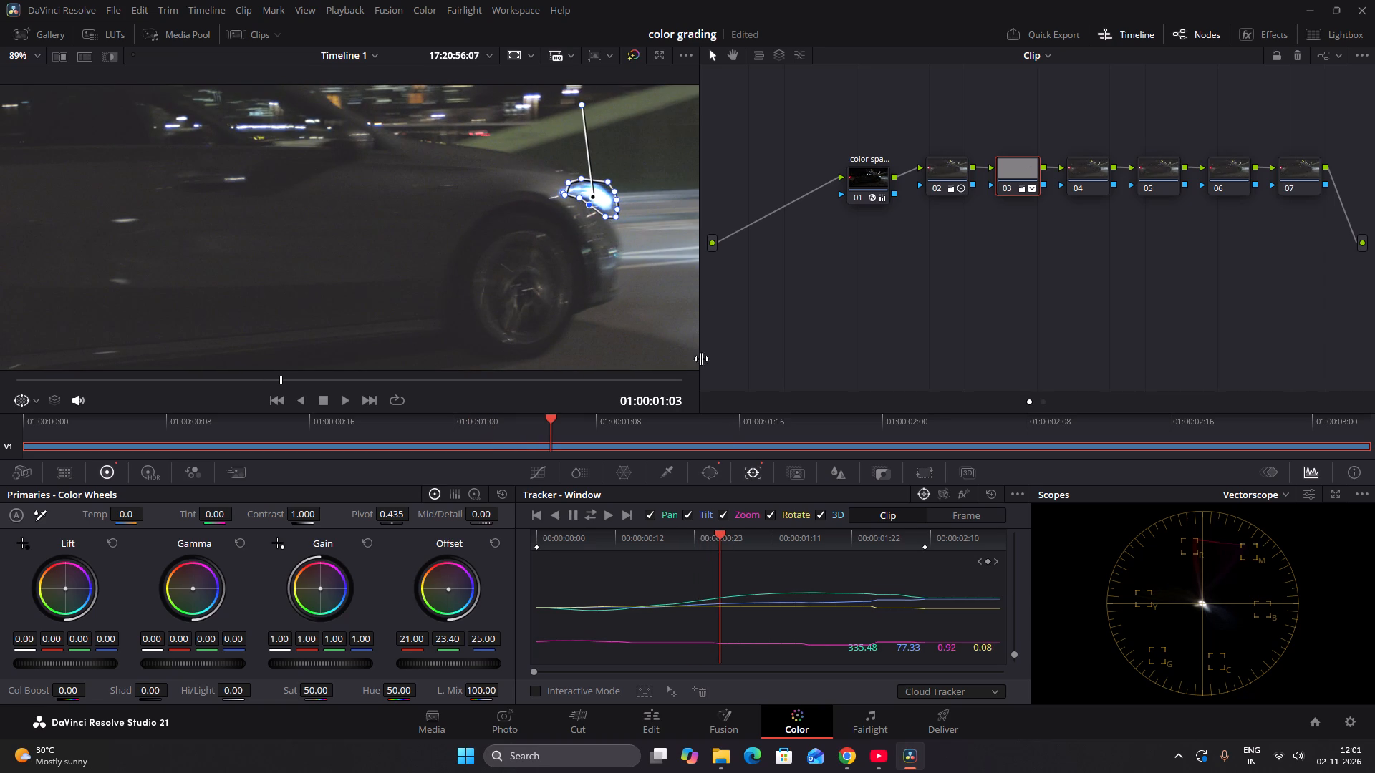
left_click_drag(551, 166, 638, 225)
scroll(620, 179, "up", 13)
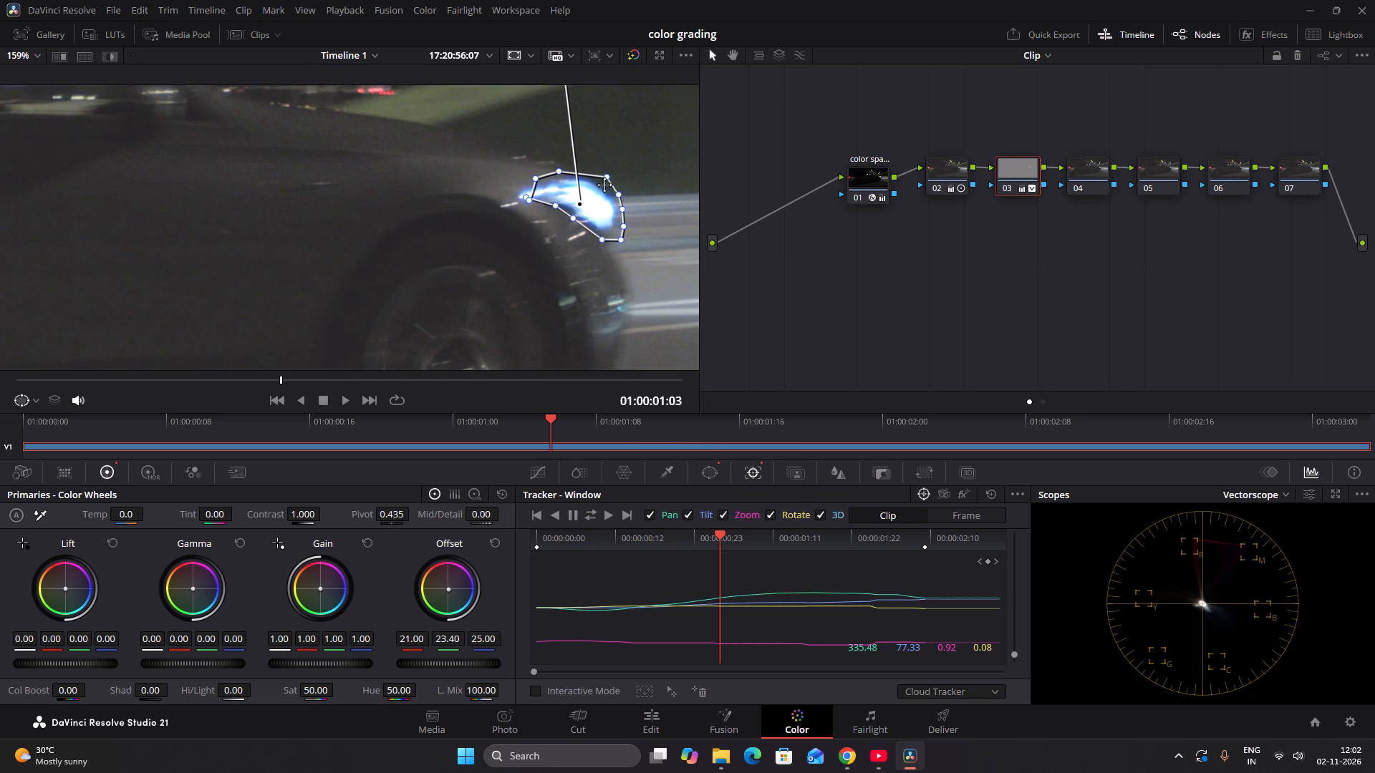
left_click(607, 190)
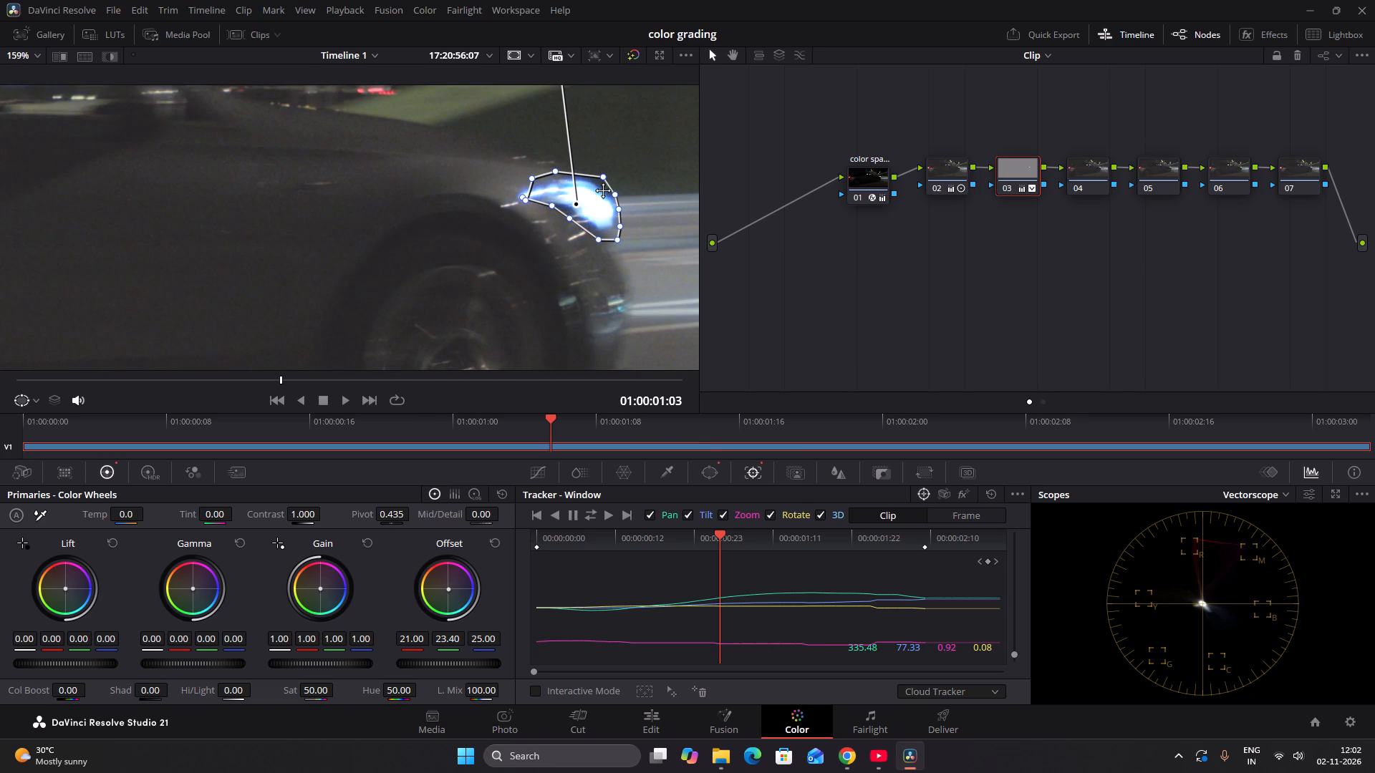
left_click_drag(603, 175, 597, 183)
left_click(614, 193)
left_click(619, 213)
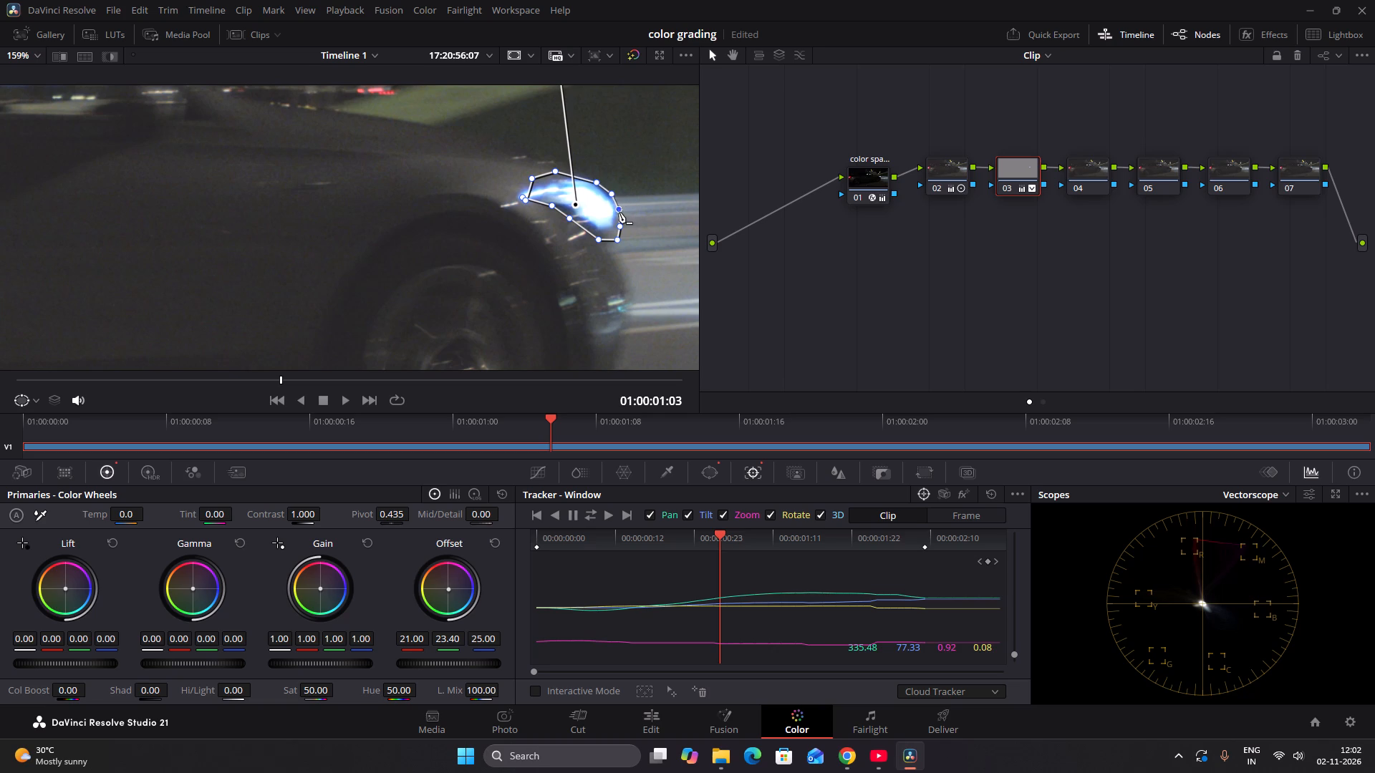
left_click(619, 226)
left_click_drag(615, 240, 613, 235)
left_click_drag(613, 235, 610, 233)
left_click_drag(600, 238, 600, 232)
left_click(569, 219)
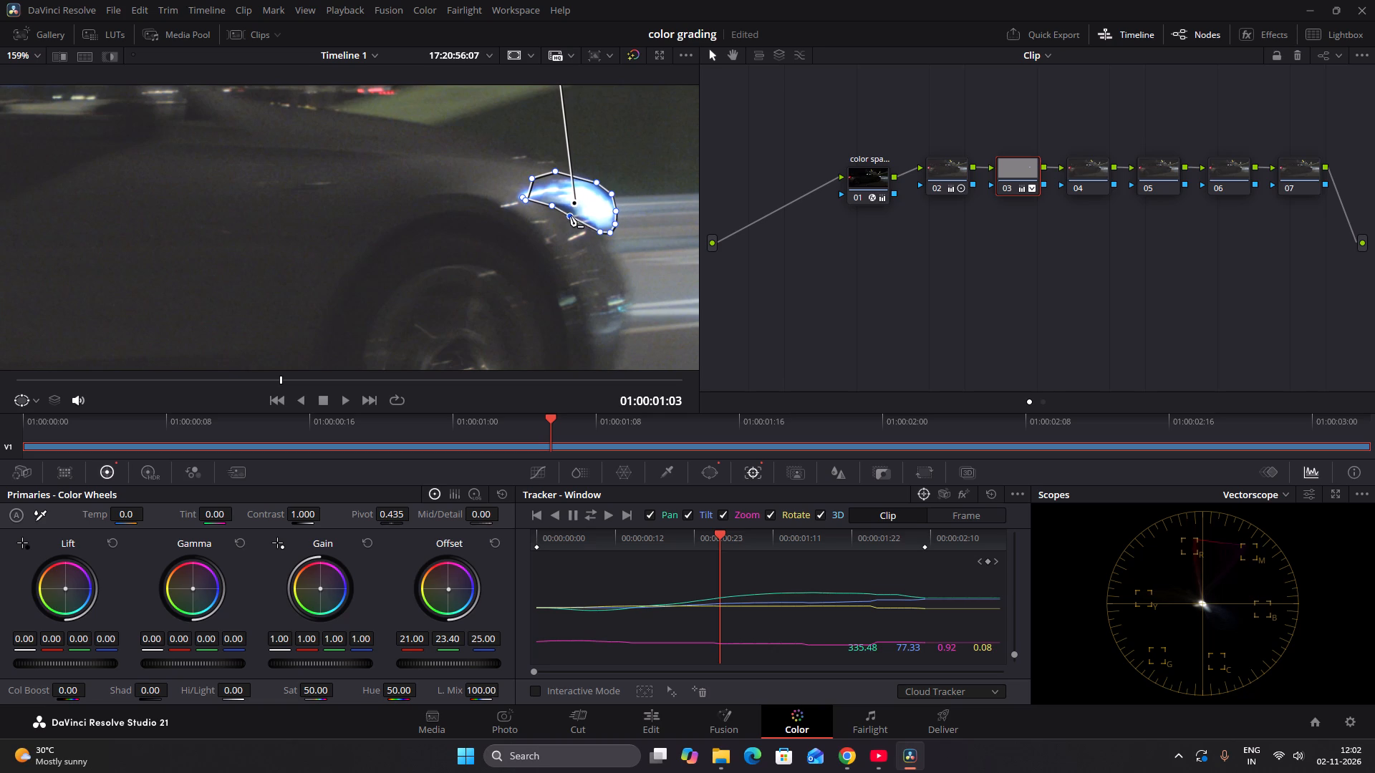
At the same frame, reshape the window's rear tip, upper rear edge and underside to match the headlight's tapered end.
left_click_drag(556, 208, 566, 206)
left_click_drag(536, 181, 541, 188)
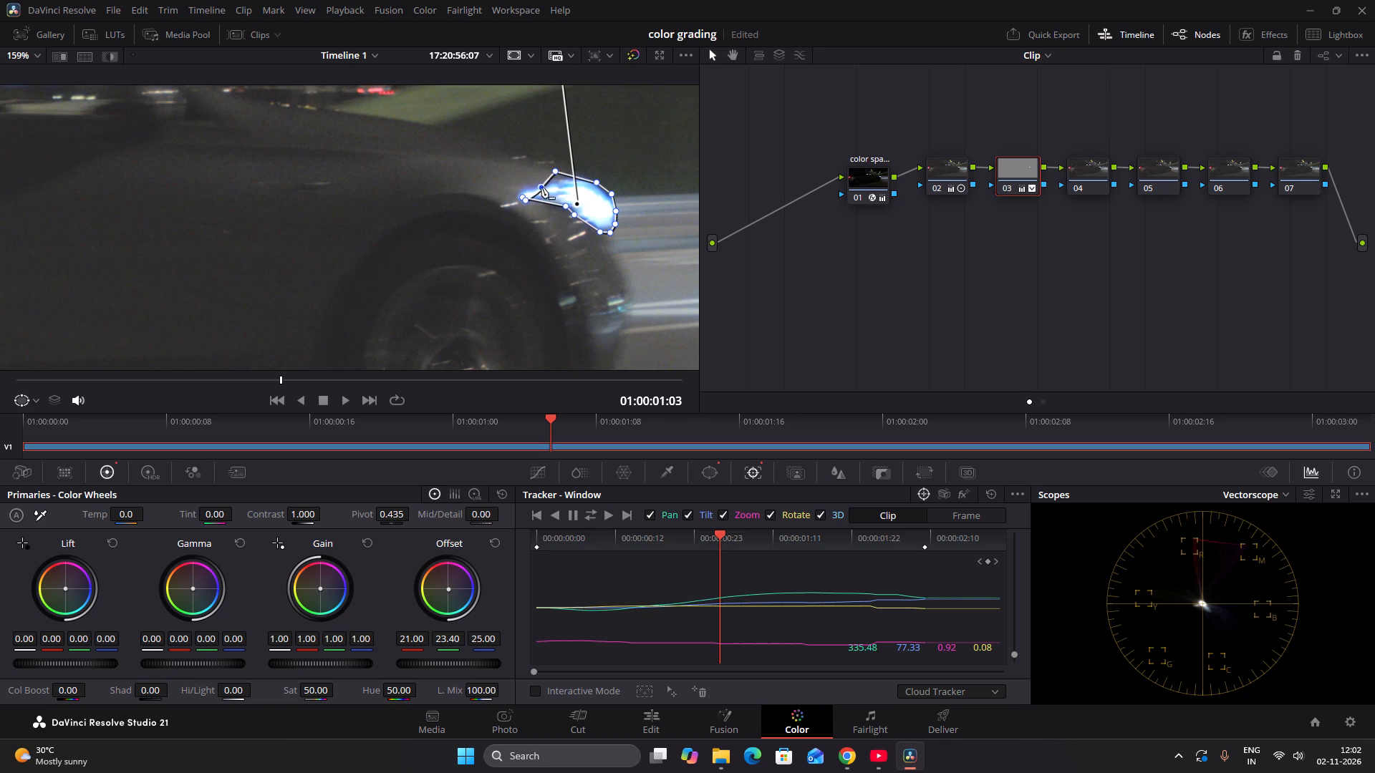
left_click_drag(541, 188, 543, 186)
left_click_drag(556, 169, 561, 178)
left_click_drag(525, 200, 520, 200)
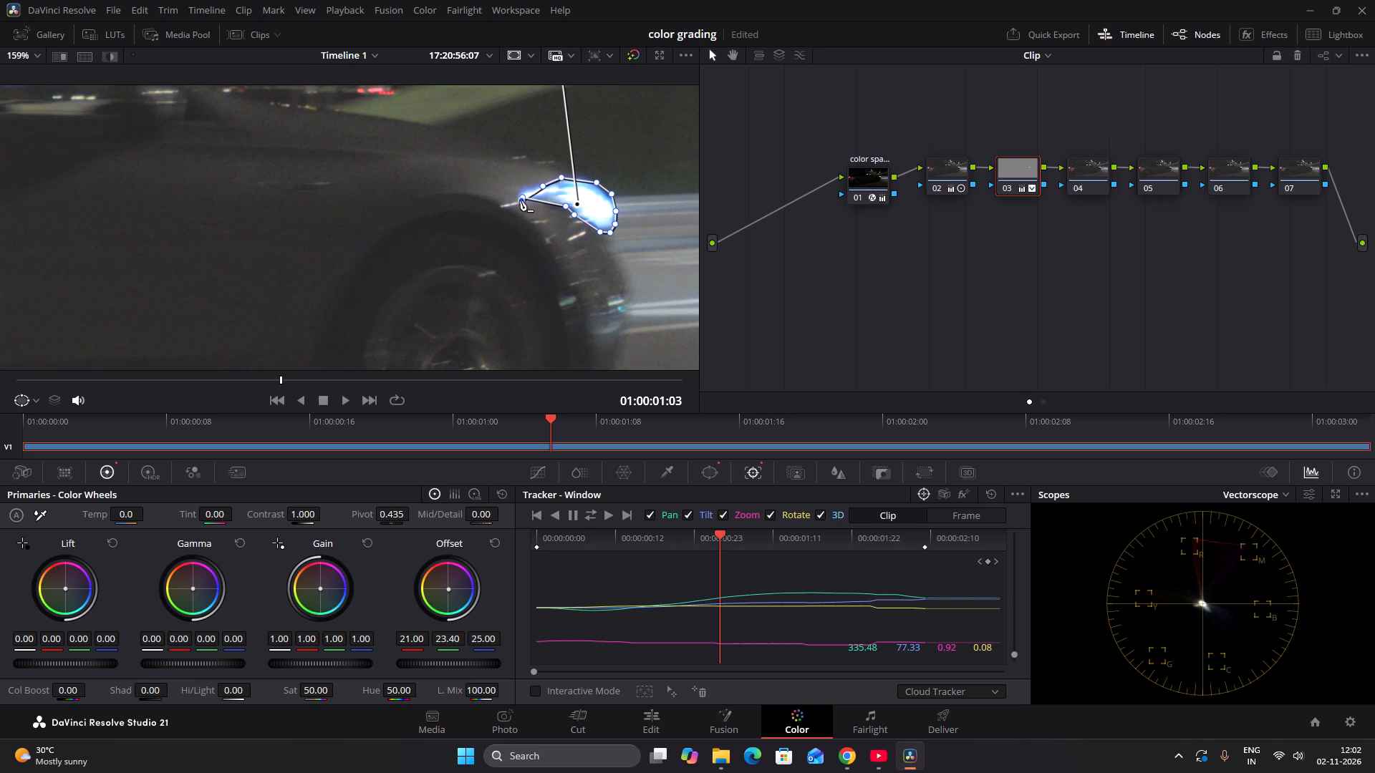
left_click_drag(520, 200, 526, 210)
left_click(521, 197)
left_click_drag(524, 210, 524, 208)
left_click_drag(524, 208, 507, 175)
left_click_drag(519, 195, 521, 203)
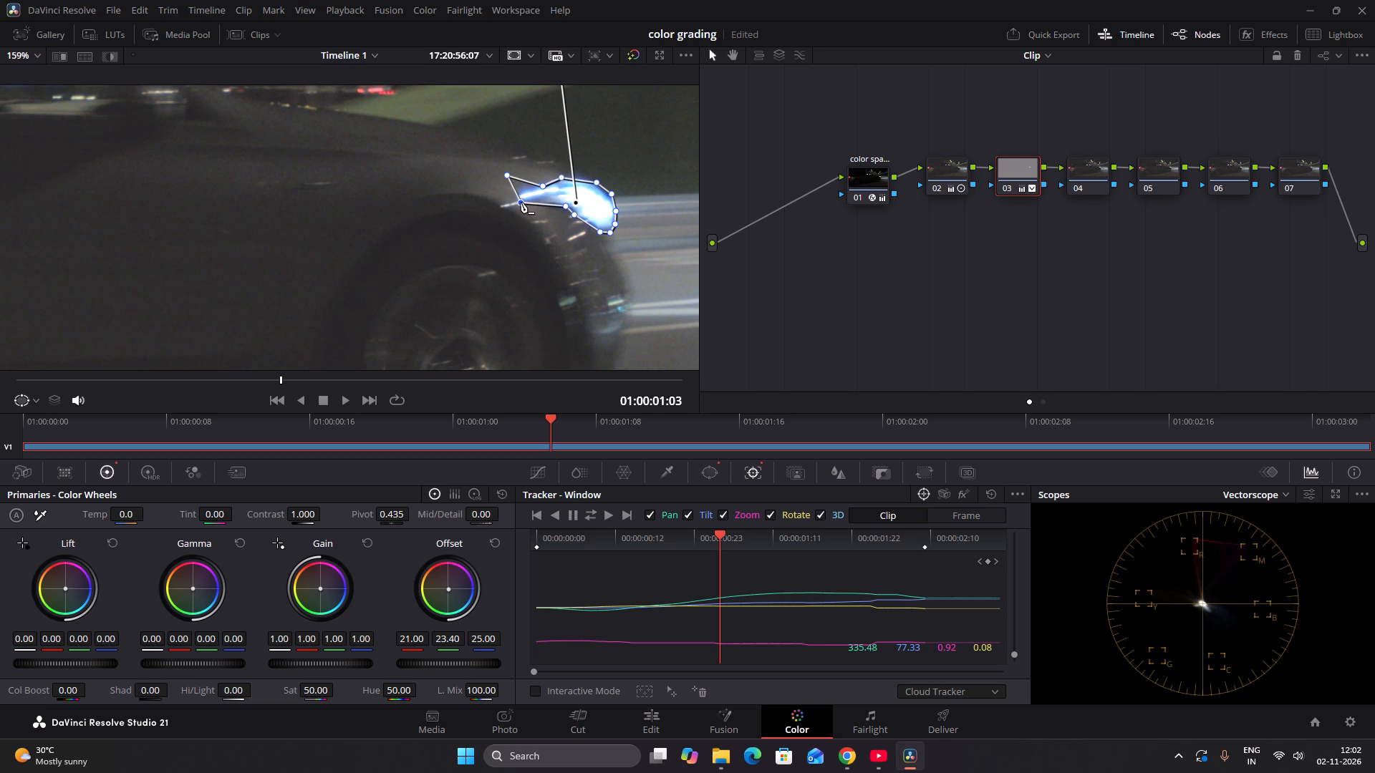
left_click_drag(521, 203, 550, 201)
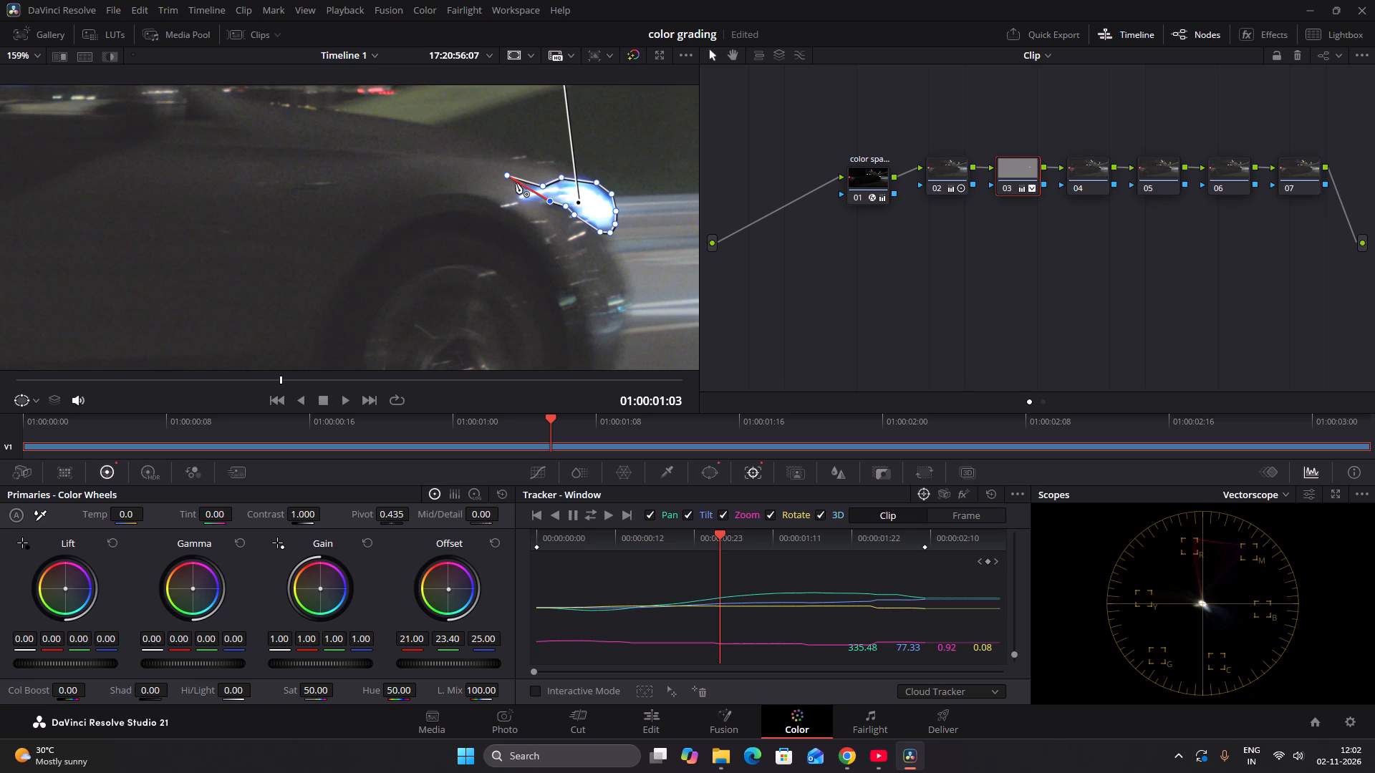
left_click_drag(508, 177, 509, 198)
left_click_drag(509, 198, 516, 199)
left_click(545, 185)
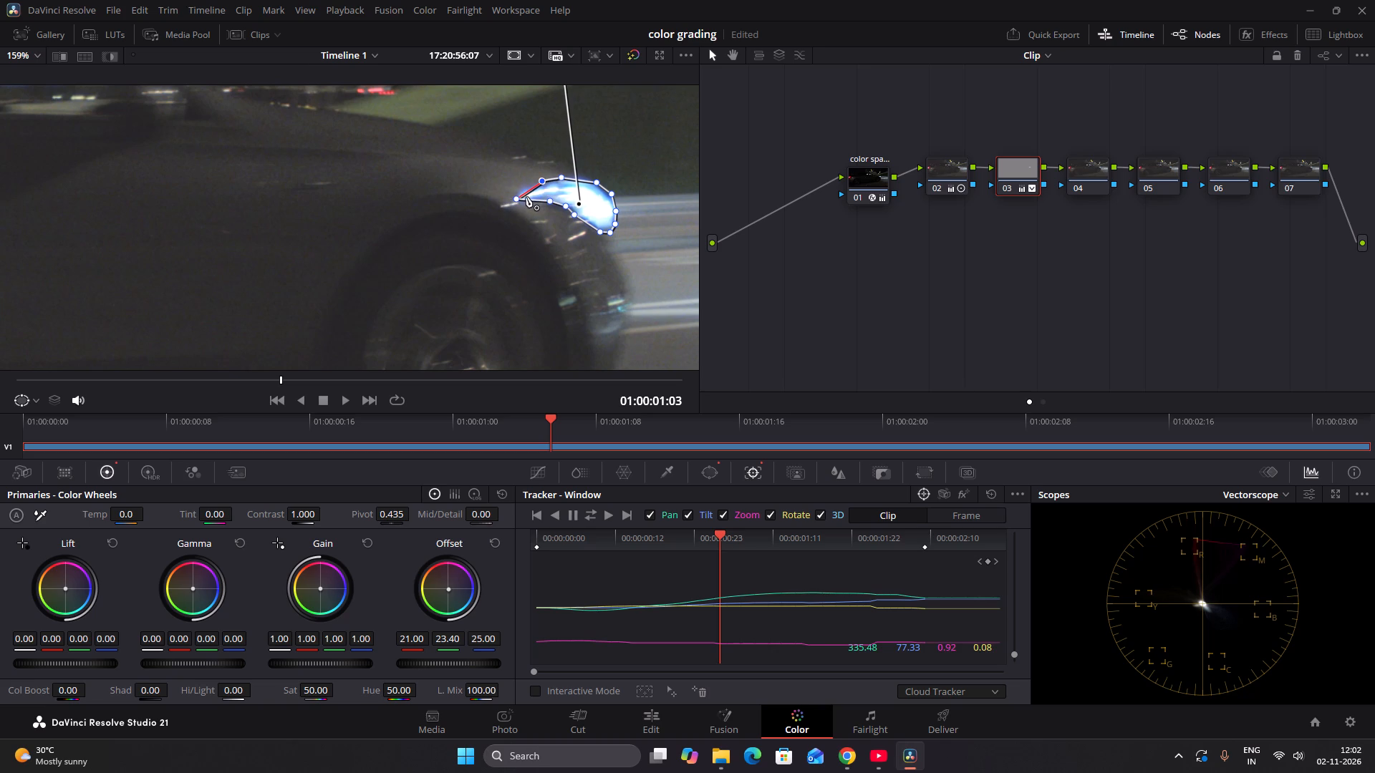
left_click(518, 197)
Review how the reshaped curve window follows the headlight from the clip's first frame through 01:00:02:13.
left_click_drag(724, 534, 773, 549)
scroll(650, 371, "down", 3)
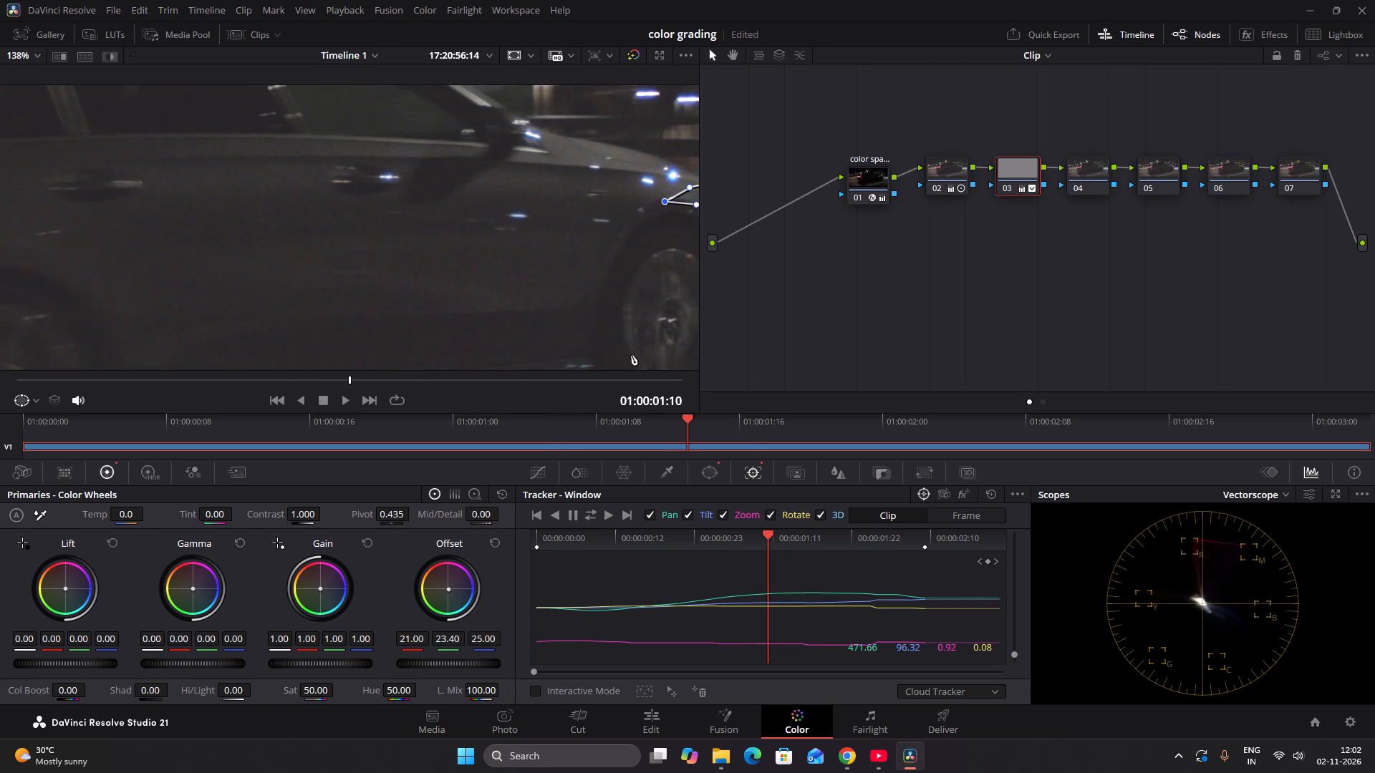
scroll(631, 355, "down", 13)
scroll(619, 313, "up", 1)
scroll(619, 313, "down", 9)
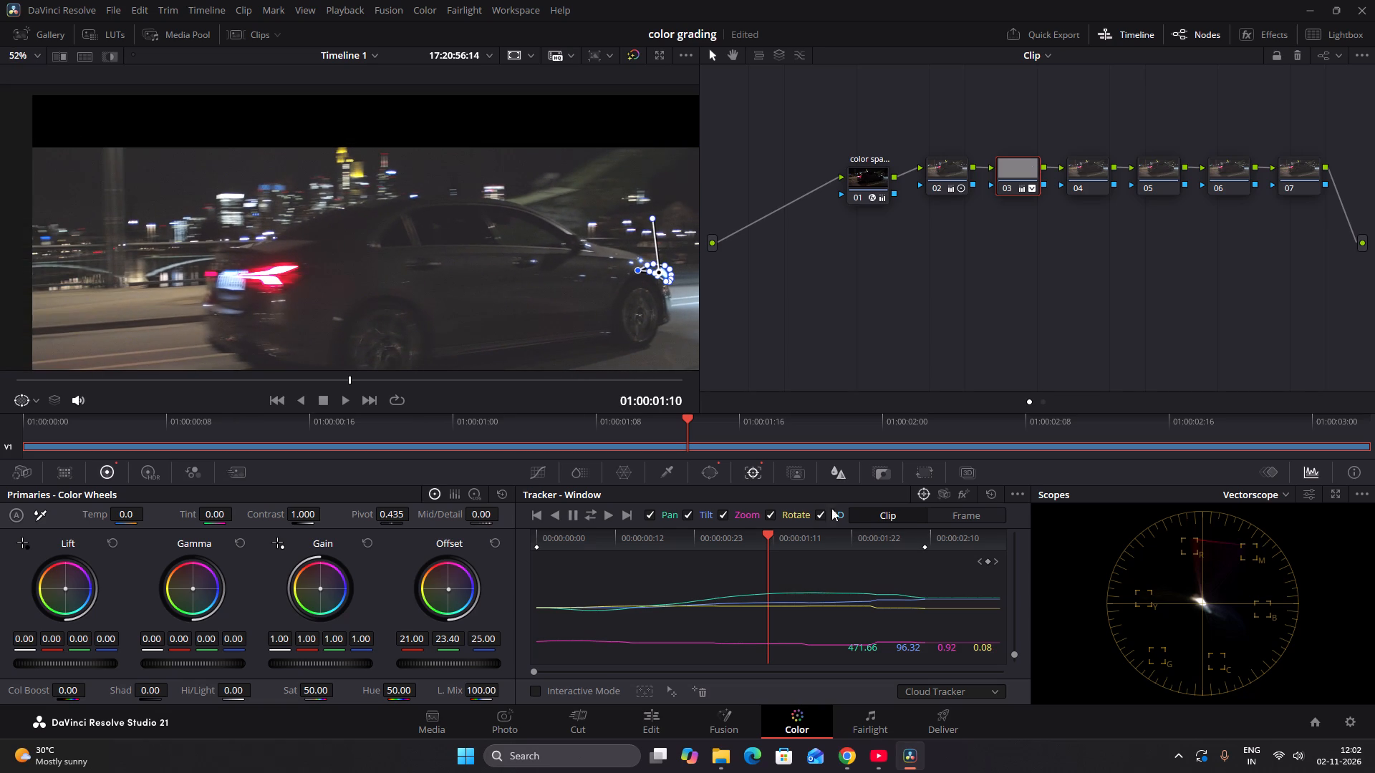
left_click_drag(763, 531, 970, 542)
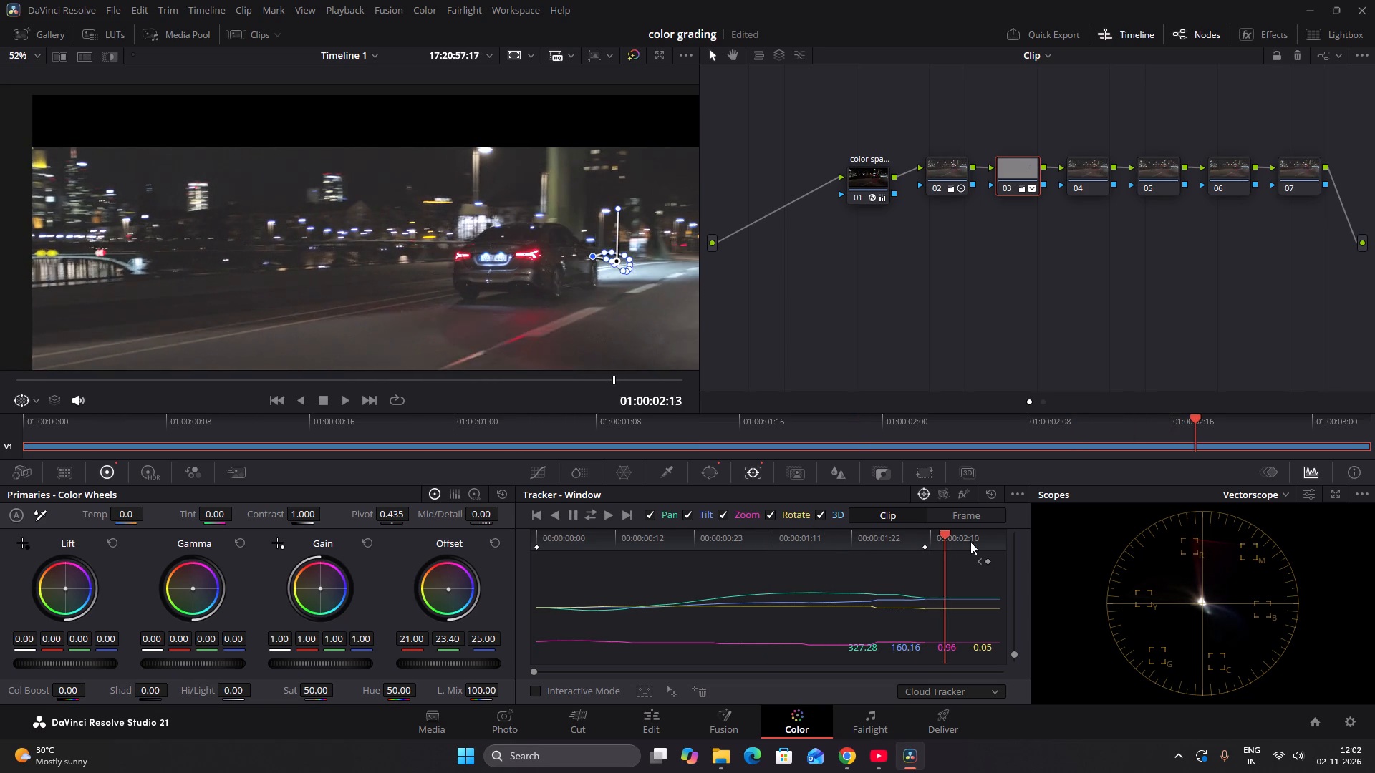
left_click_drag(970, 542, 303, 535)
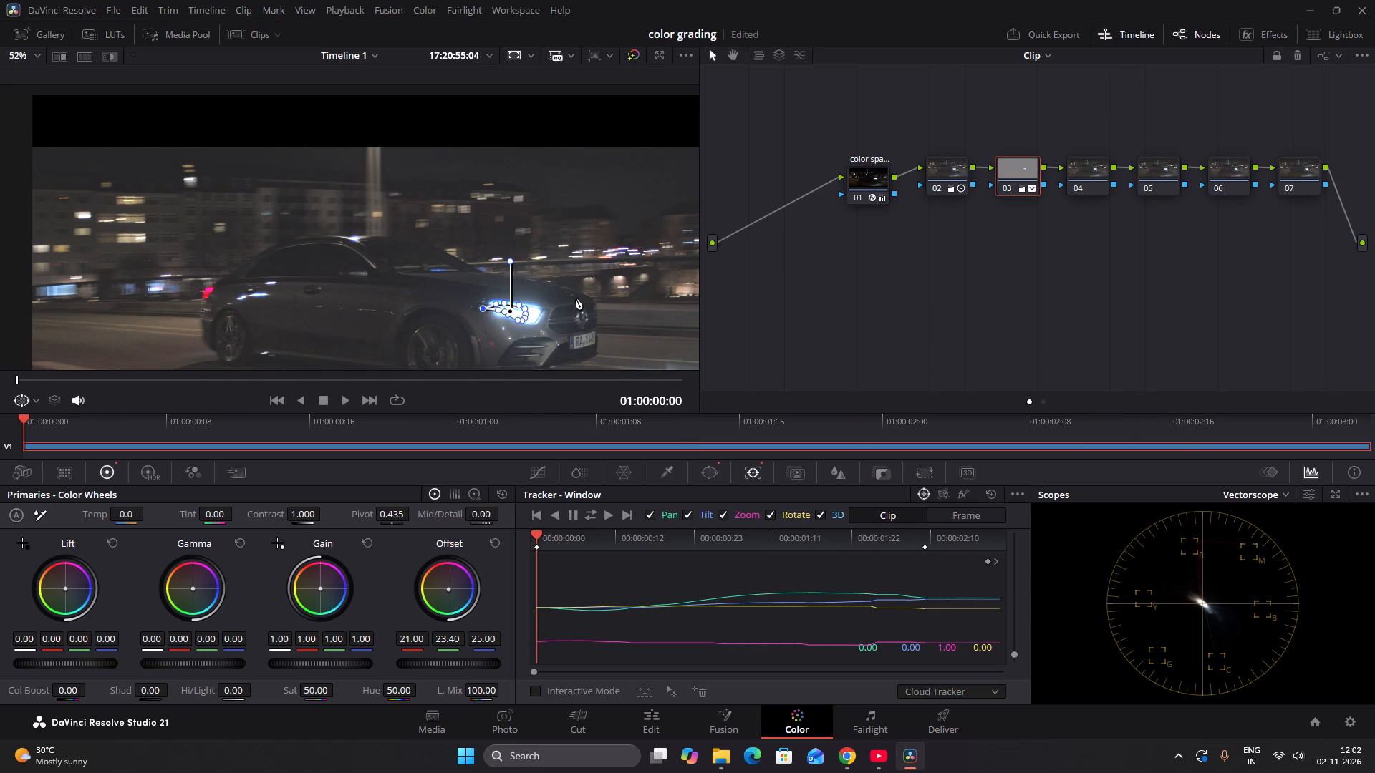
key("space")
key("space")
left_click_drag(643, 534, 587, 538)
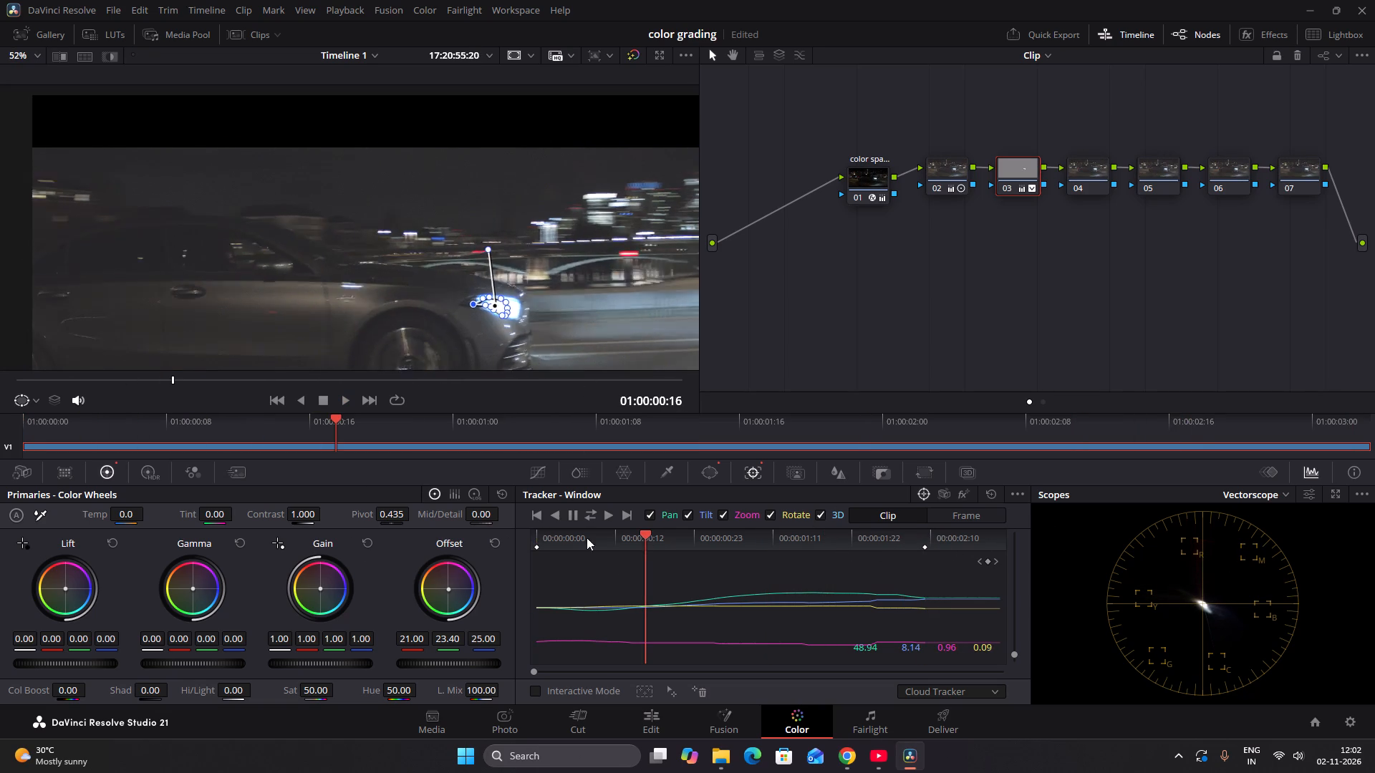
left_click_drag(587, 538, 392, 545)
Undo the headlight window's frame-by-frame point adjustments back to its original, untracked outline.
key("ctrl+z")
key("ctrl+z")
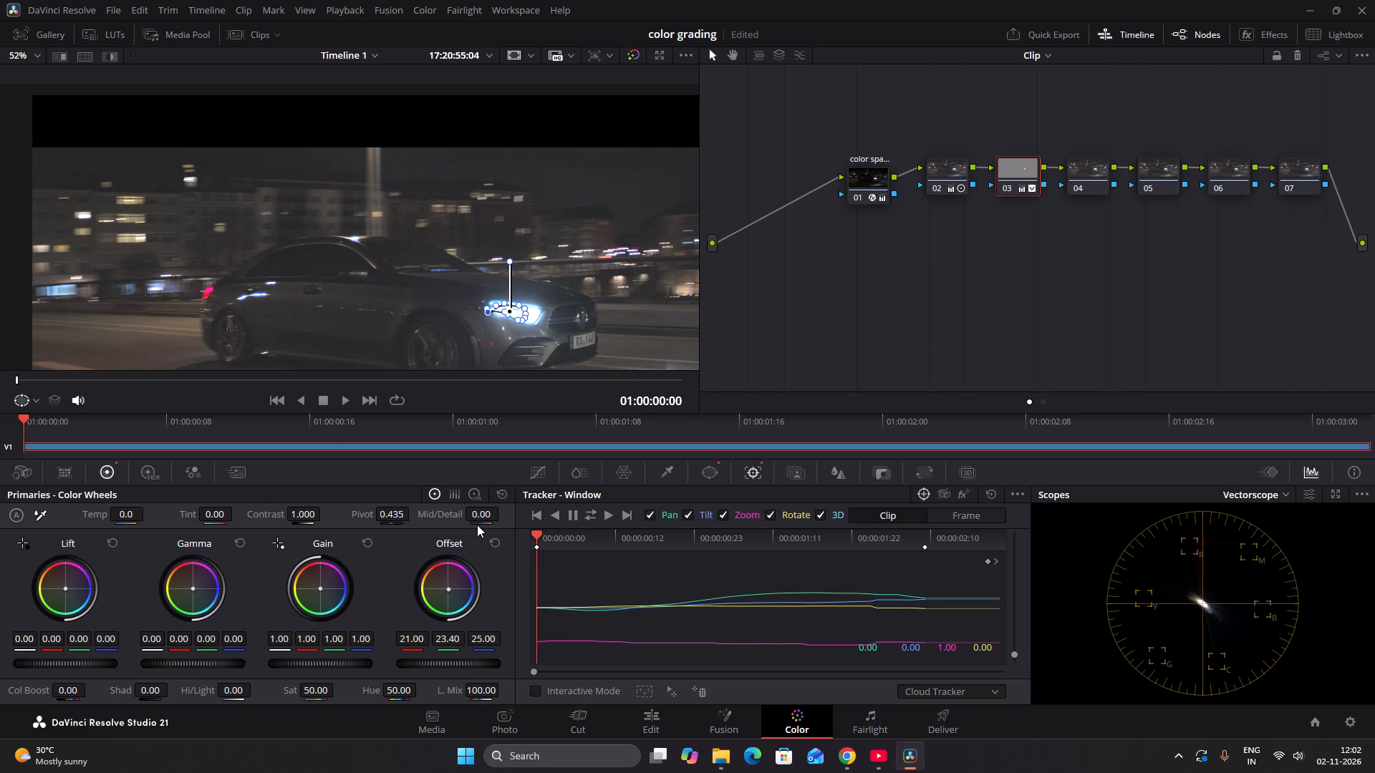
key("ctrl+z")
key("ctrl+z")
key("ctrl+z")
key("ctrl+z")
key("ctrl+z")
key("ctrl+z")
key("ctrl+z")
key("ctrl+z")
key("ctrl+z")
key("ctrl+z")
key("ctrl+z")
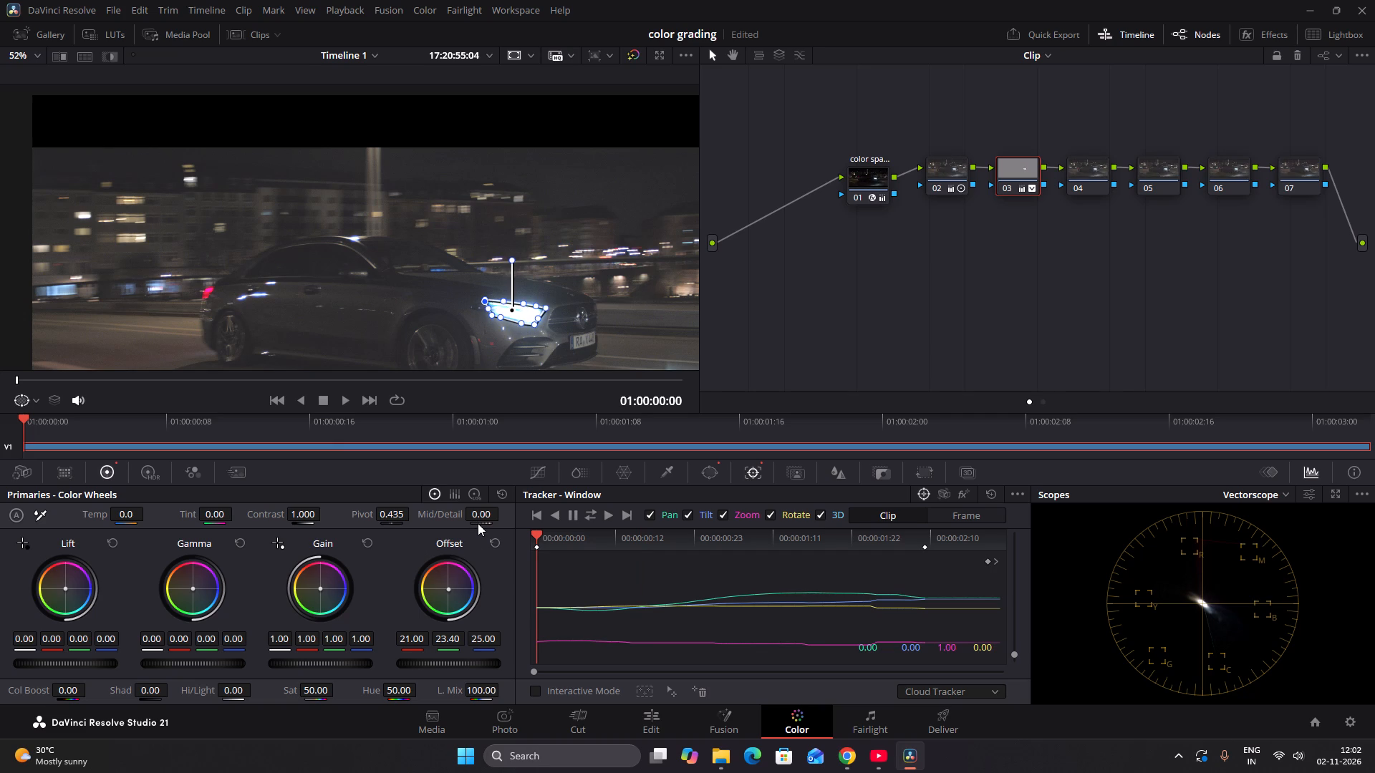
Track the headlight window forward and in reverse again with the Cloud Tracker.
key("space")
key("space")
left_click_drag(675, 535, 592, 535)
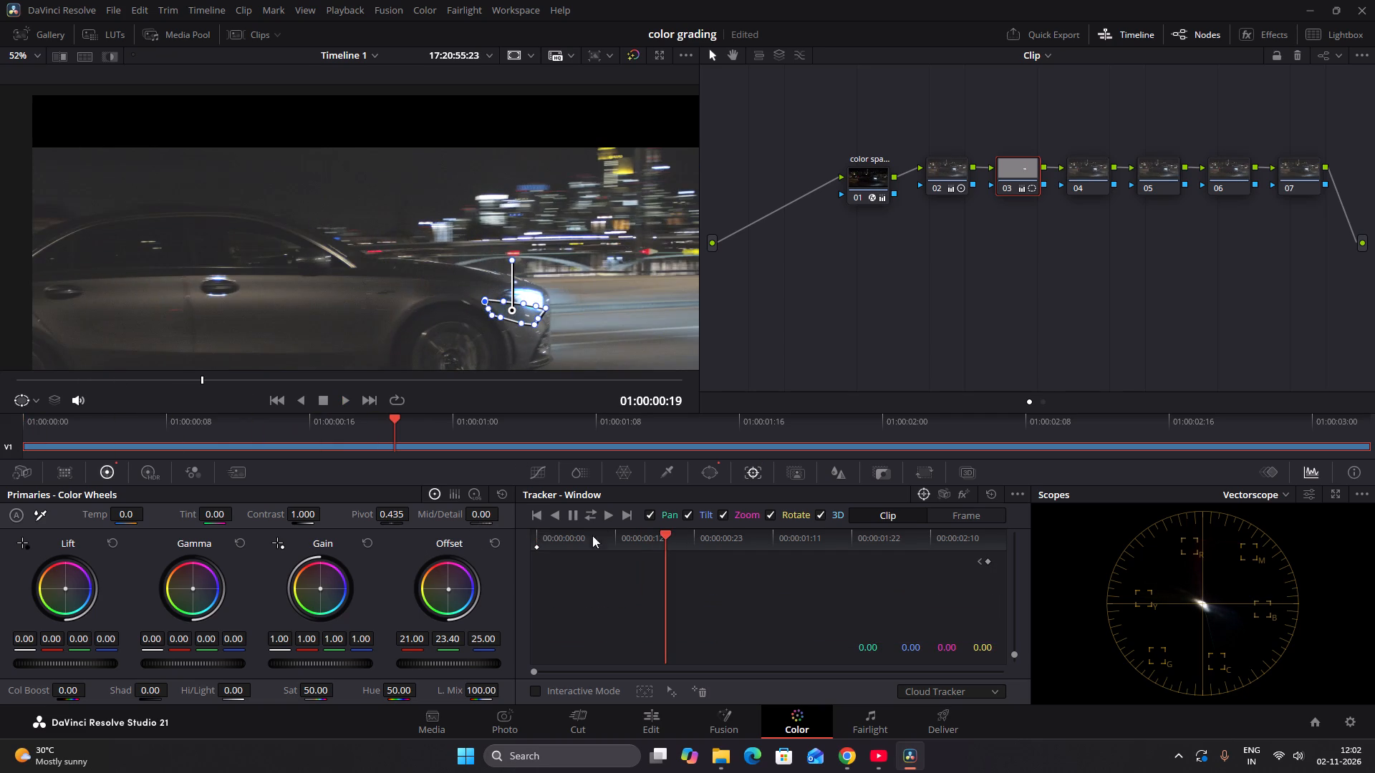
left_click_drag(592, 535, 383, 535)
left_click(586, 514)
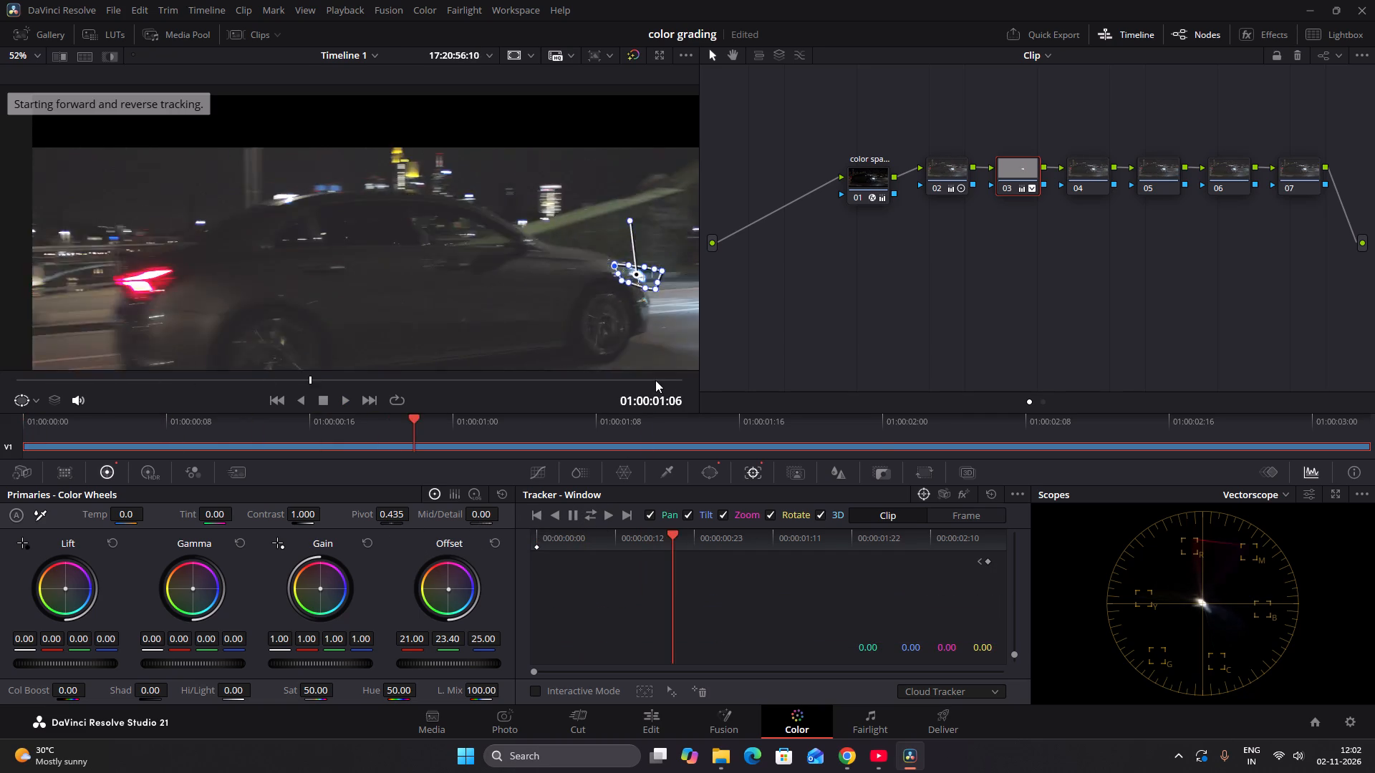
Examine how the newly tracked window follows the headlight across the clip, returning to the first frame.
key("space")
key("space")
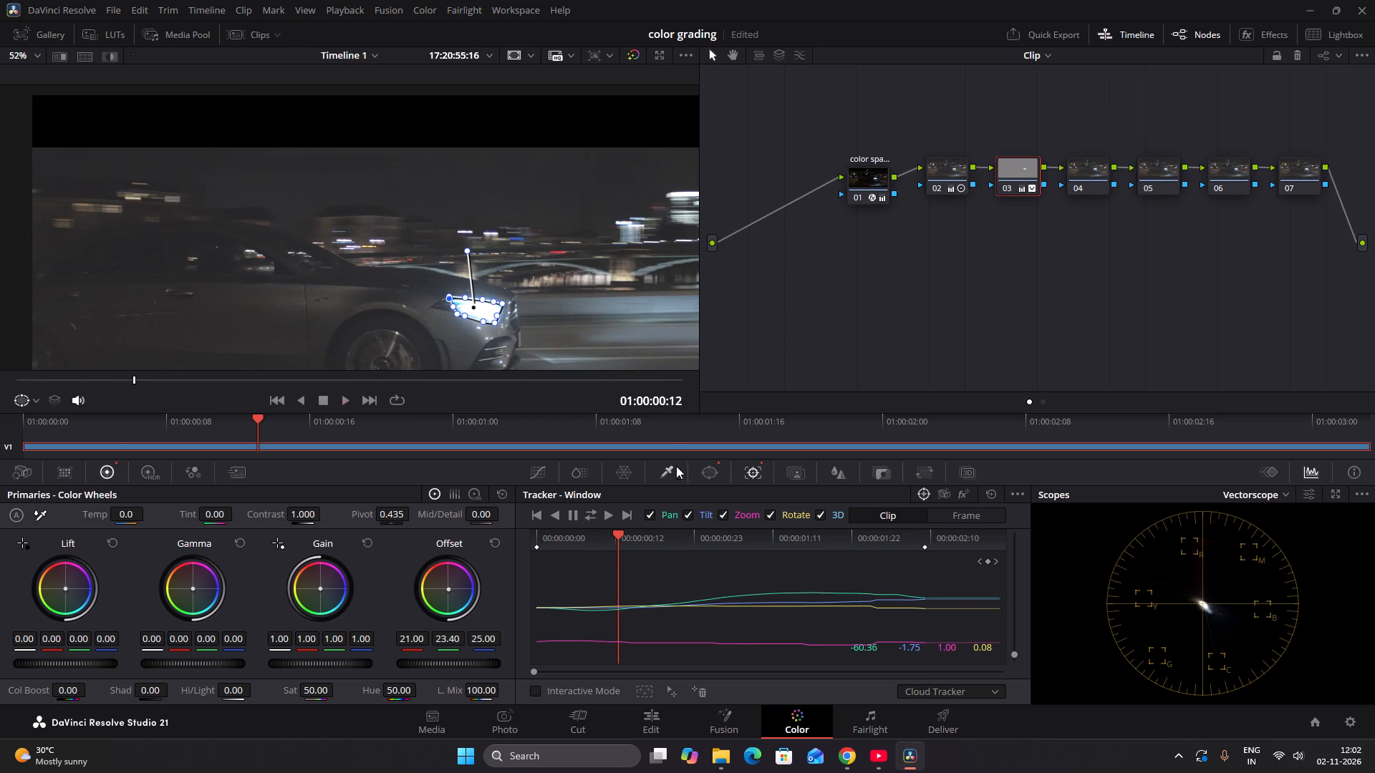
key("space")
key("space")
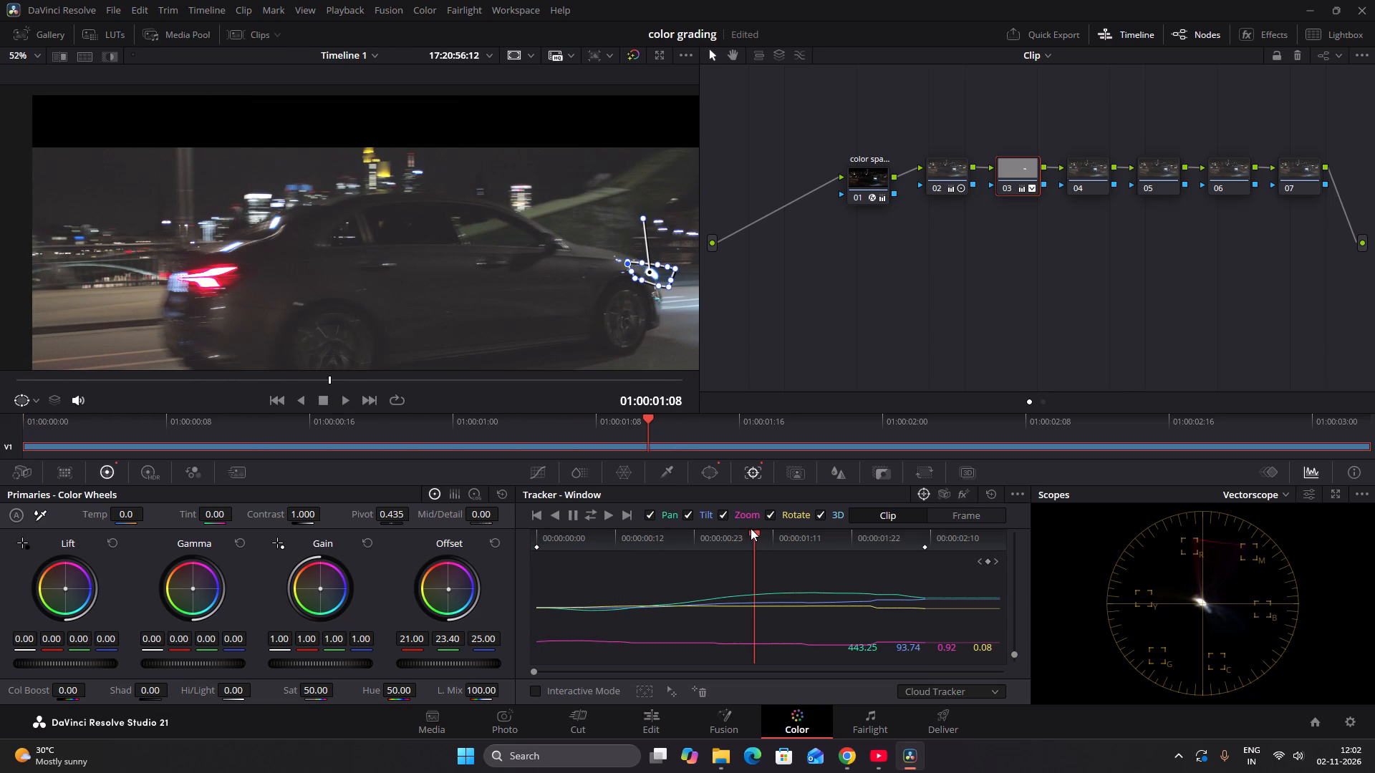
left_click_drag(757, 531, 975, 535)
left_click_drag(967, 537, 984, 535)
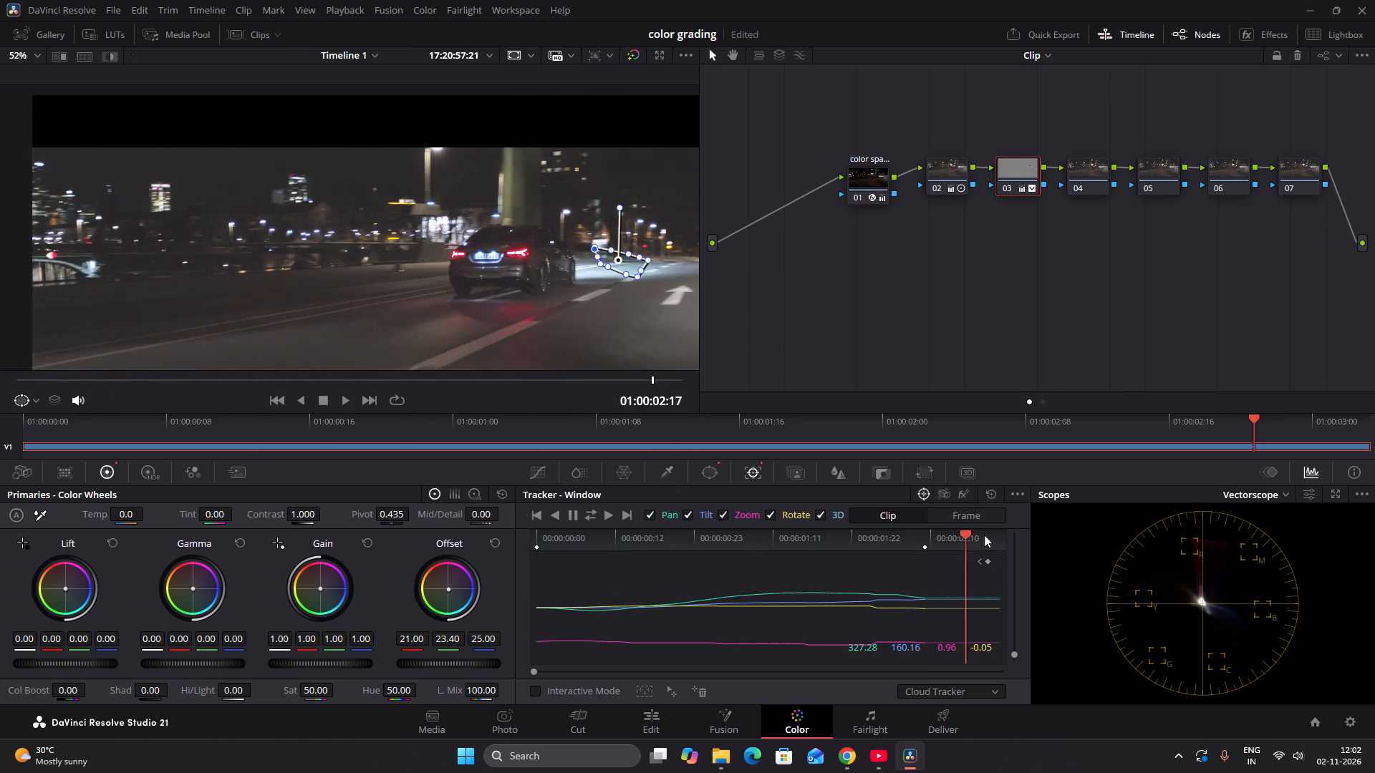
left_click_drag(984, 535, 463, 540)
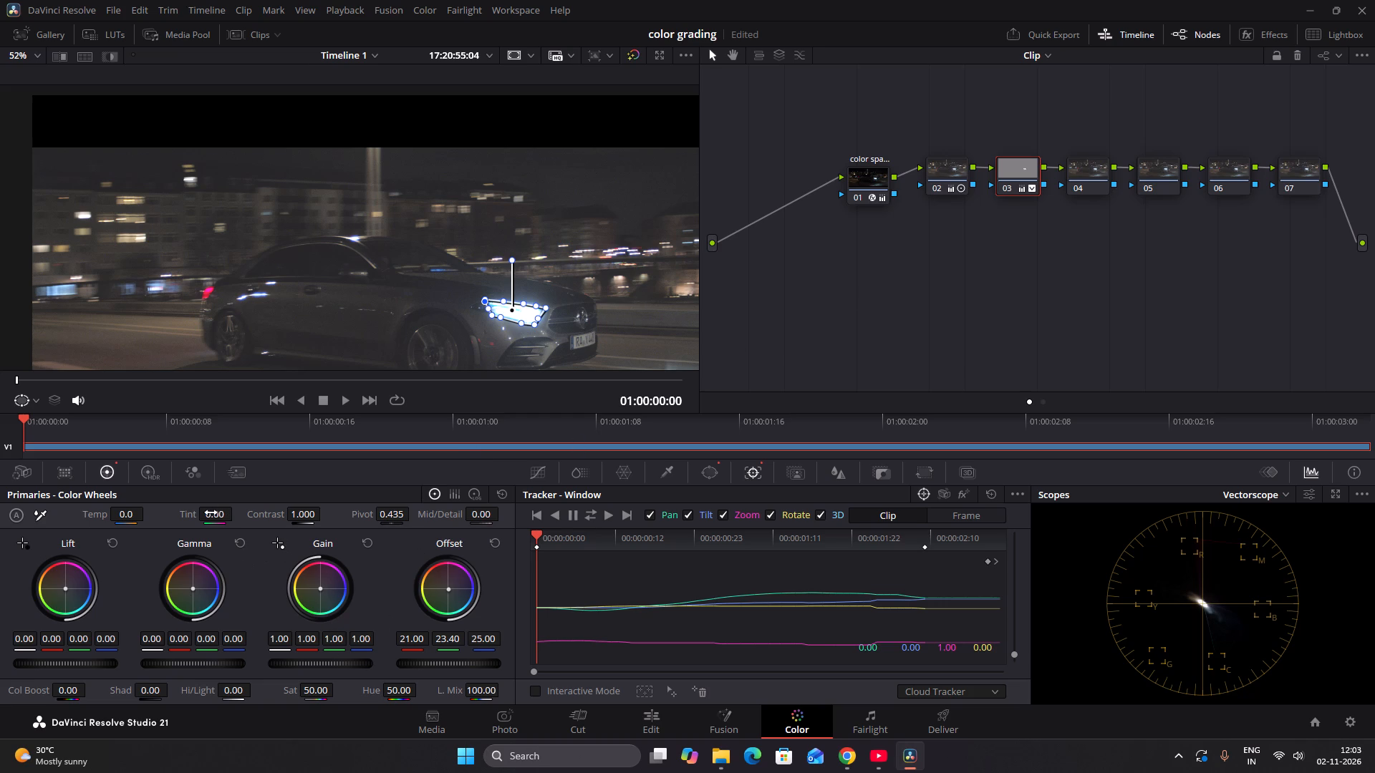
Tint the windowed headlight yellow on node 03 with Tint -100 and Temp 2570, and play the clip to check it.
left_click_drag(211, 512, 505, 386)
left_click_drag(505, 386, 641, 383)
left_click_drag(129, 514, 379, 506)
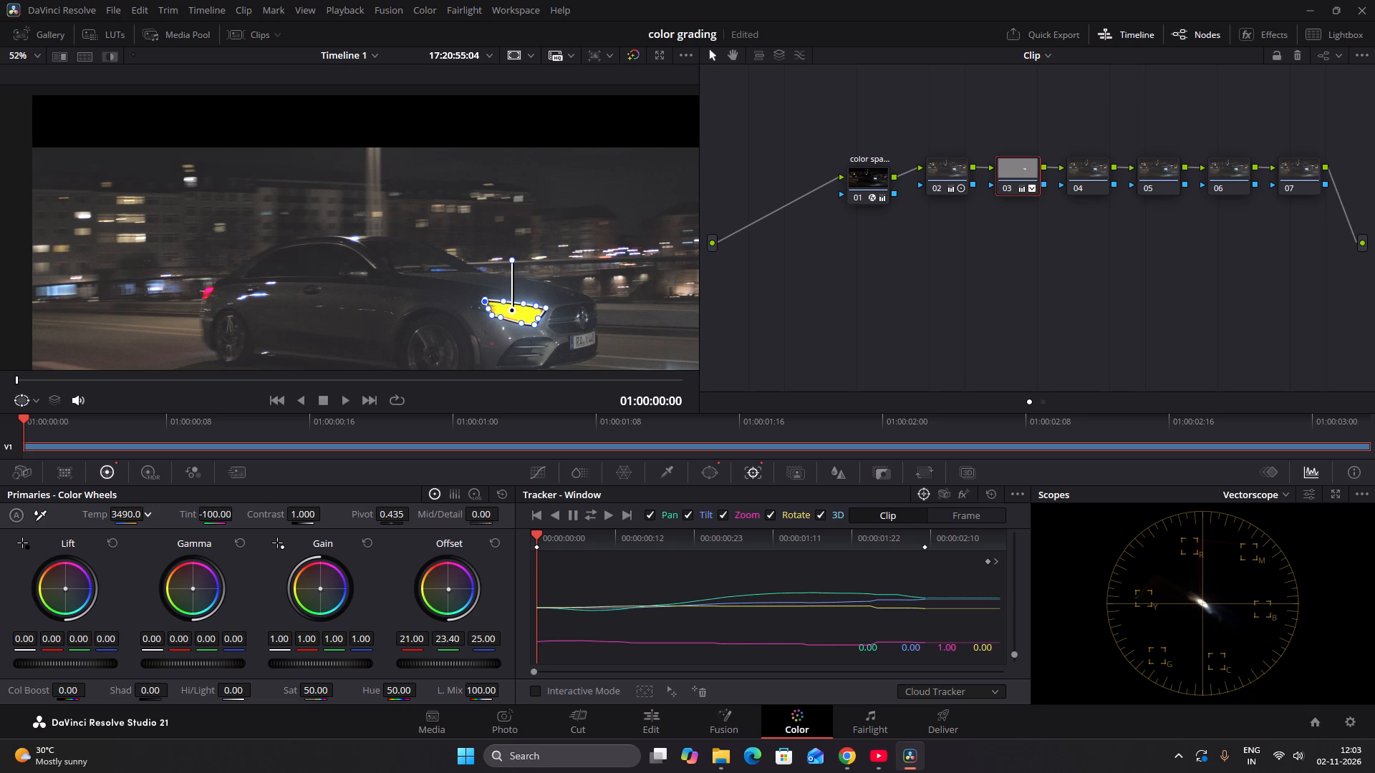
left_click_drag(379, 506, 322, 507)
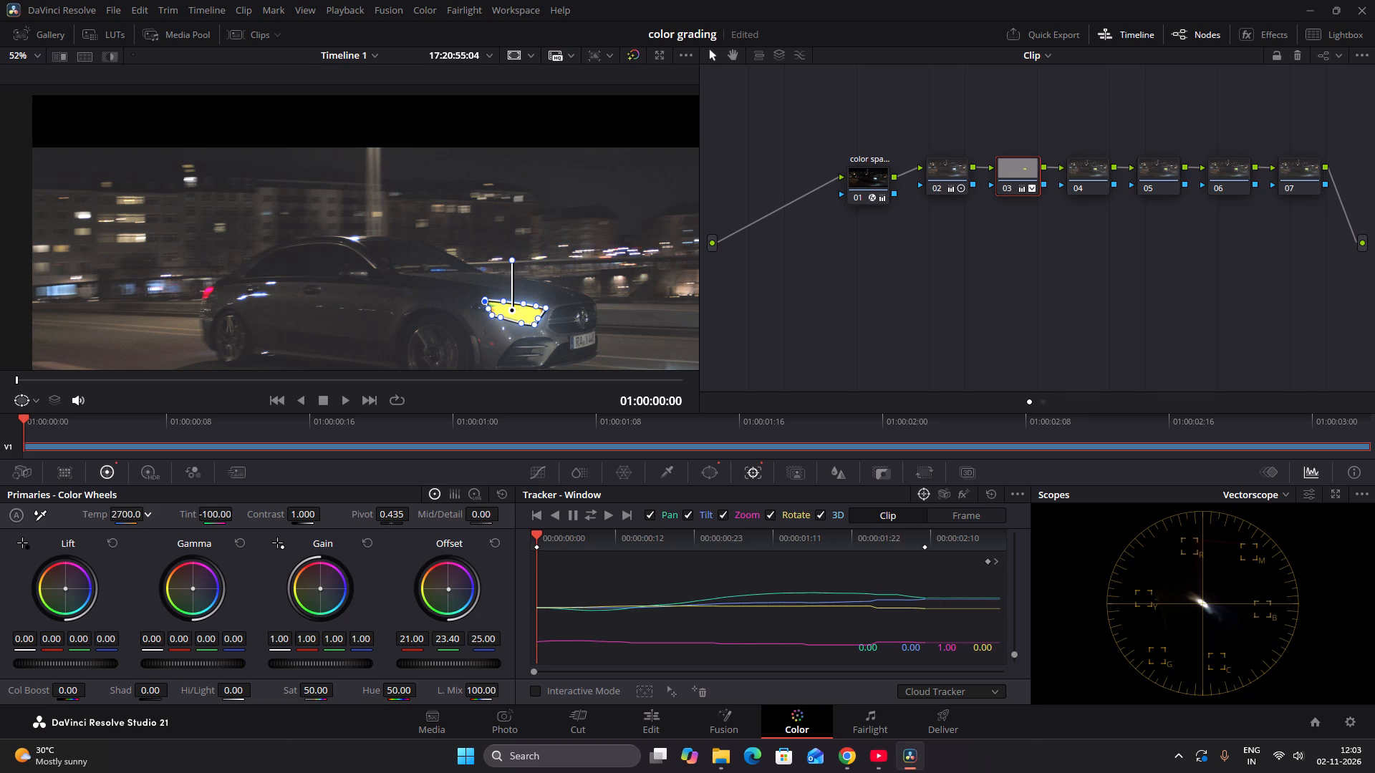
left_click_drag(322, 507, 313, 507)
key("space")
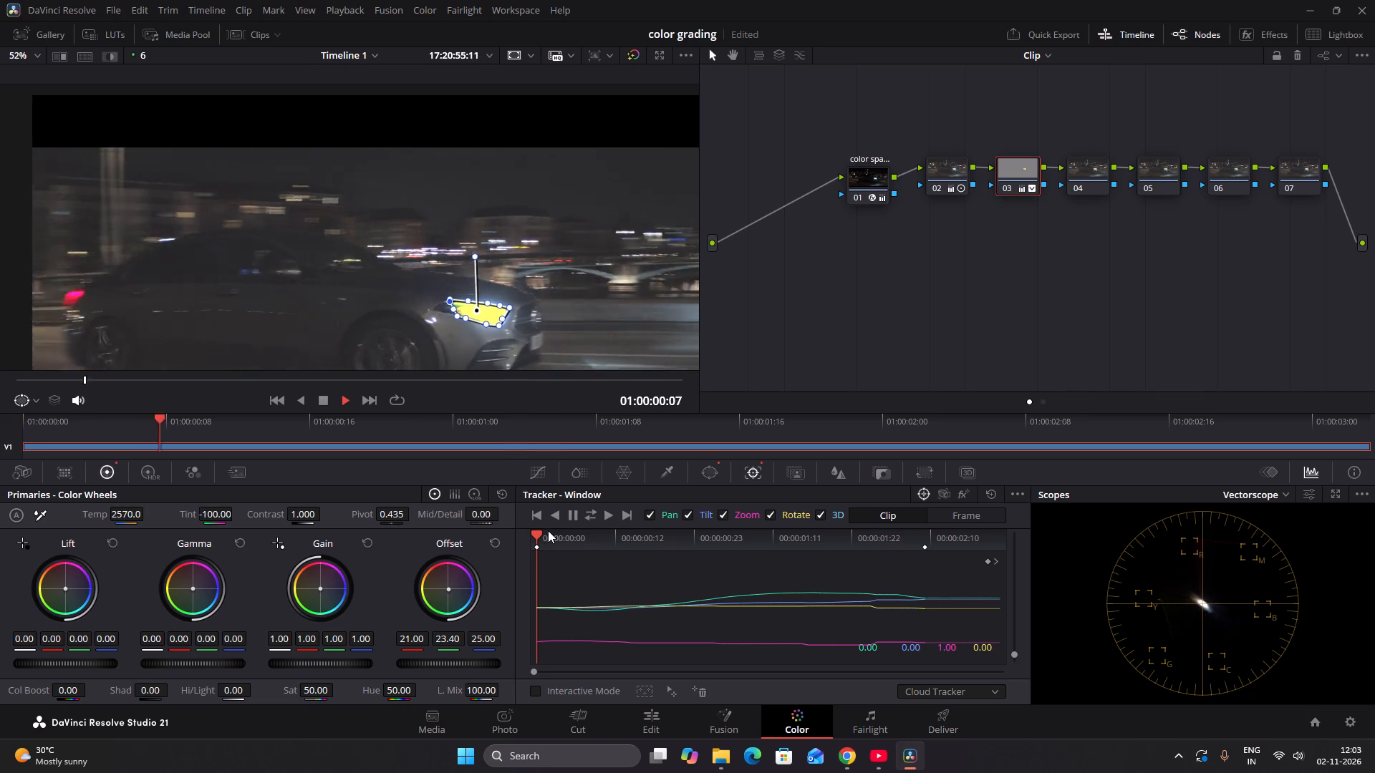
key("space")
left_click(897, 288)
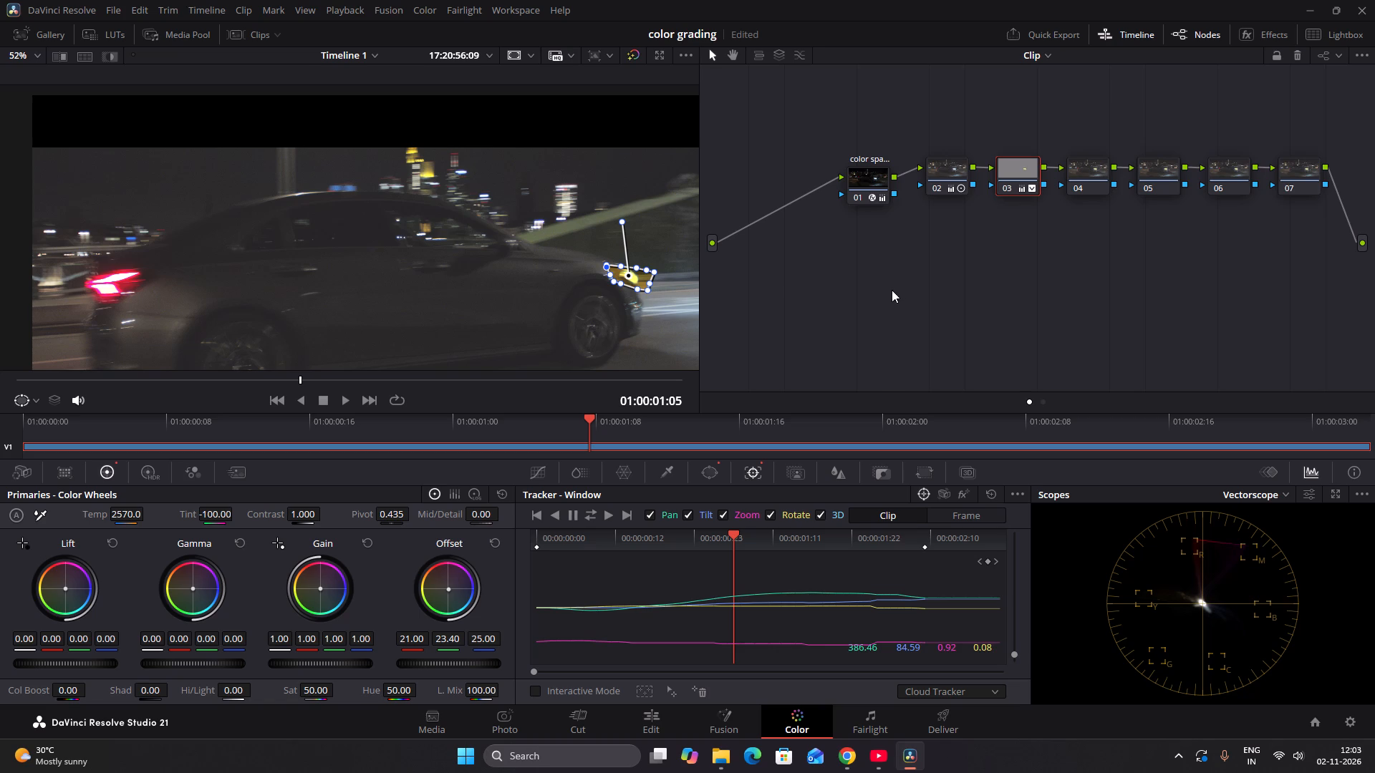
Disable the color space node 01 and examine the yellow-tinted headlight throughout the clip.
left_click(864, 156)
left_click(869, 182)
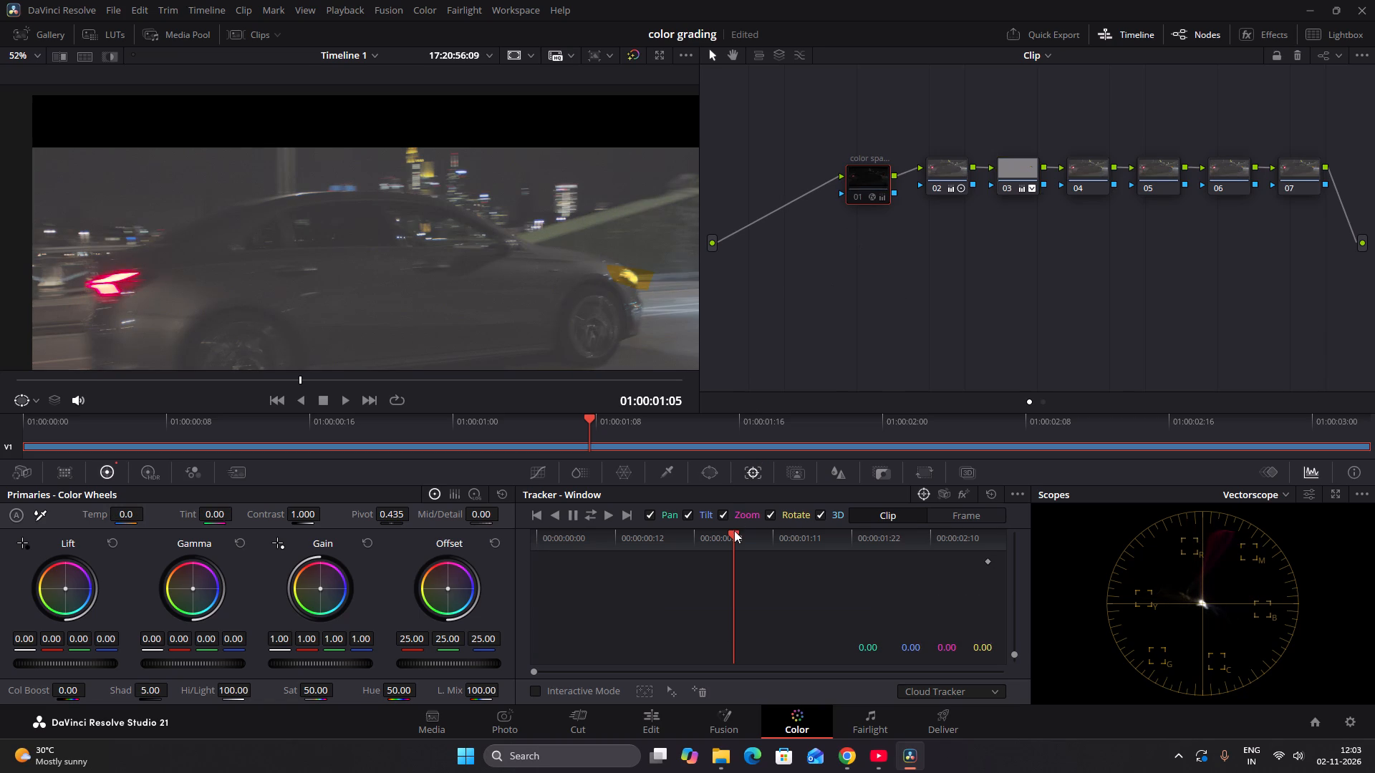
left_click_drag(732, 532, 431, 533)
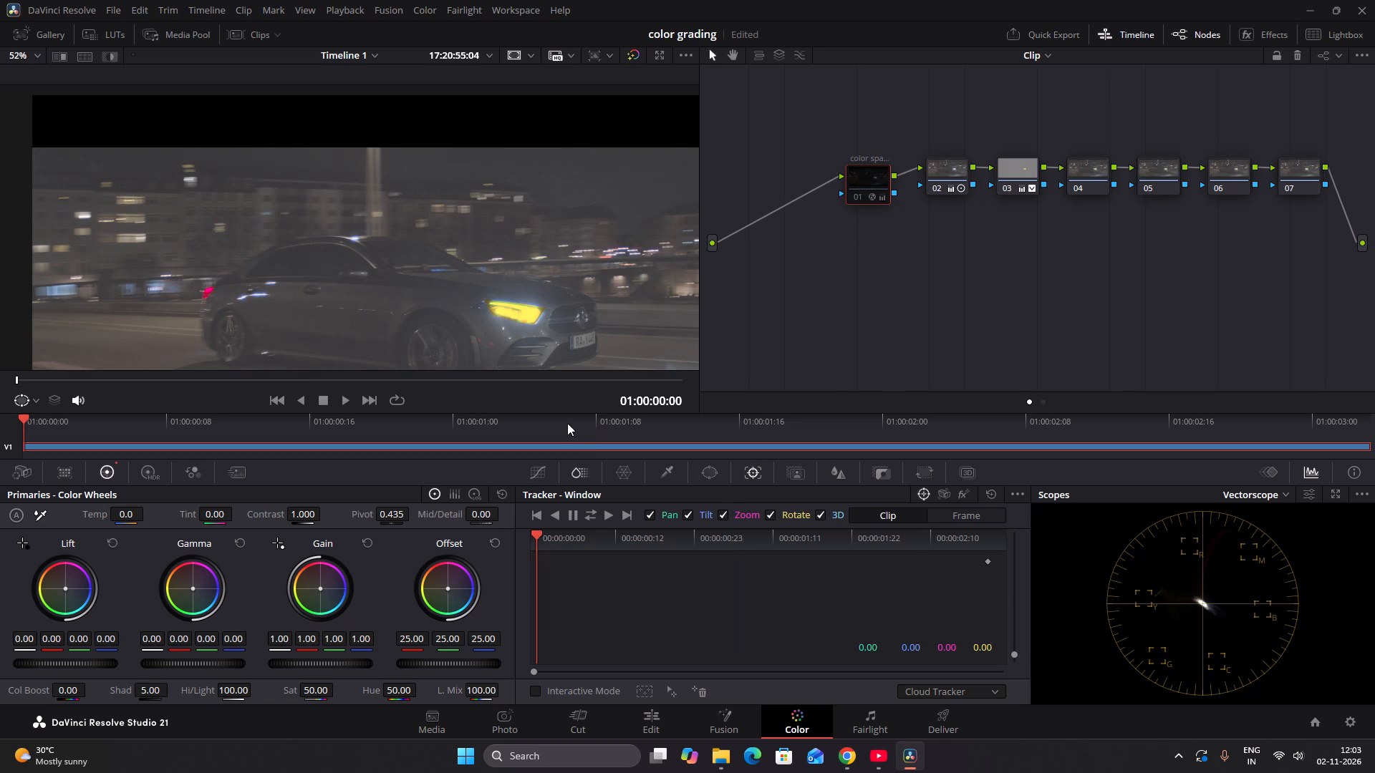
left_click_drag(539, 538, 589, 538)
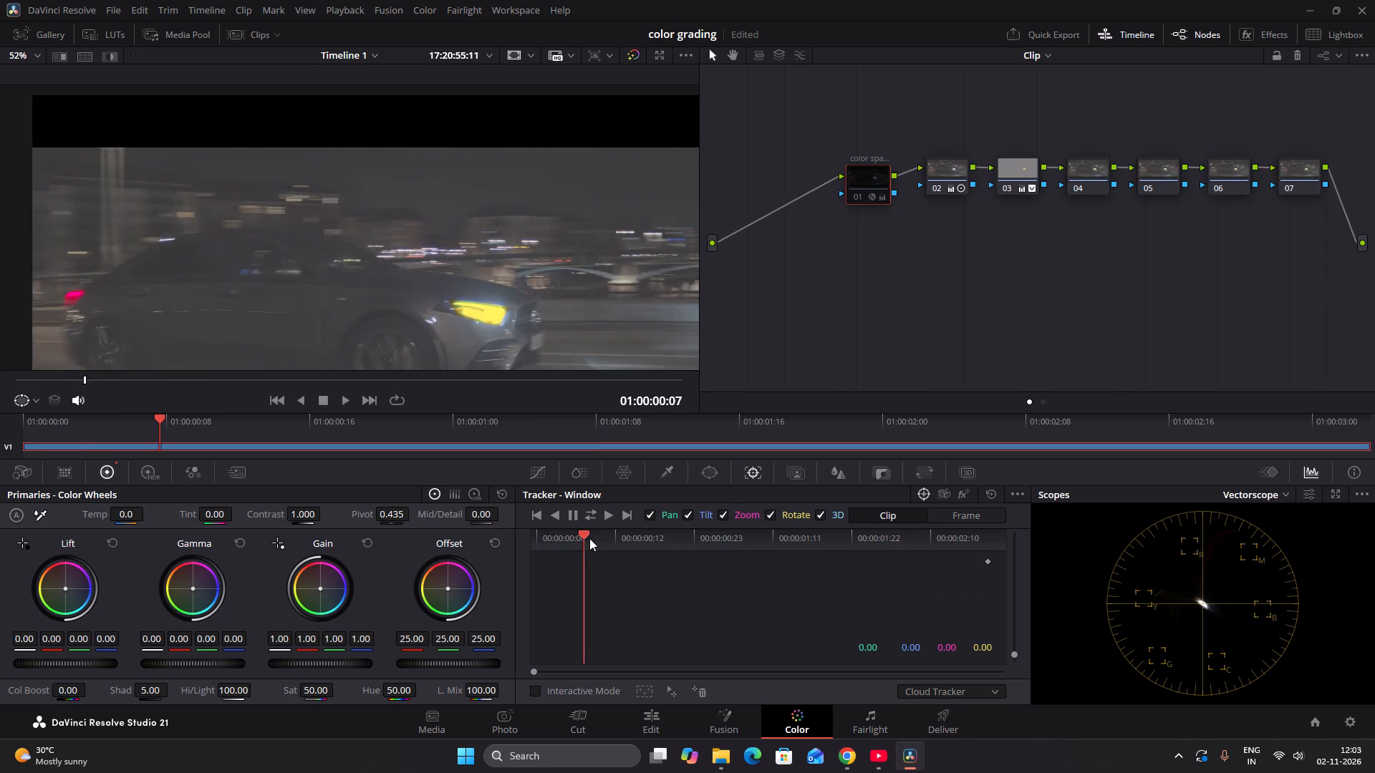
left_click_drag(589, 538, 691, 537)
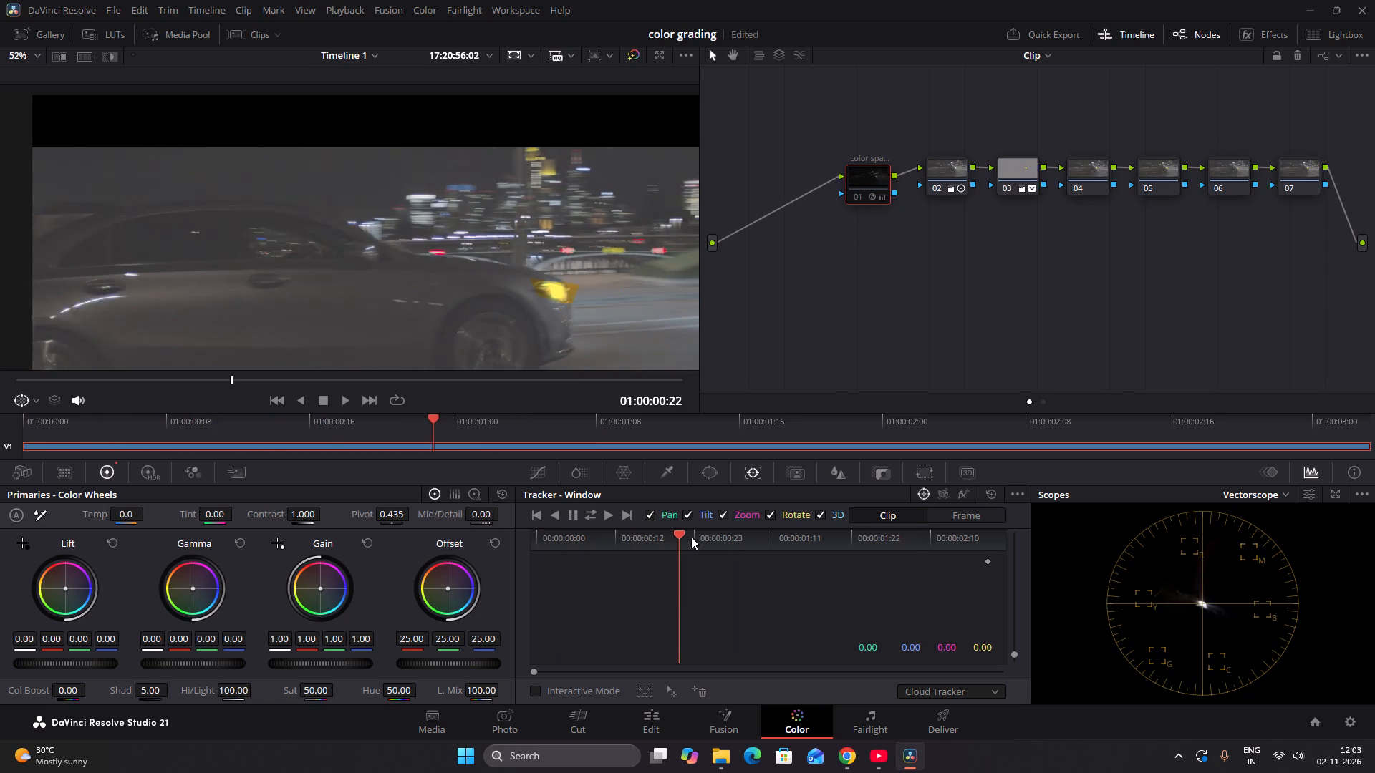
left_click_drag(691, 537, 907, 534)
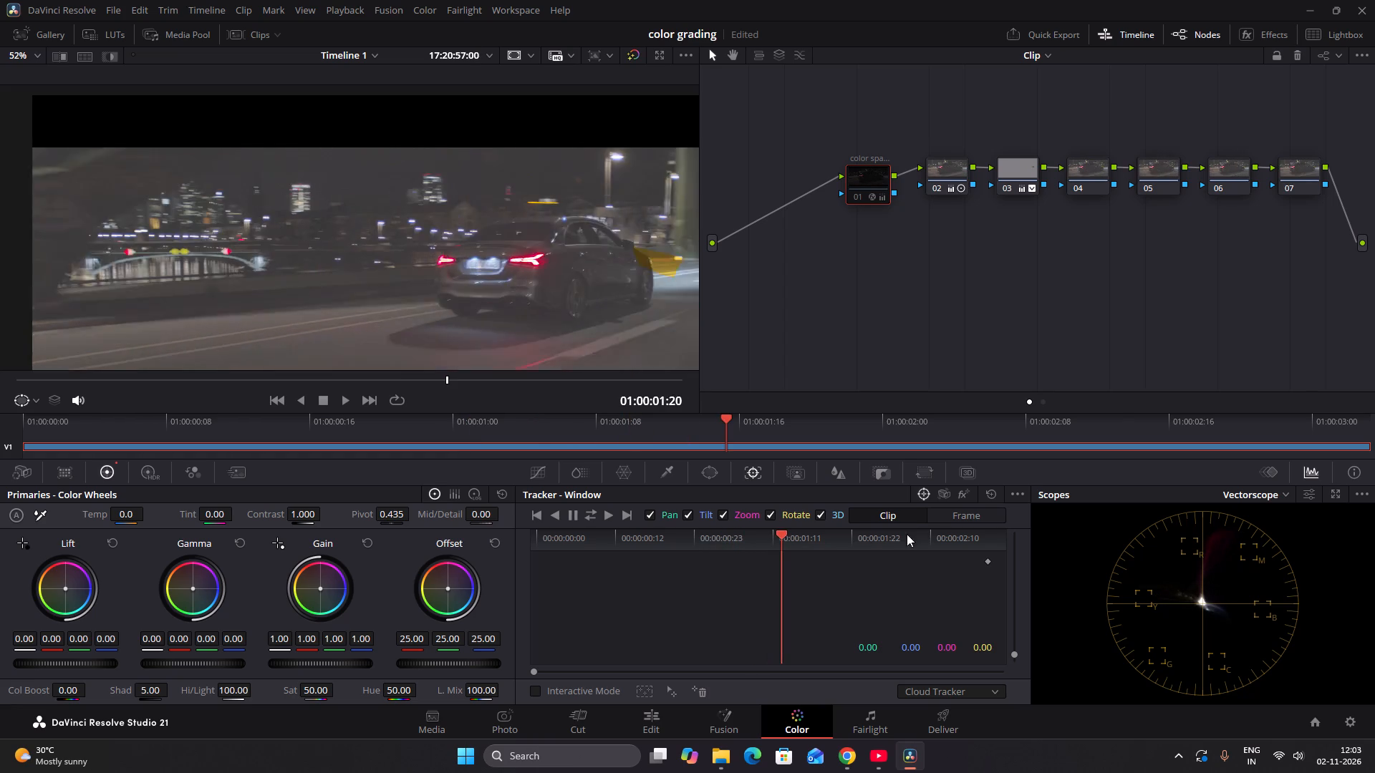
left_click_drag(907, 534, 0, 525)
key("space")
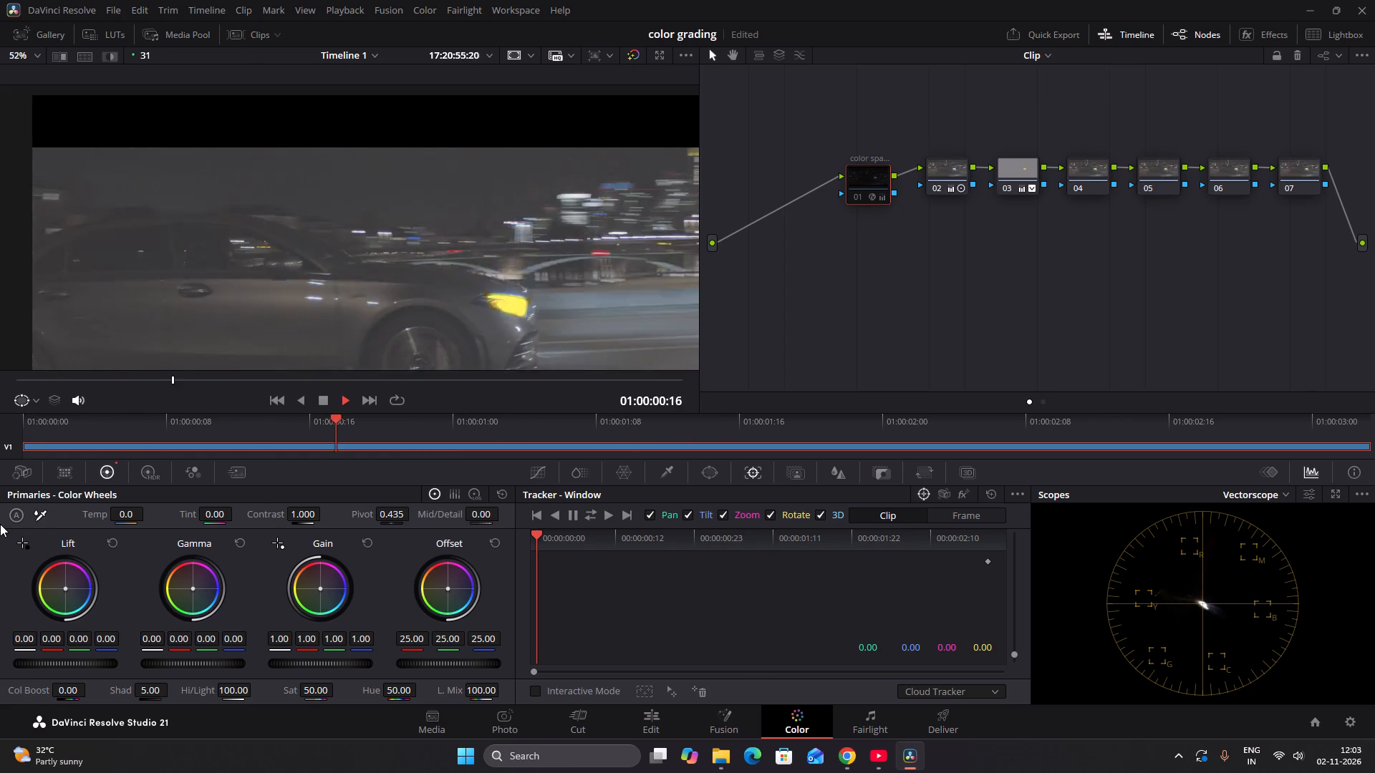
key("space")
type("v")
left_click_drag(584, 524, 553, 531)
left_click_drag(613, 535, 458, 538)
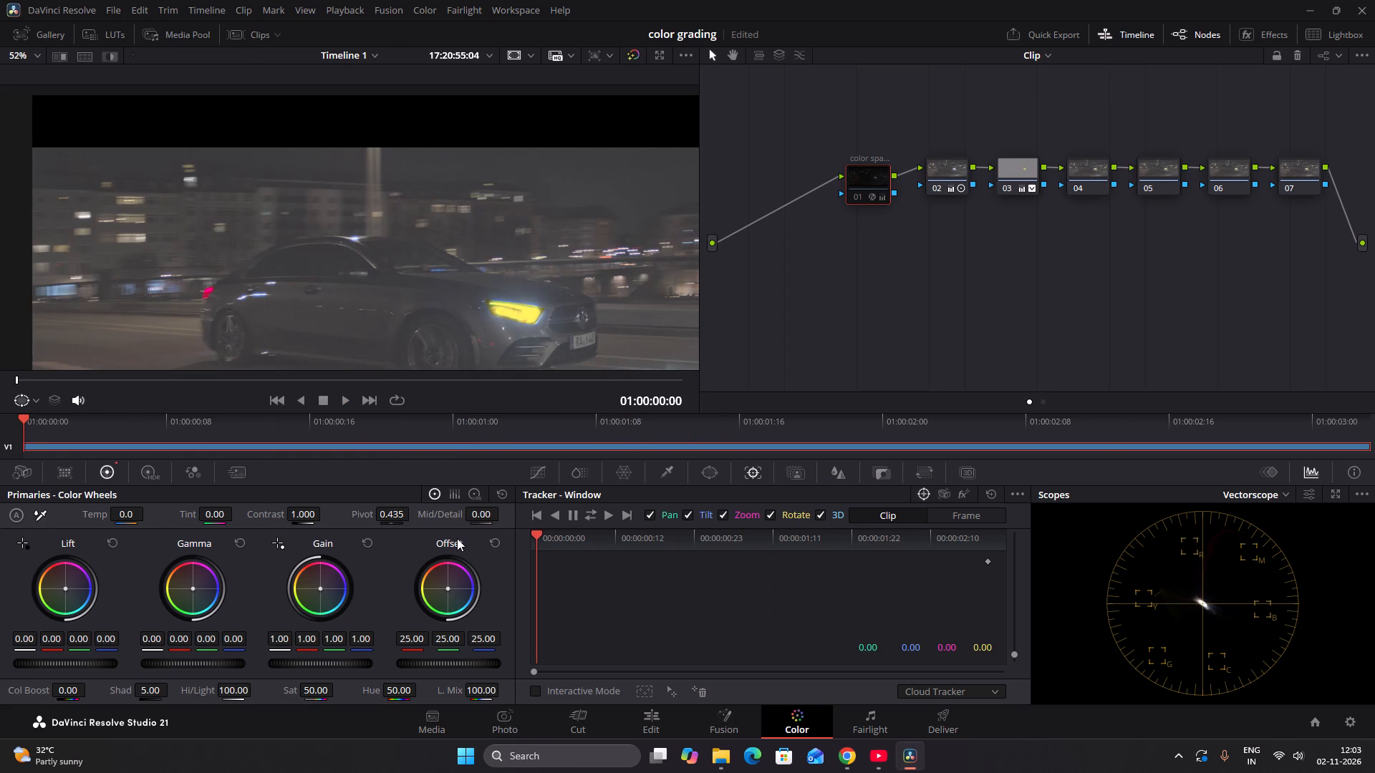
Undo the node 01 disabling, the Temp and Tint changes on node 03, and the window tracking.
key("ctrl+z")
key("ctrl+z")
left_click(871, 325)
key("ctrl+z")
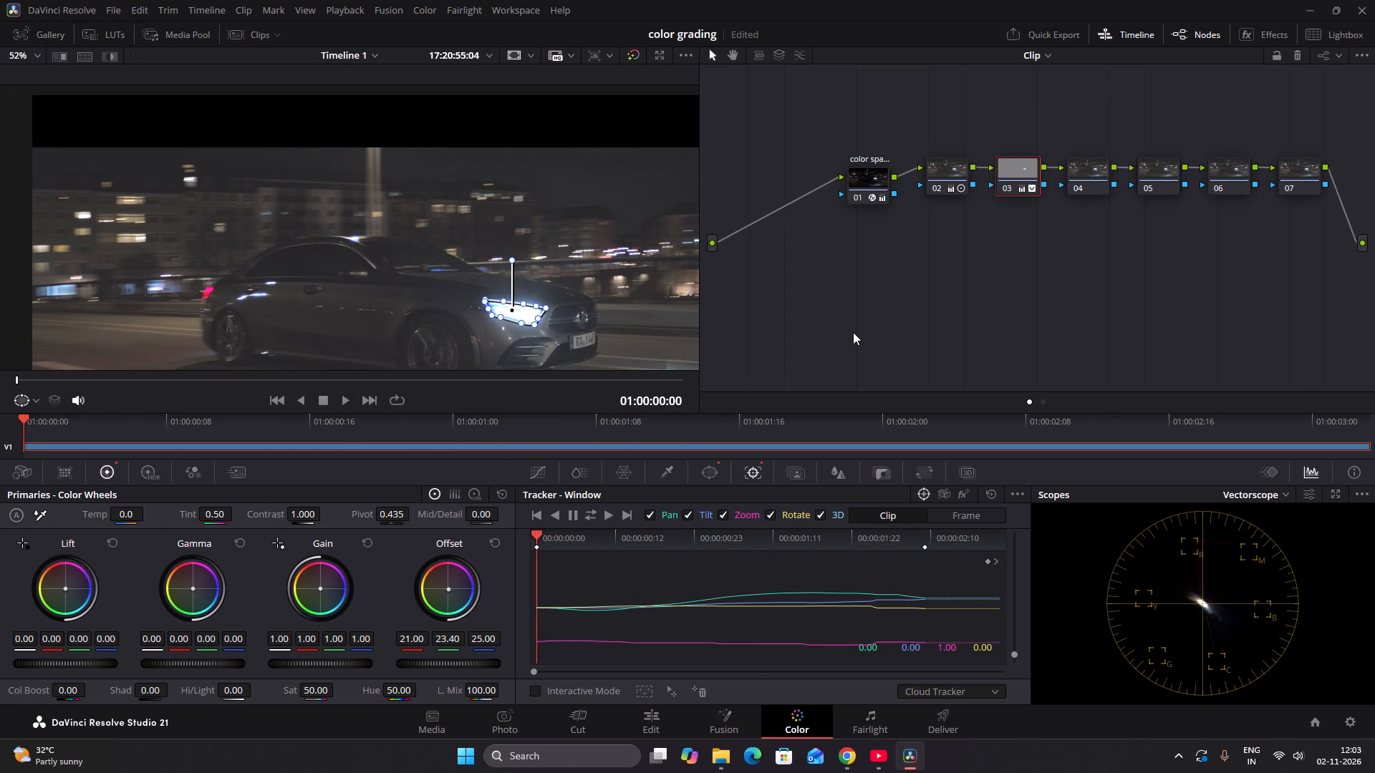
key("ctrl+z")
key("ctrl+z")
Turn off the curve window around the headlight on node 03.
left_click_drag(544, 530, 759, 553)
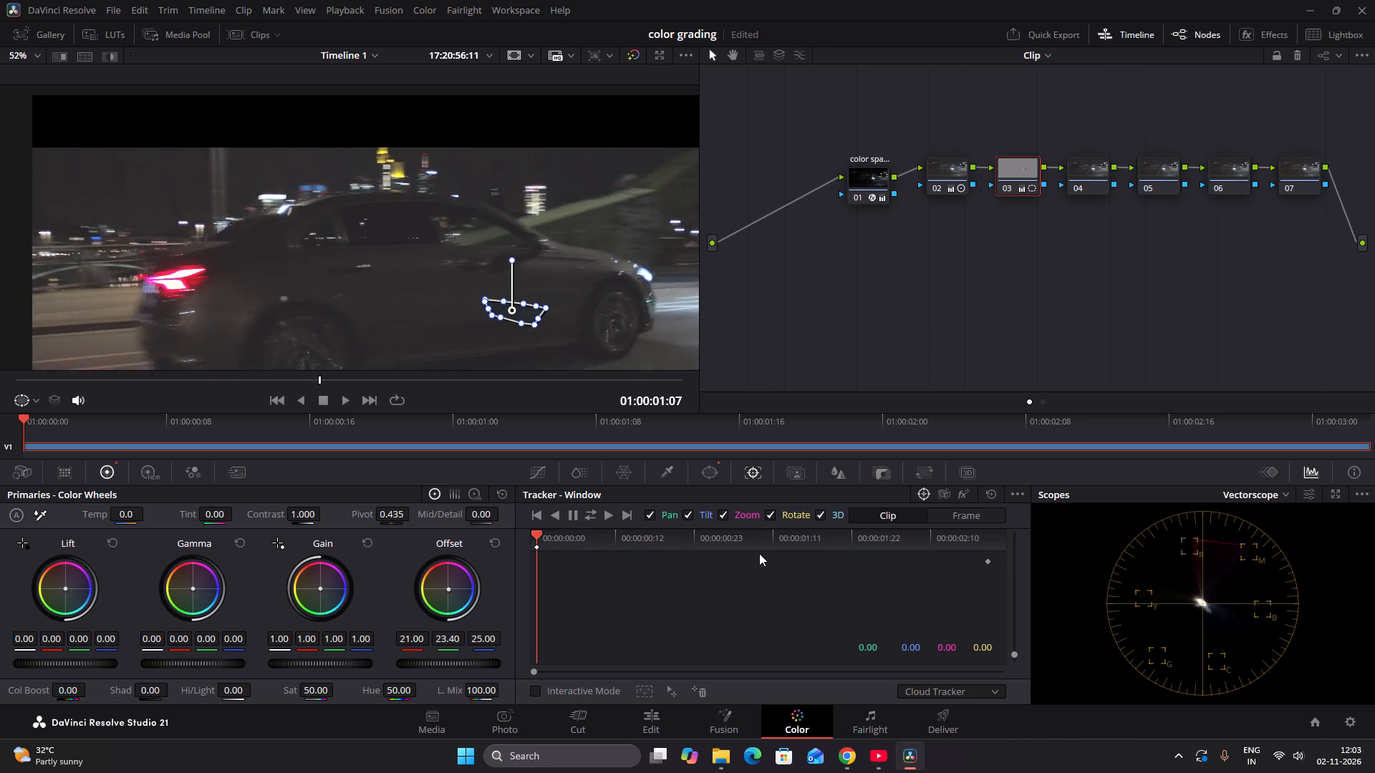
left_click_drag(759, 553, 663, 546)
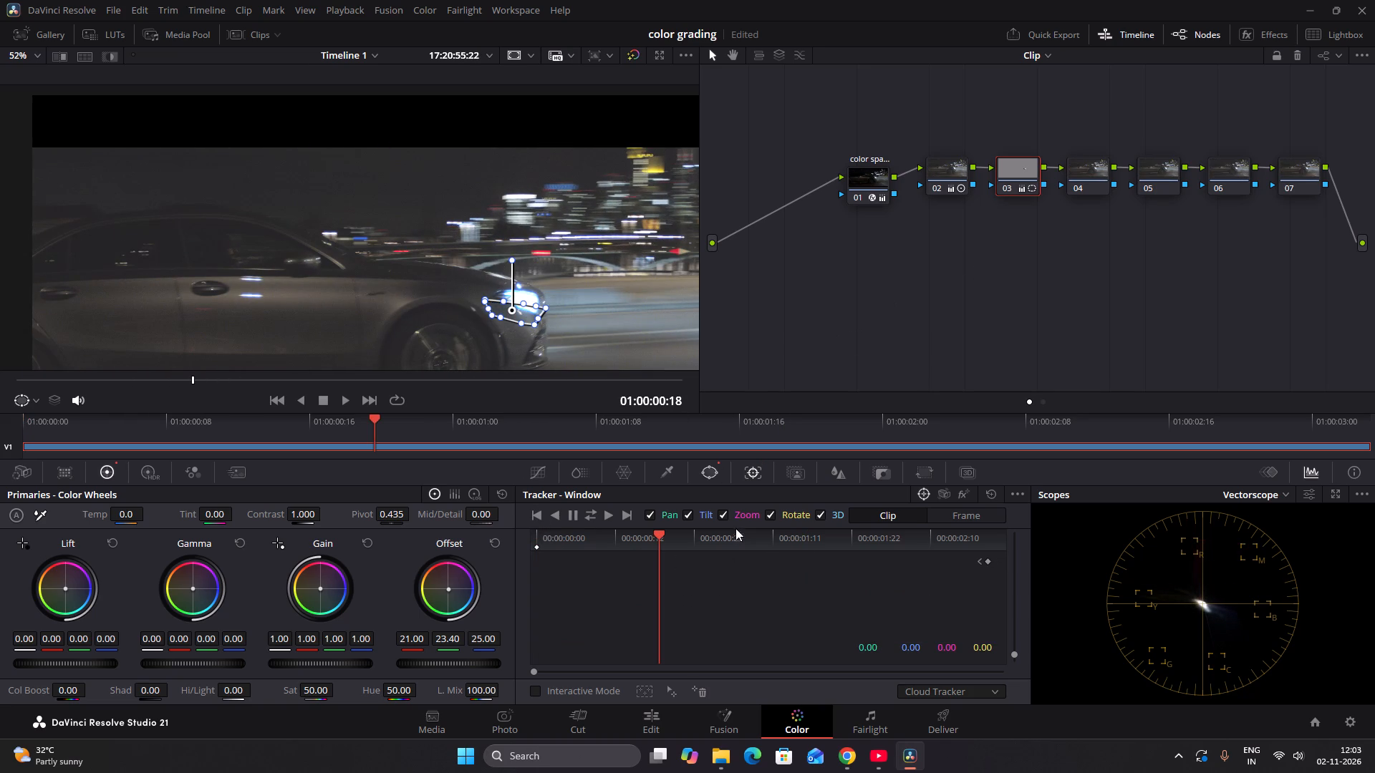
left_click(1021, 173)
left_click(1013, 492)
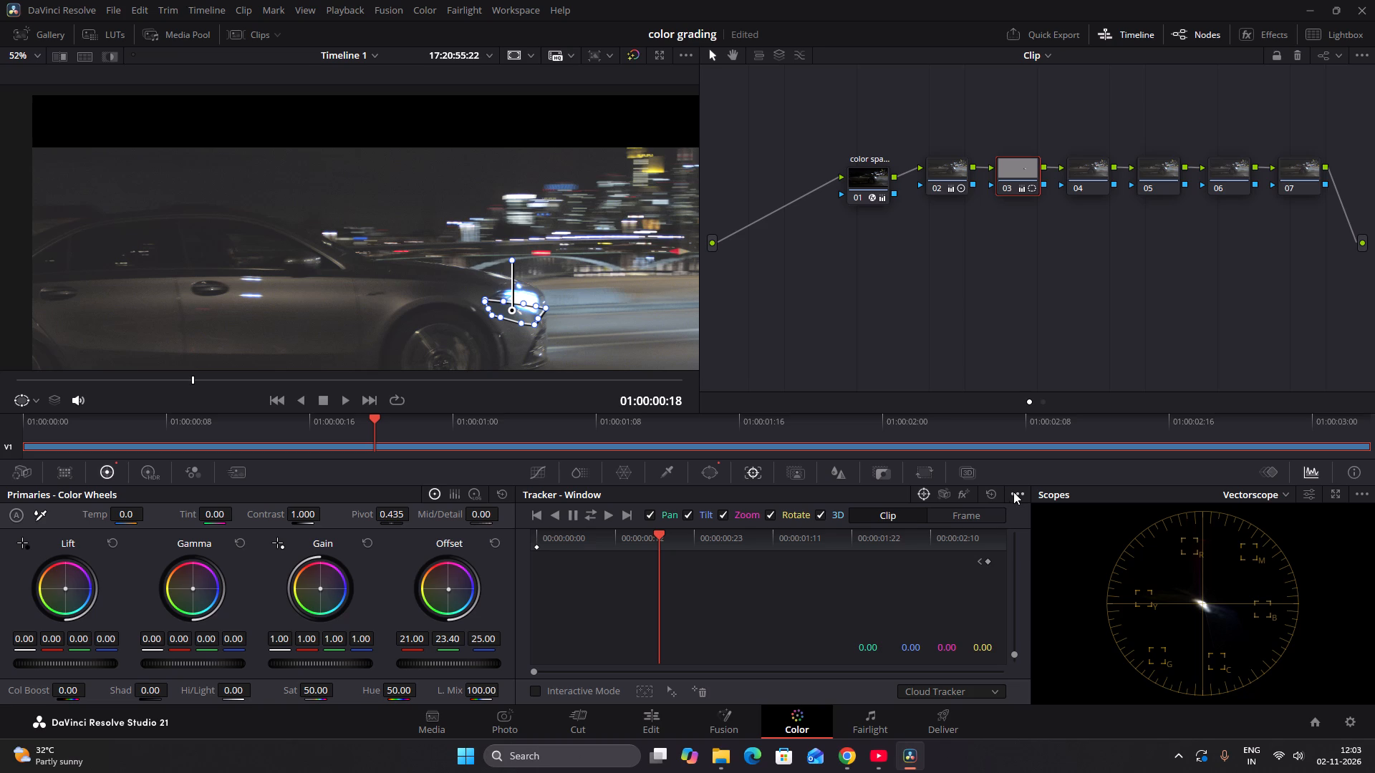
left_click(1013, 492)
left_click(778, 576)
left_click(711, 467)
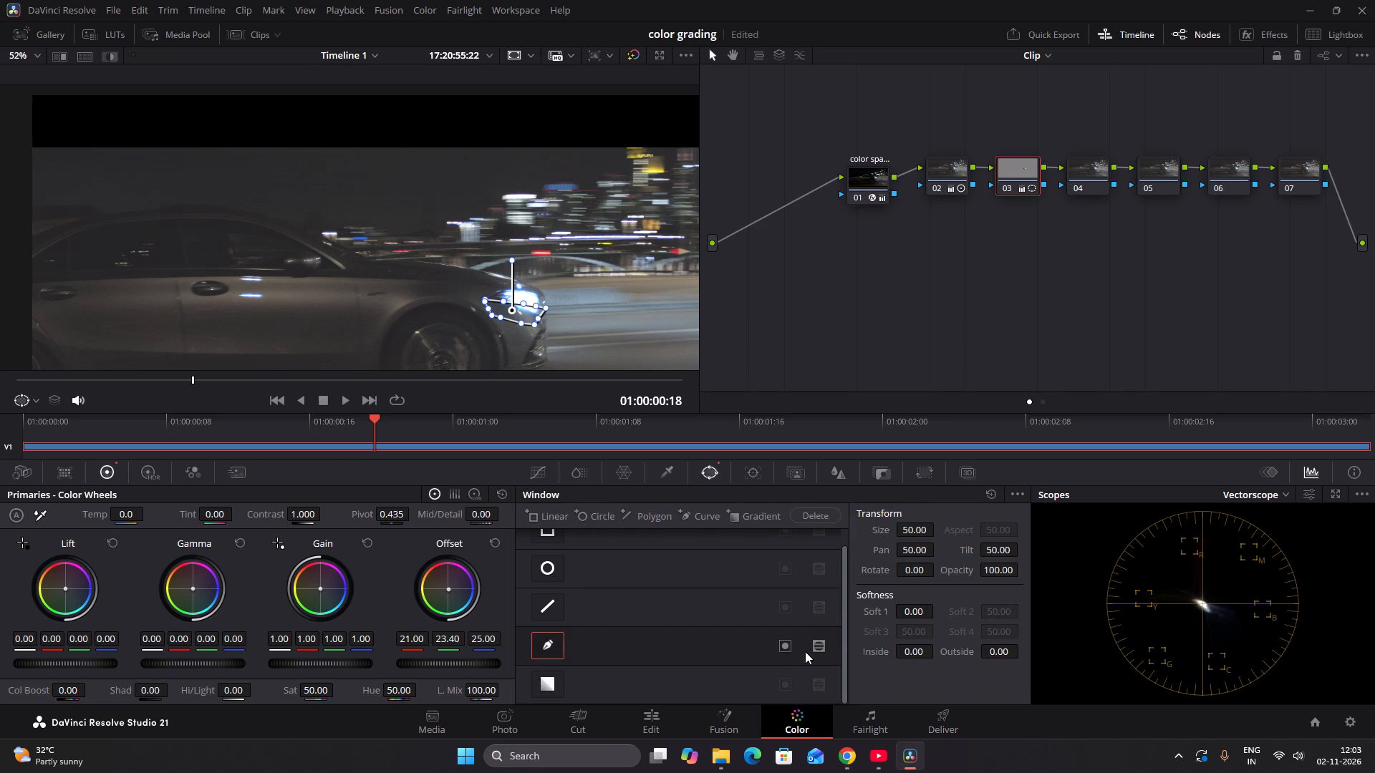
left_click(780, 651)
left_click(665, 651)
key("Delete")
left_click(562, 651)
key("Delete")
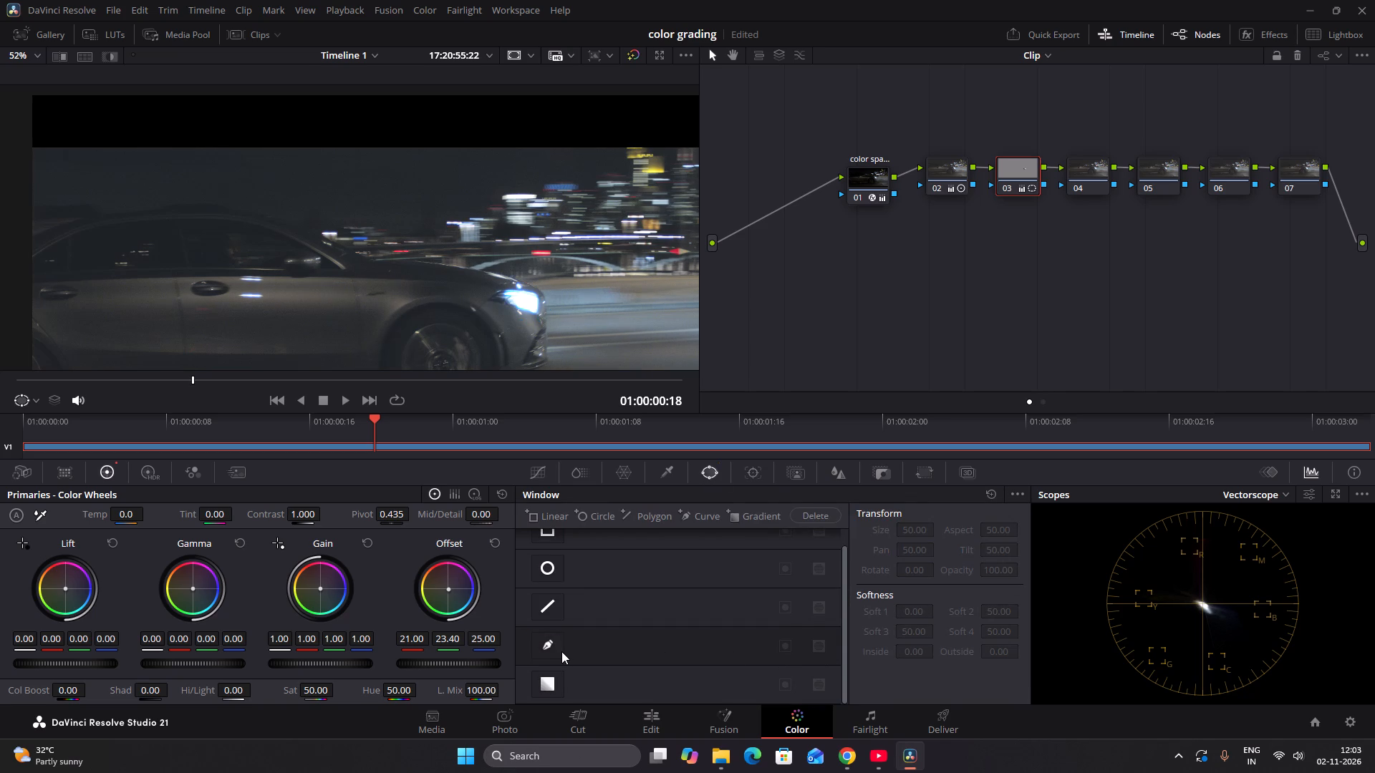
Scrub through the clip, return to its start, and set Temp to 80 on node 04.
left_click_drag(369, 425, 117, 404)
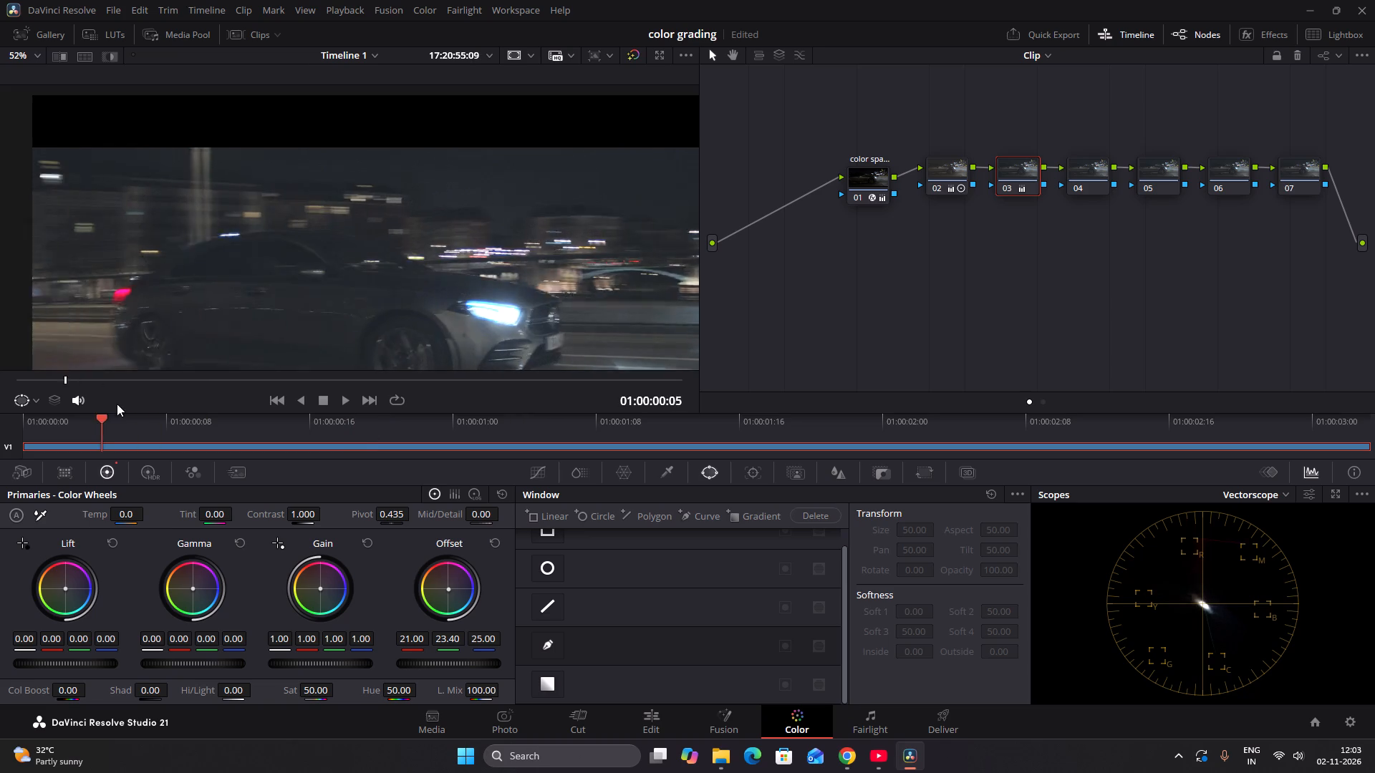
left_click_drag(117, 404, 975, 455)
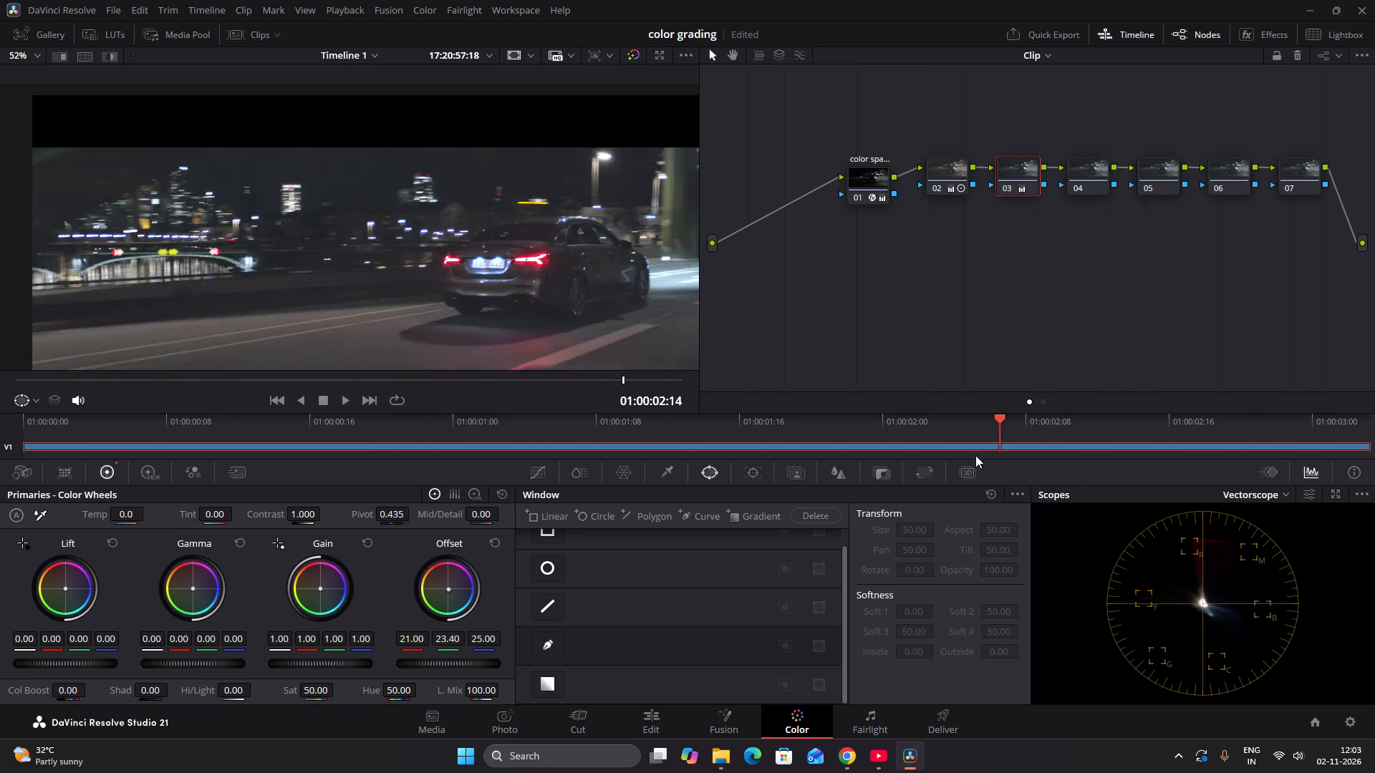
left_click_drag(975, 455, 44, 427)
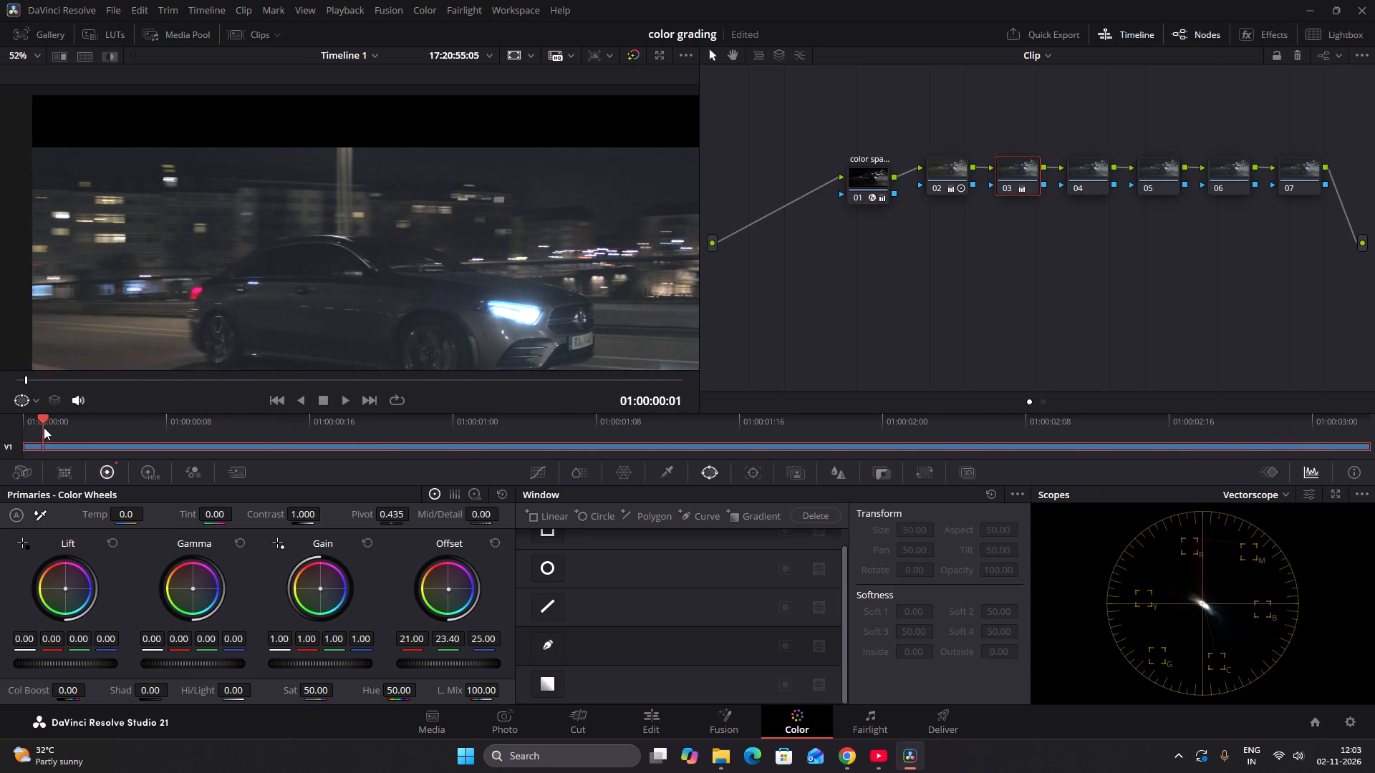
left_click_drag(44, 427, 18, 427)
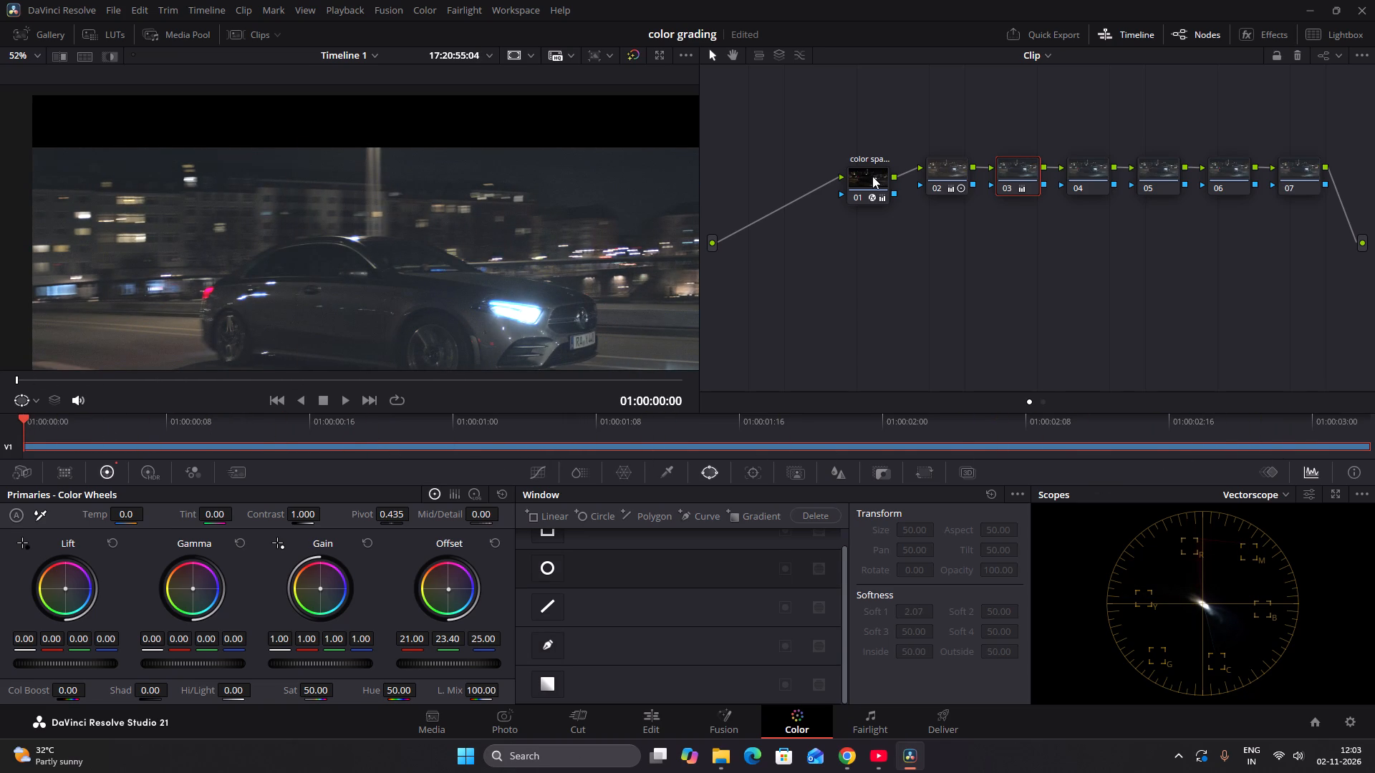
left_click(1086, 173)
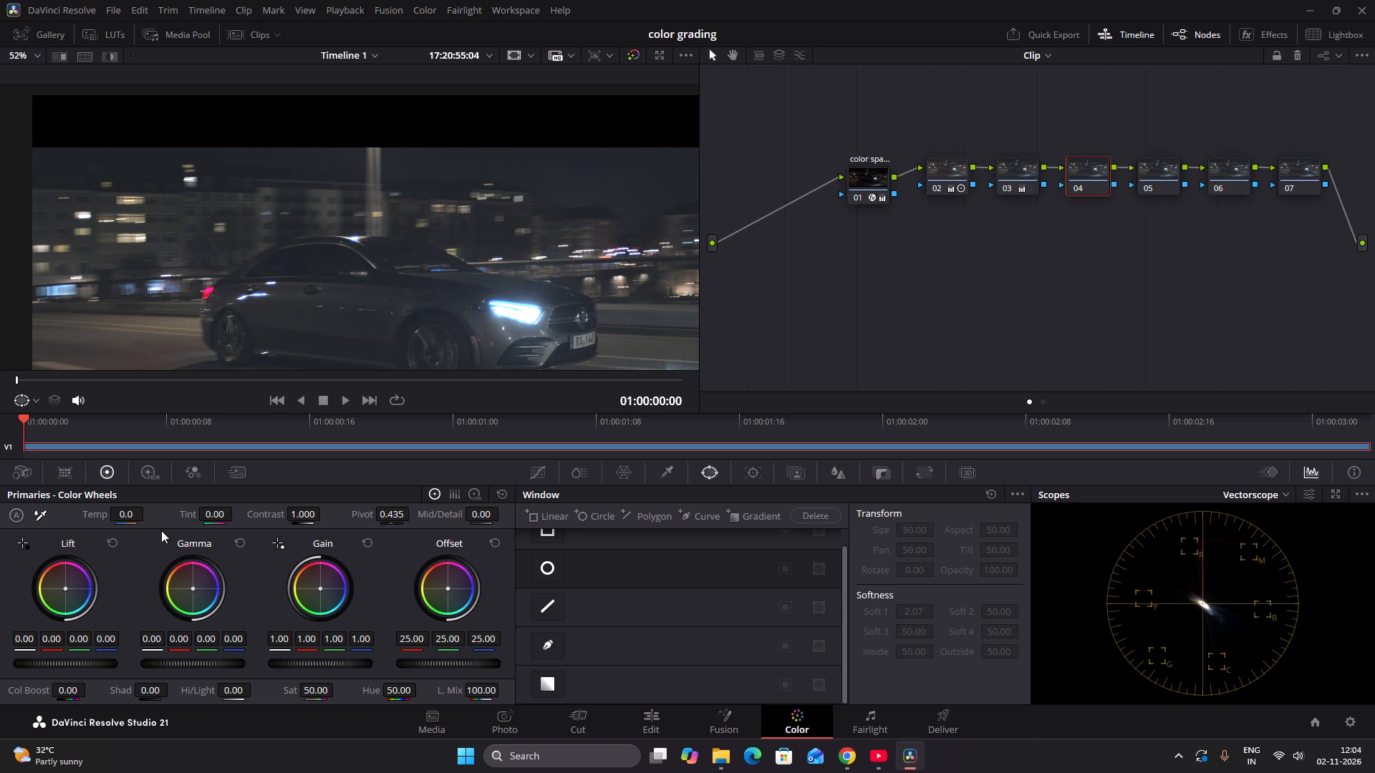
left_click(131, 517)
On node 05, reduce Contrast slightly to 0.980 while viewing the end of the clip.
left_click(1126, 190)
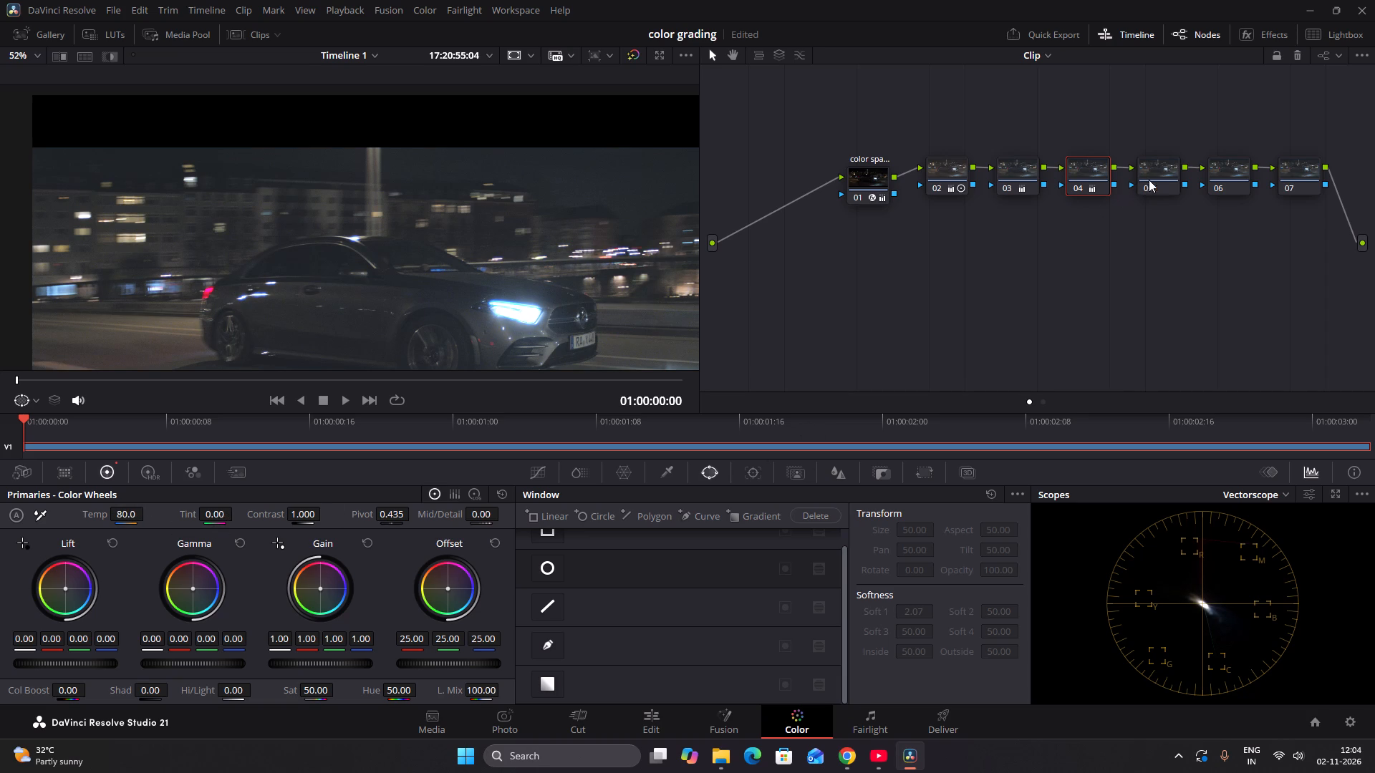
left_click(1161, 177)
scroll(508, 264, "down", 3)
middle_click_drag(500, 222, 440, 139)
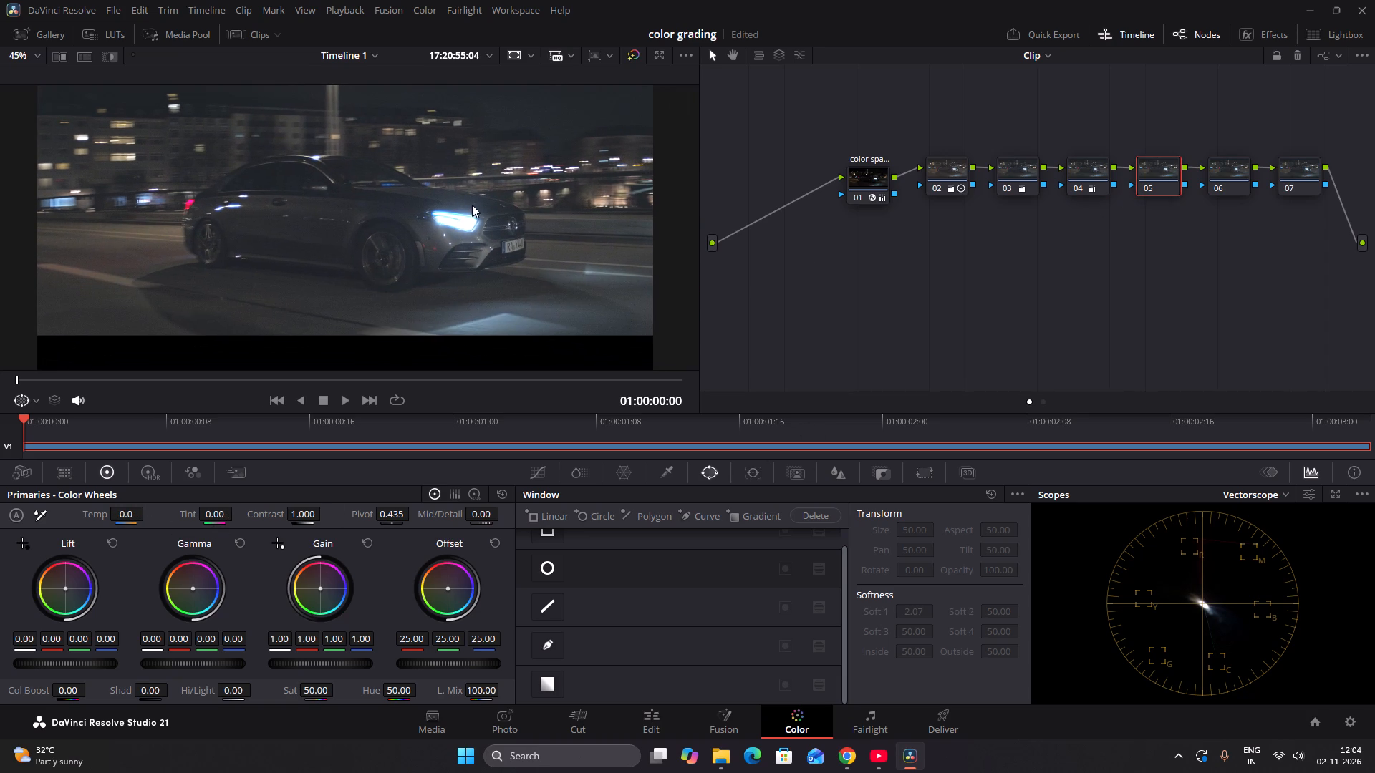
scroll(390, 221, "up", 2)
left_click_drag(227, 381, 287, 381)
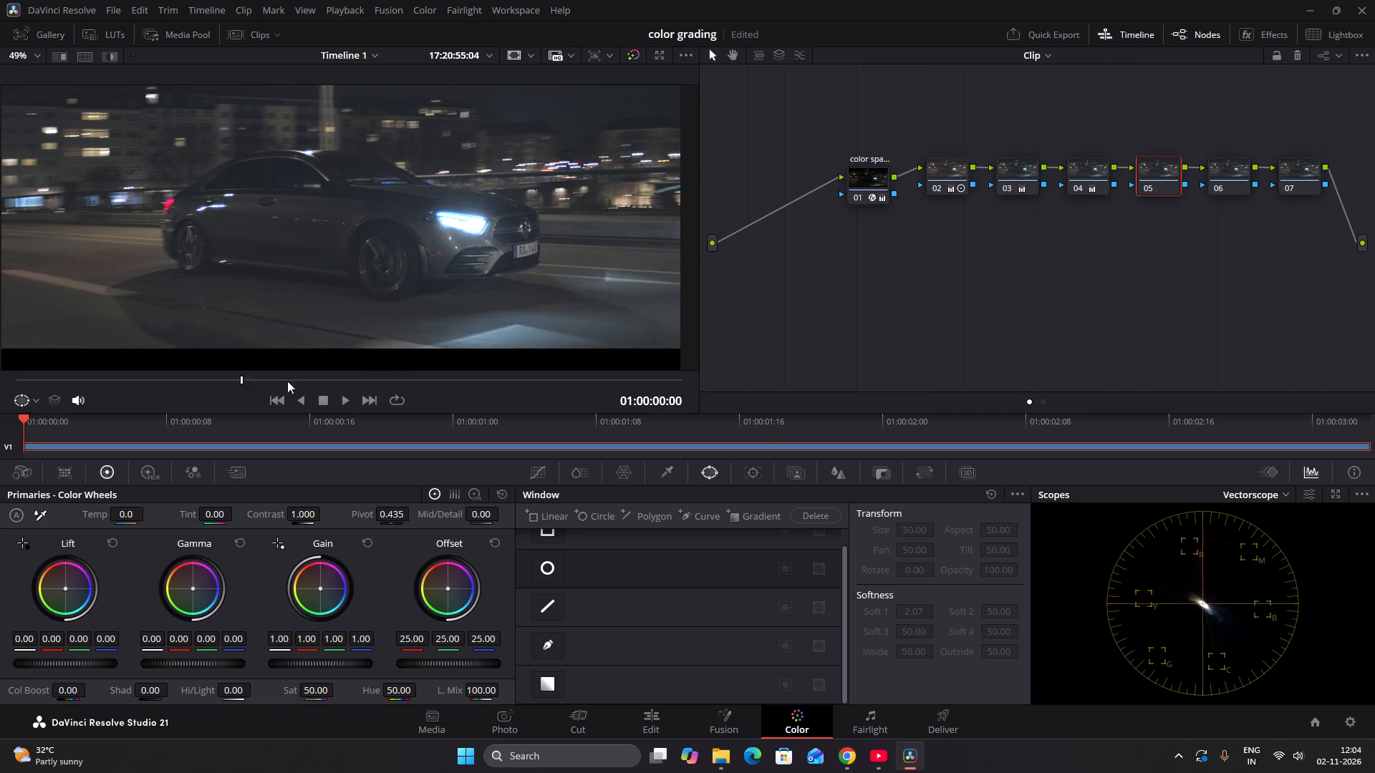
left_click_drag(287, 381, 581, 376)
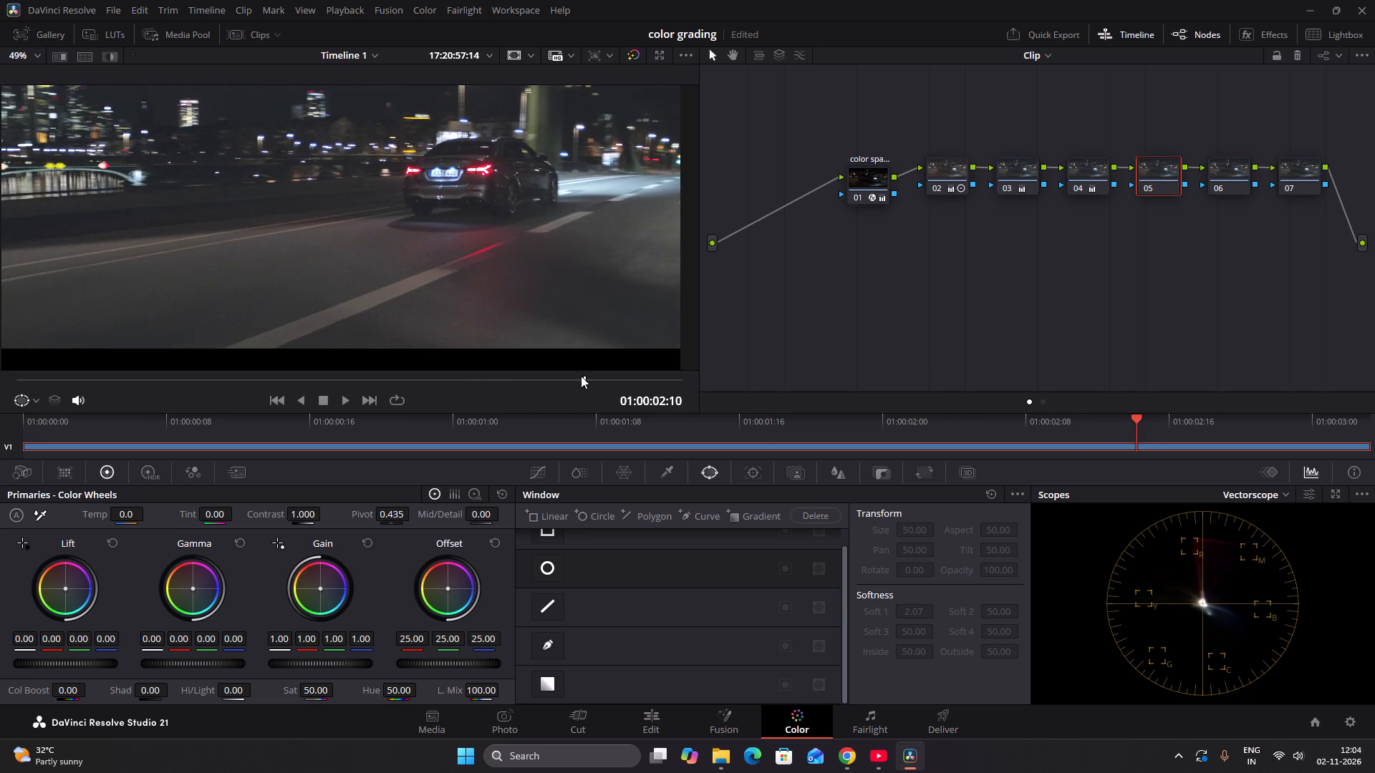
left_click_drag(581, 376, 685, 373)
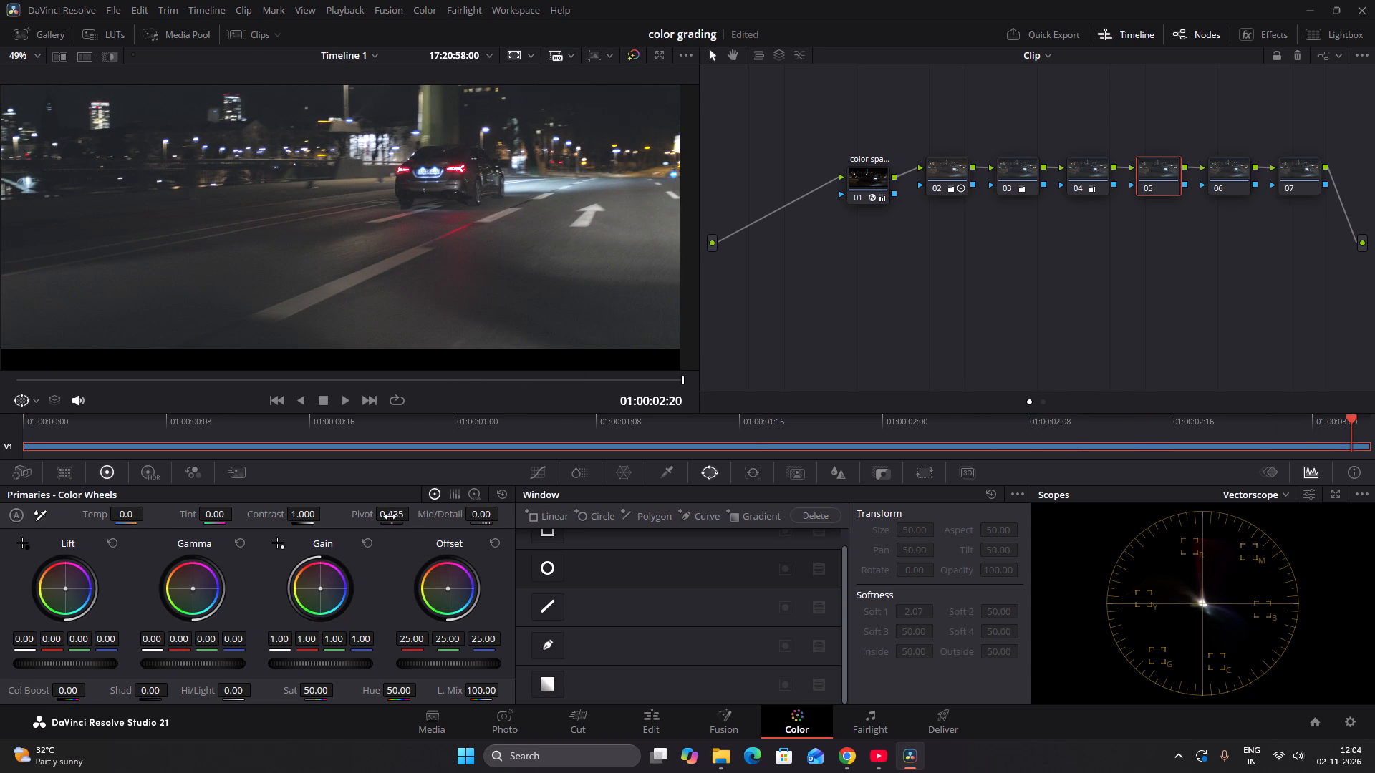
left_click_drag(301, 512, 353, 512)
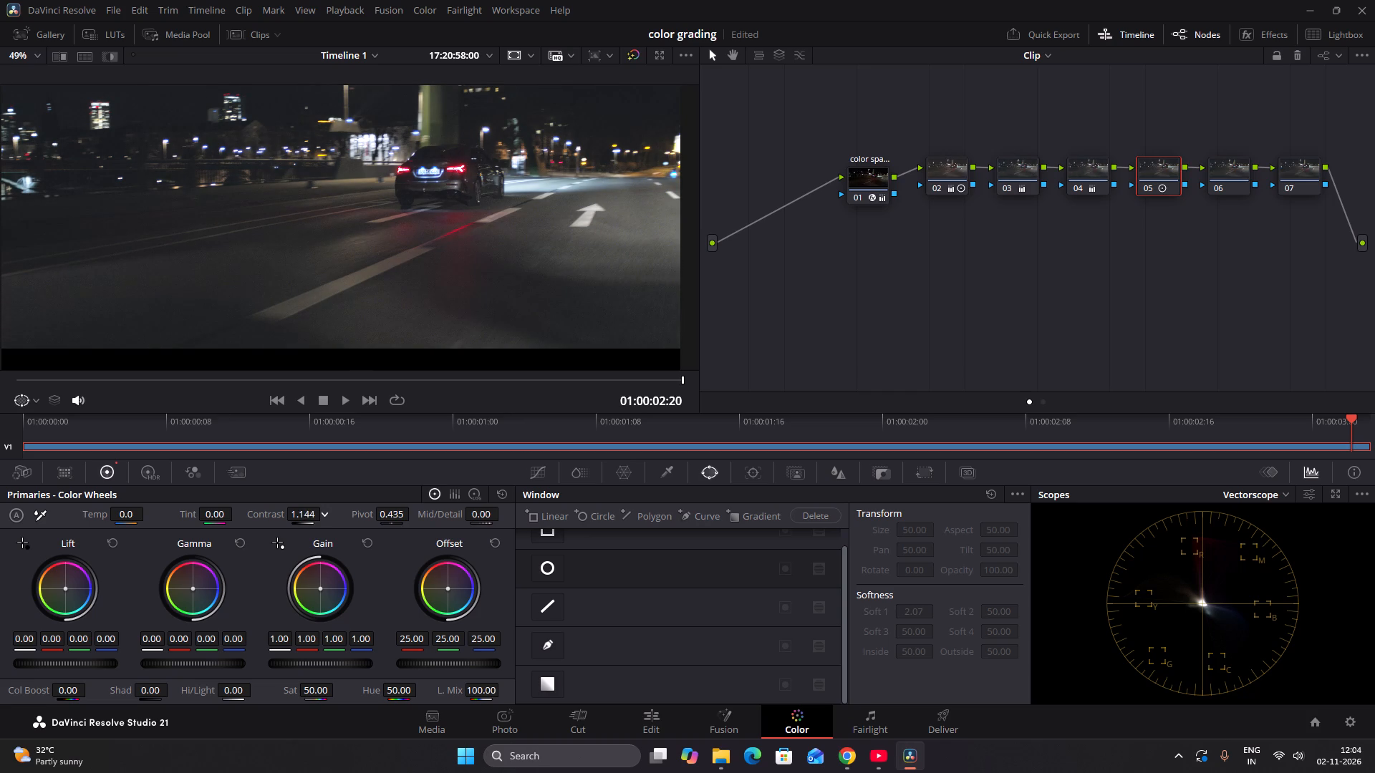
left_click_drag(353, 512, 190, 517)
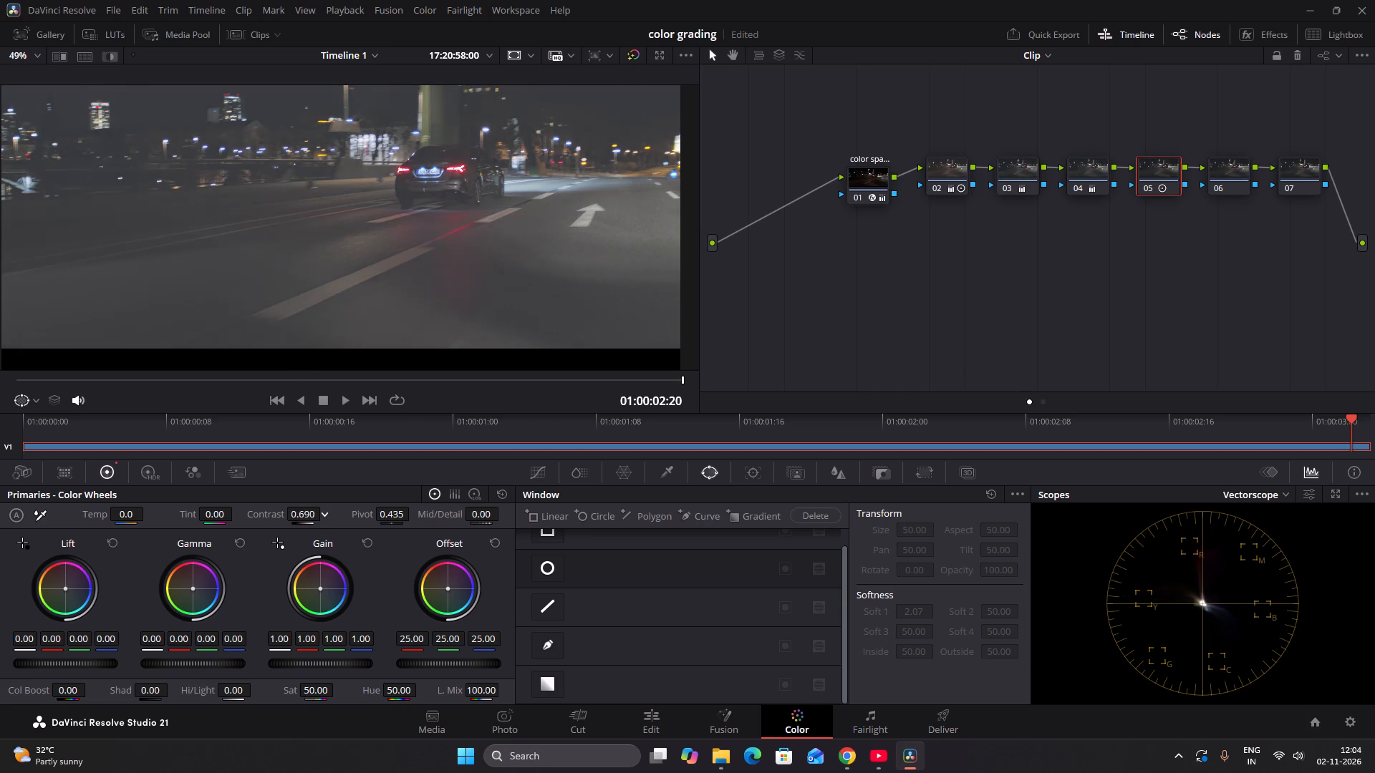
left_click_drag(190, 517, 281, 507)
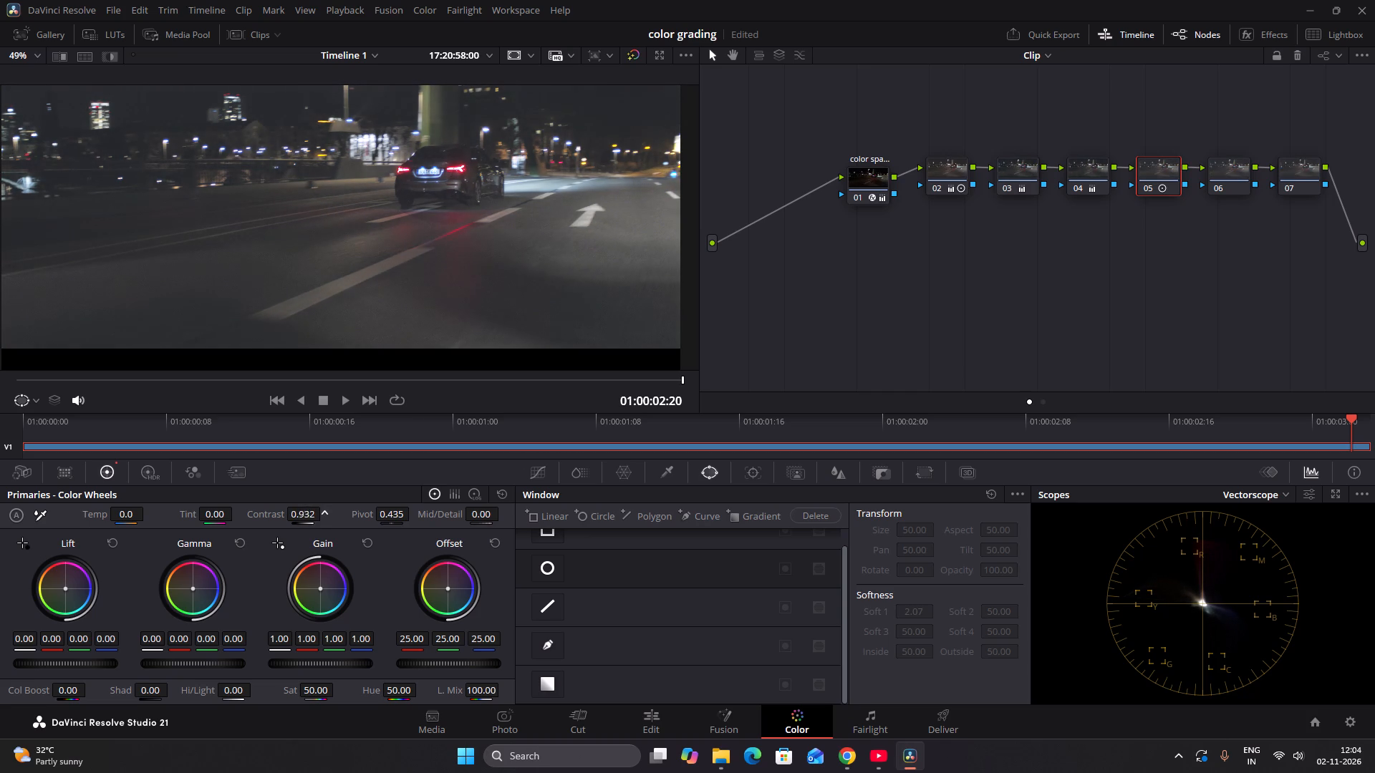
left_click_drag(281, 507, 294, 506)
Play the clip several times from the start to examine the grade with the reduced contrast.
left_click_drag(360, 383, 250, 384)
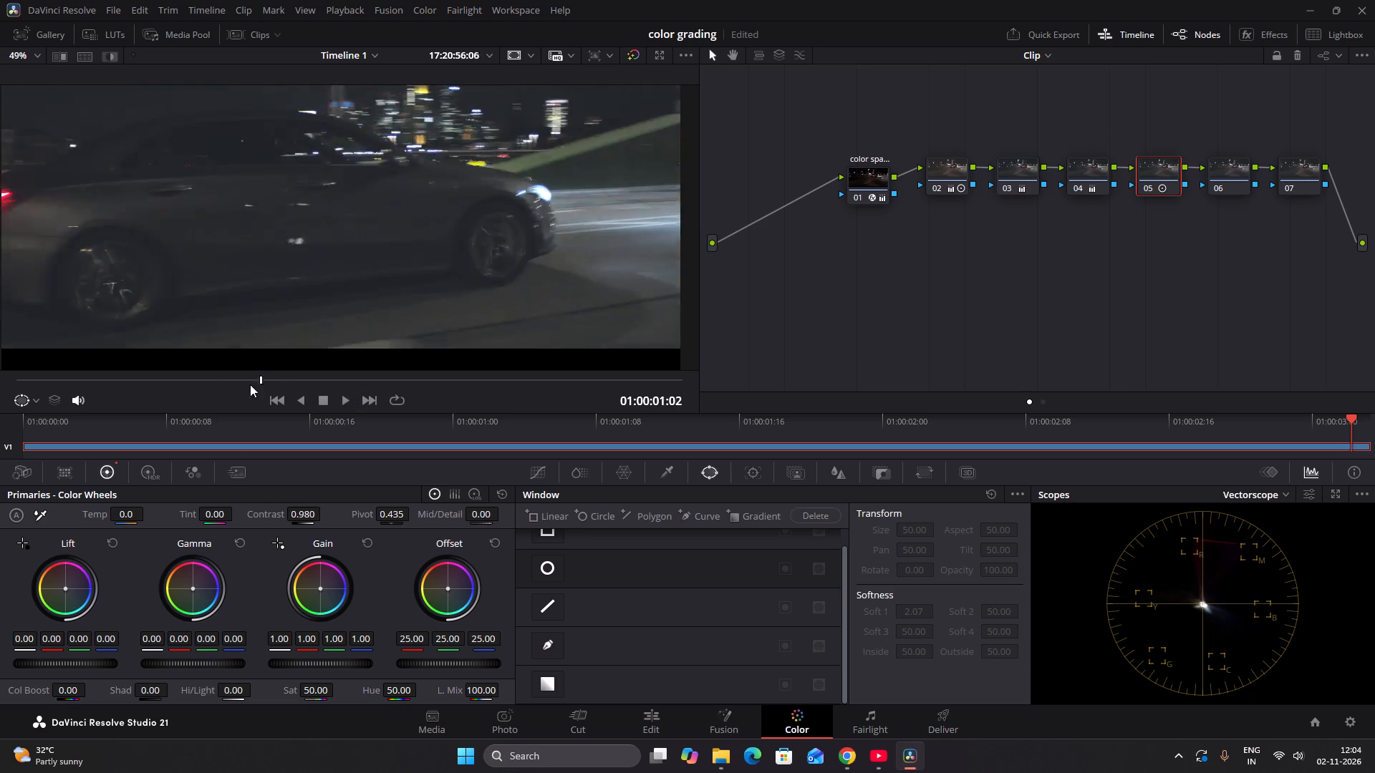
left_click_drag(250, 384, 3, 376)
key("space")
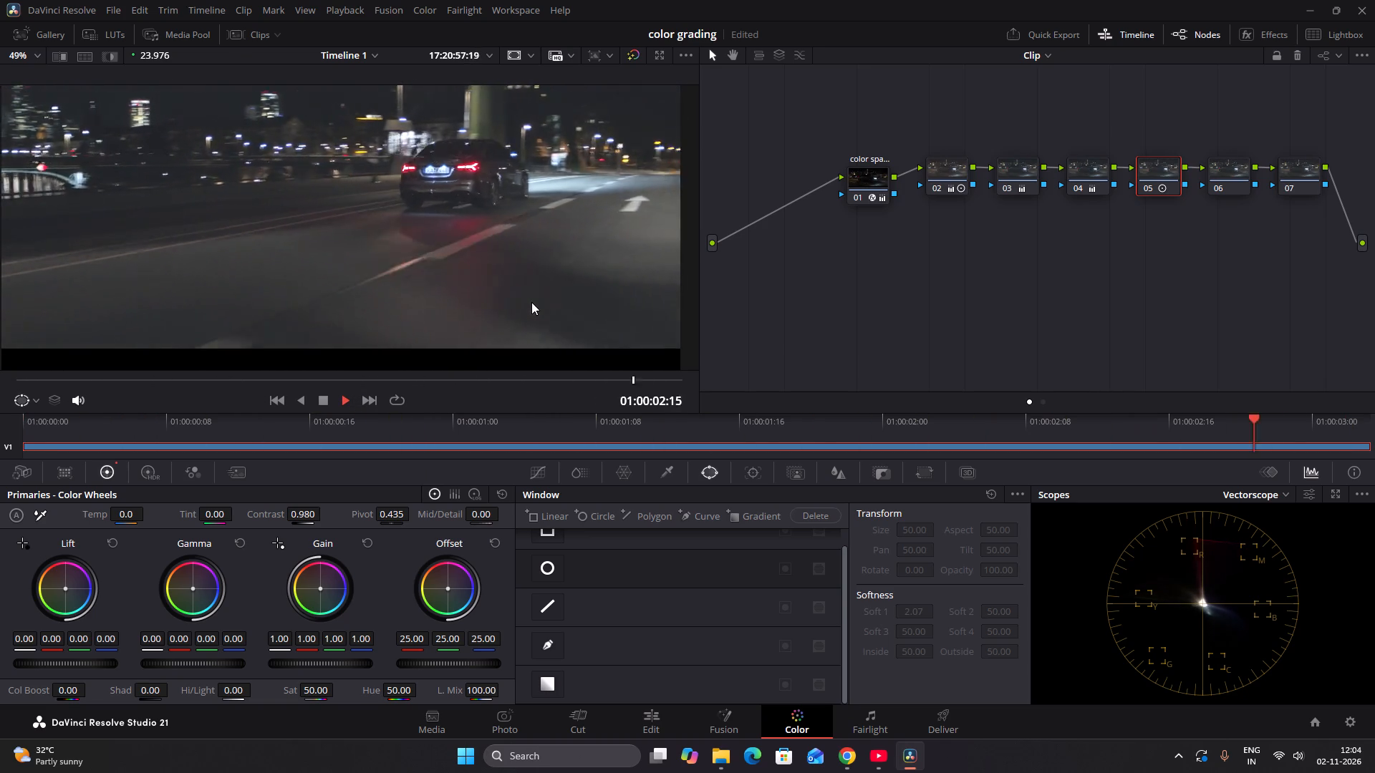
key("space")
left_click_drag(354, 415, 278, 417)
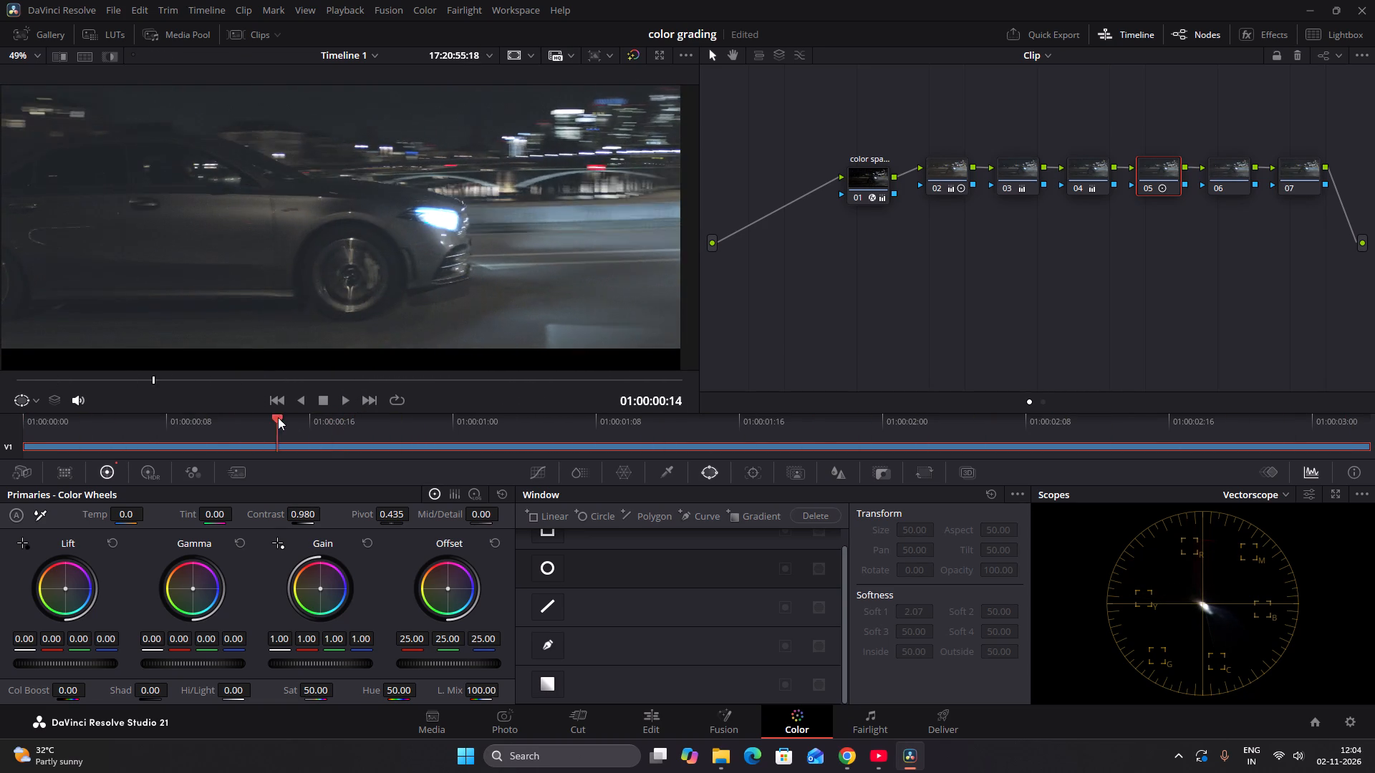
left_click_drag(278, 417, 0, 376)
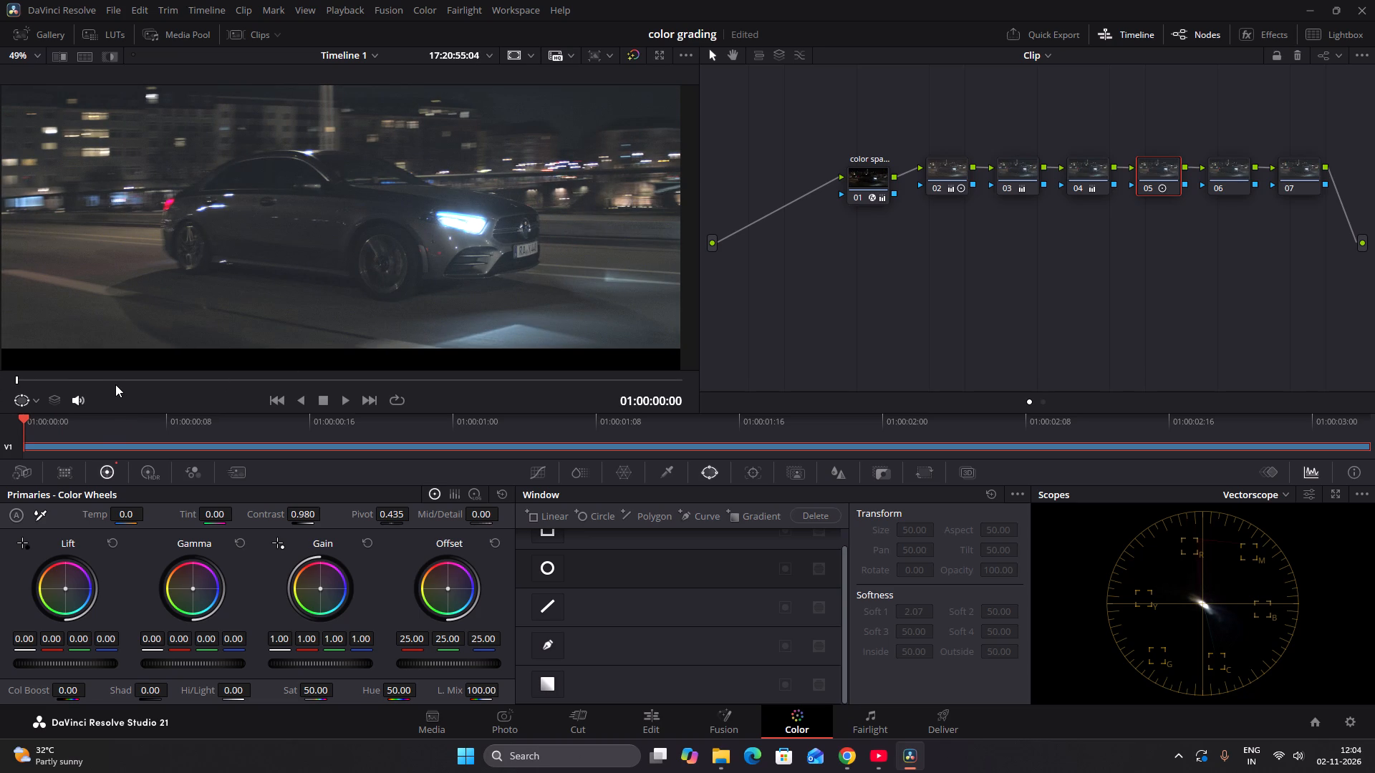
key("space")
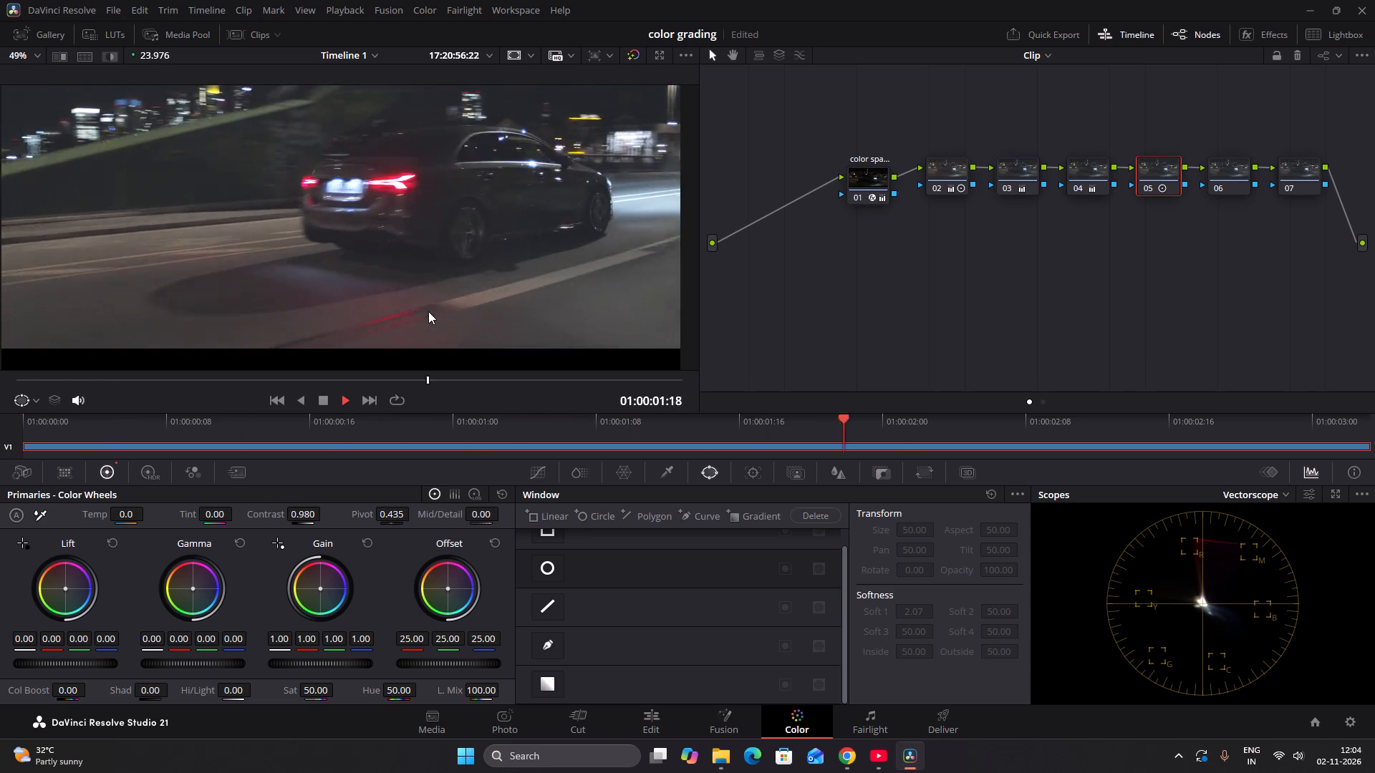
key("space")
key("space")
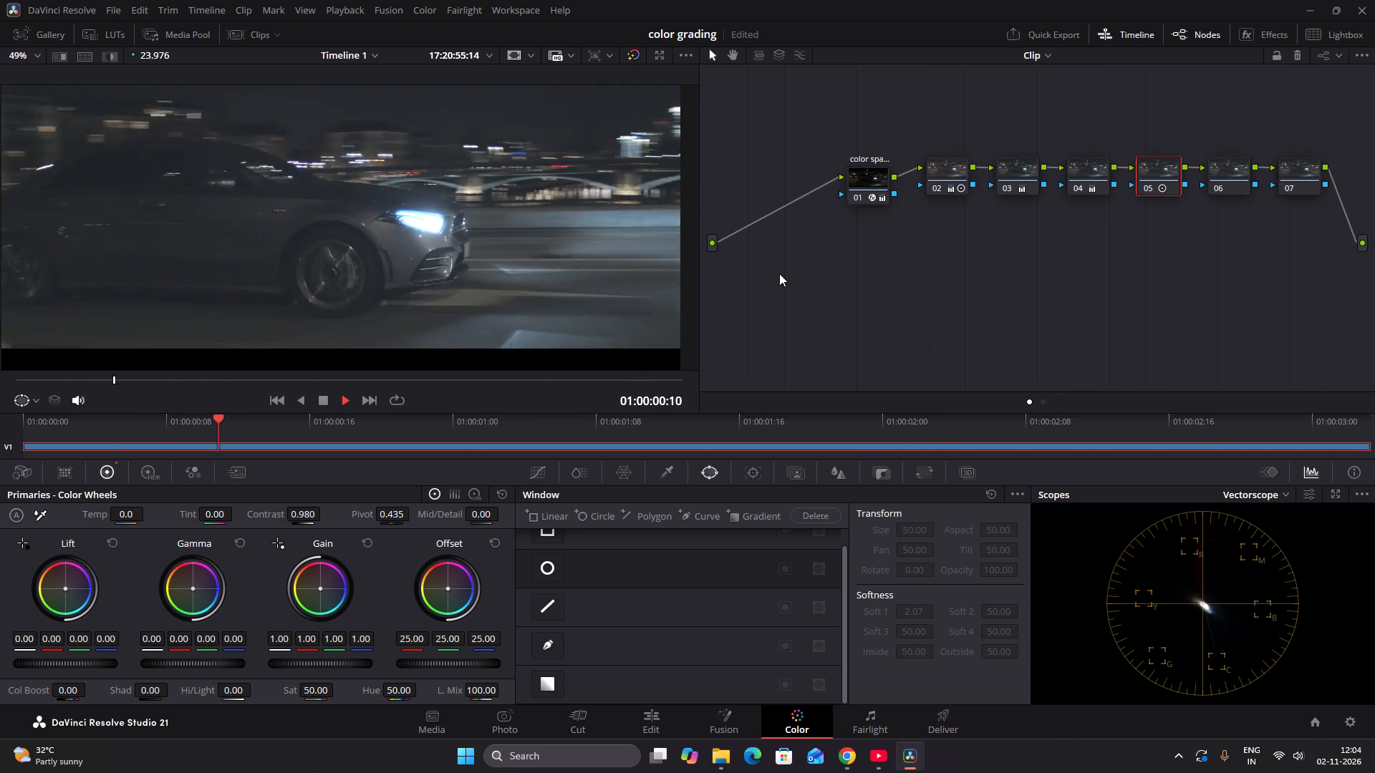
key("space")
left_click_drag(284, 427, 3, 361)
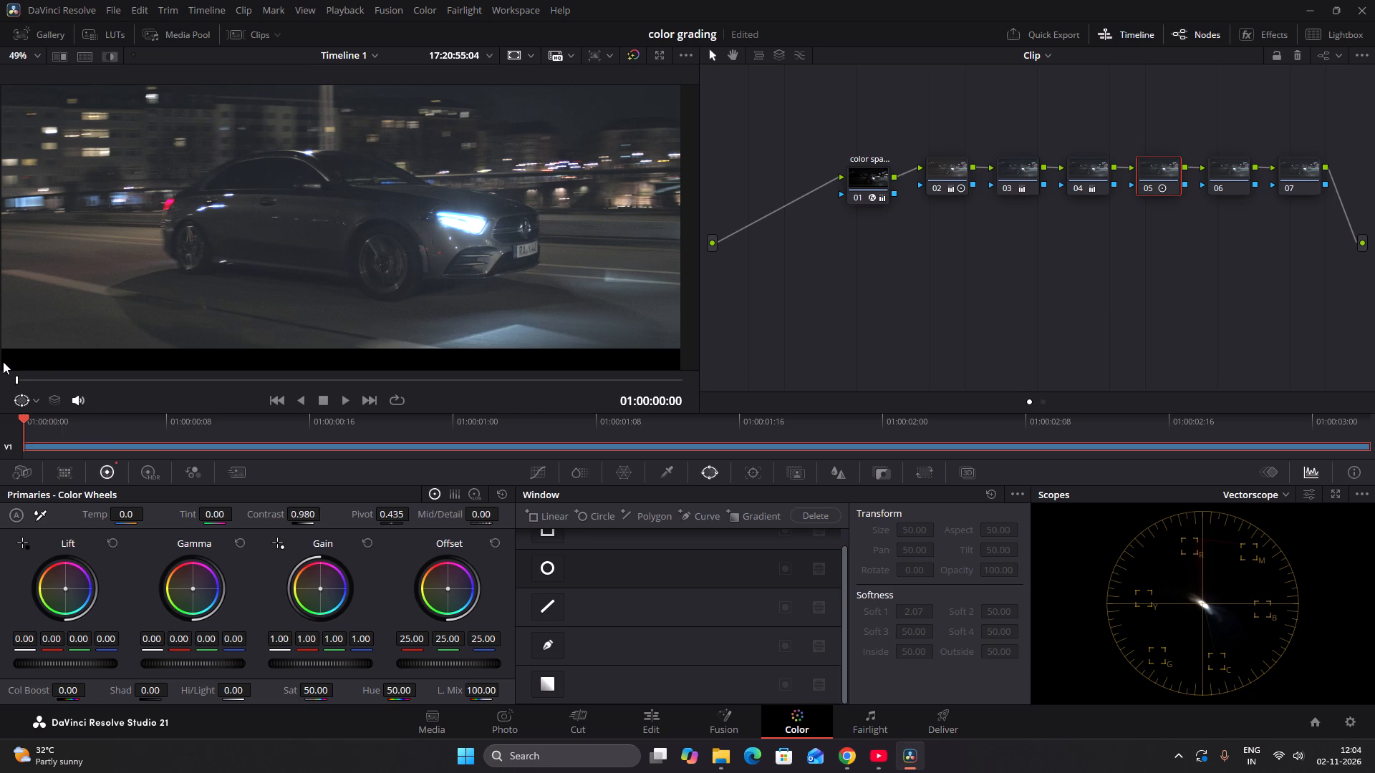
left_click_drag(3, 361, 4, 374)
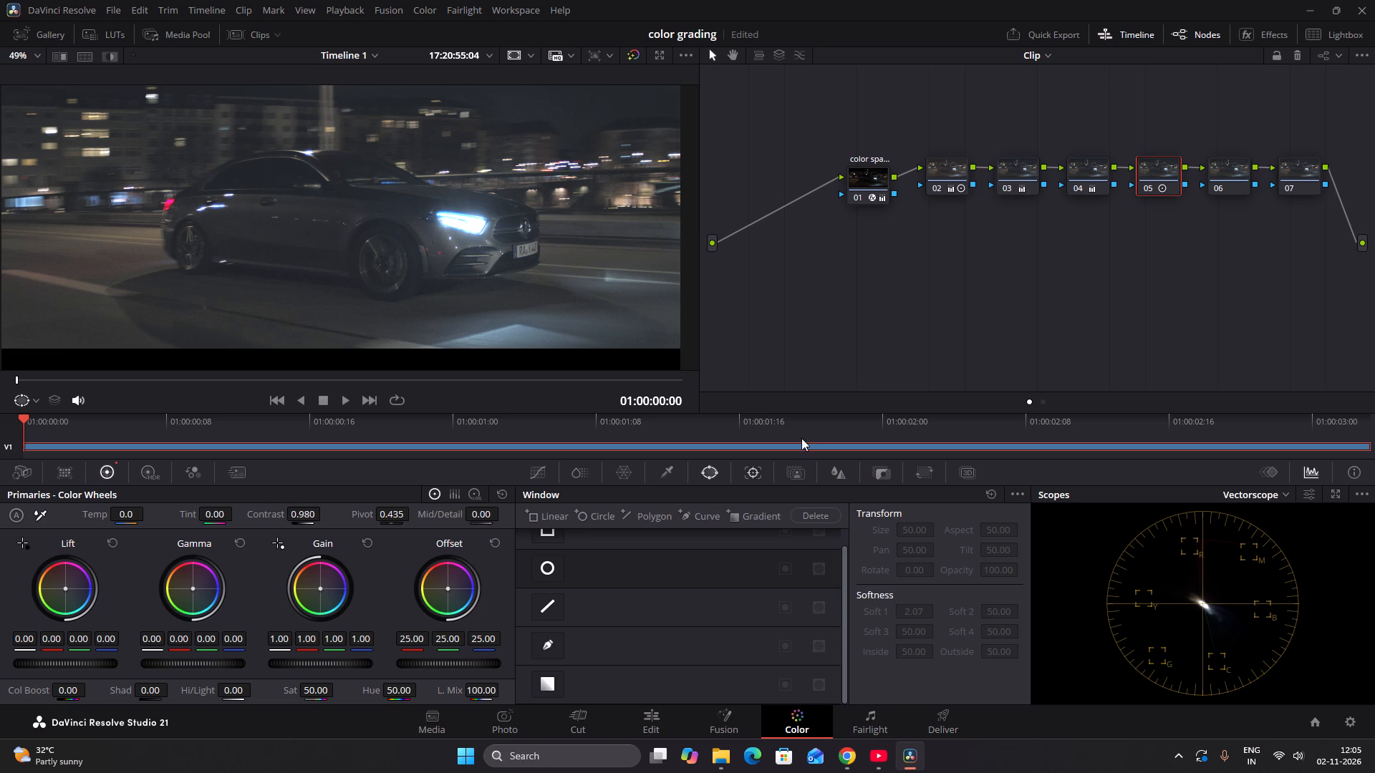
On node 06, lower the master Gain to 0.93.
left_click(1213, 175)
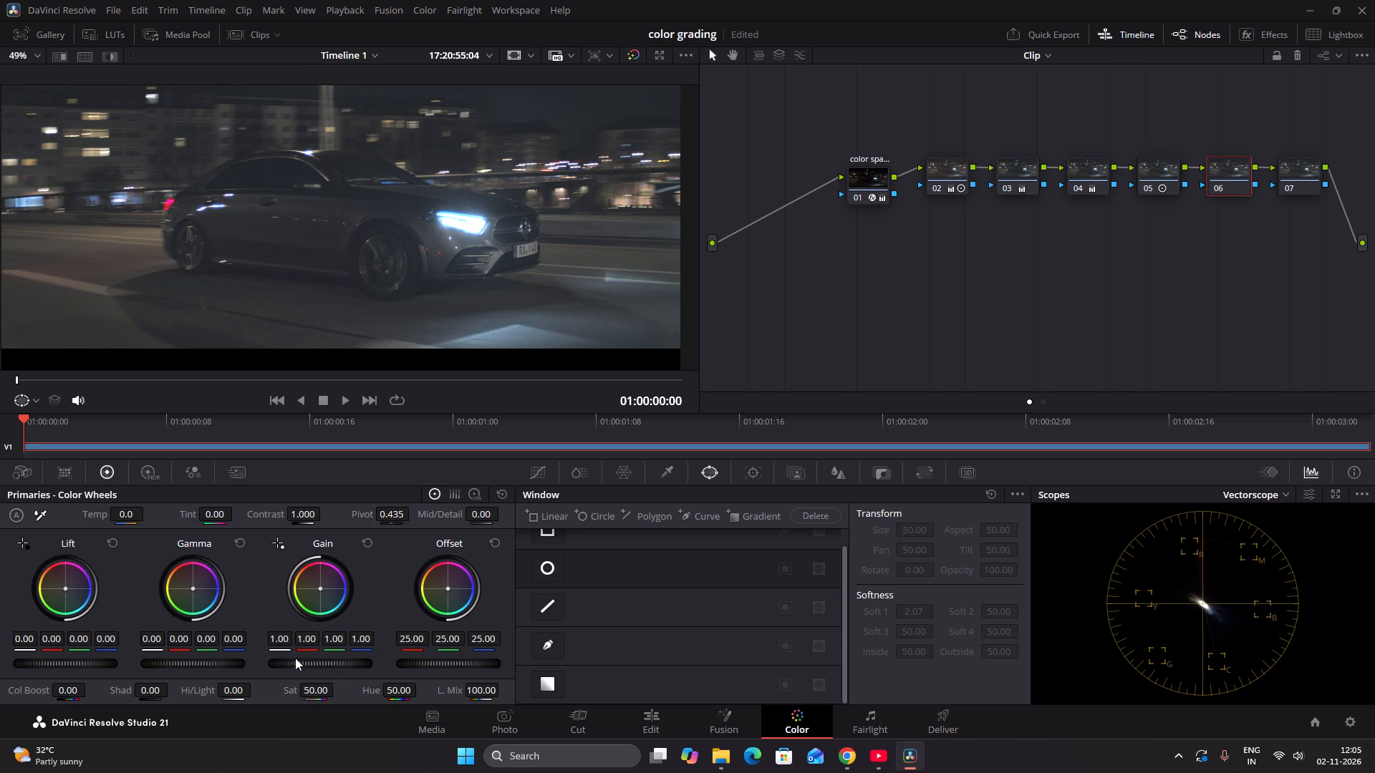
left_click_drag(287, 644, 329, 633)
left_click_drag(329, 633, 281, 633)
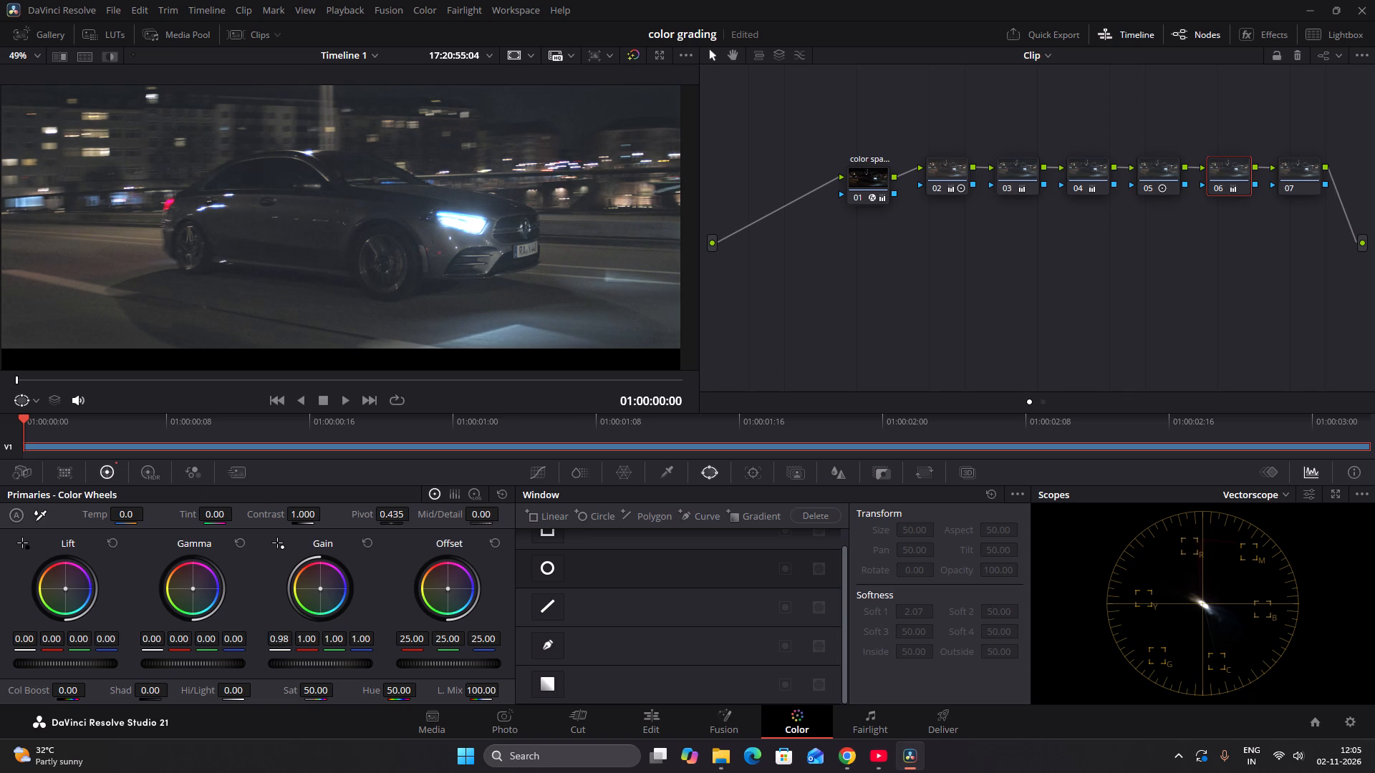
left_click_drag(281, 633, 259, 633)
left_click_drag(259, 633, 262, 626)
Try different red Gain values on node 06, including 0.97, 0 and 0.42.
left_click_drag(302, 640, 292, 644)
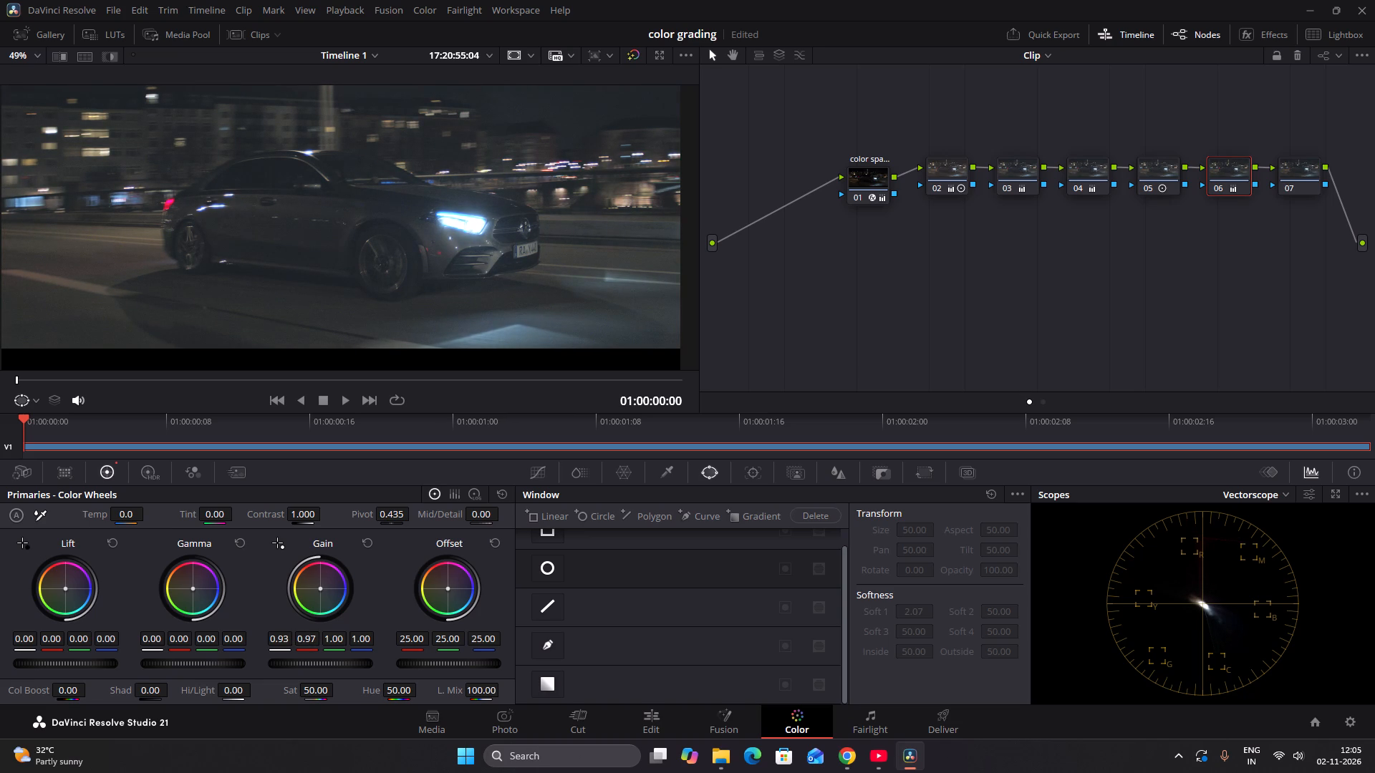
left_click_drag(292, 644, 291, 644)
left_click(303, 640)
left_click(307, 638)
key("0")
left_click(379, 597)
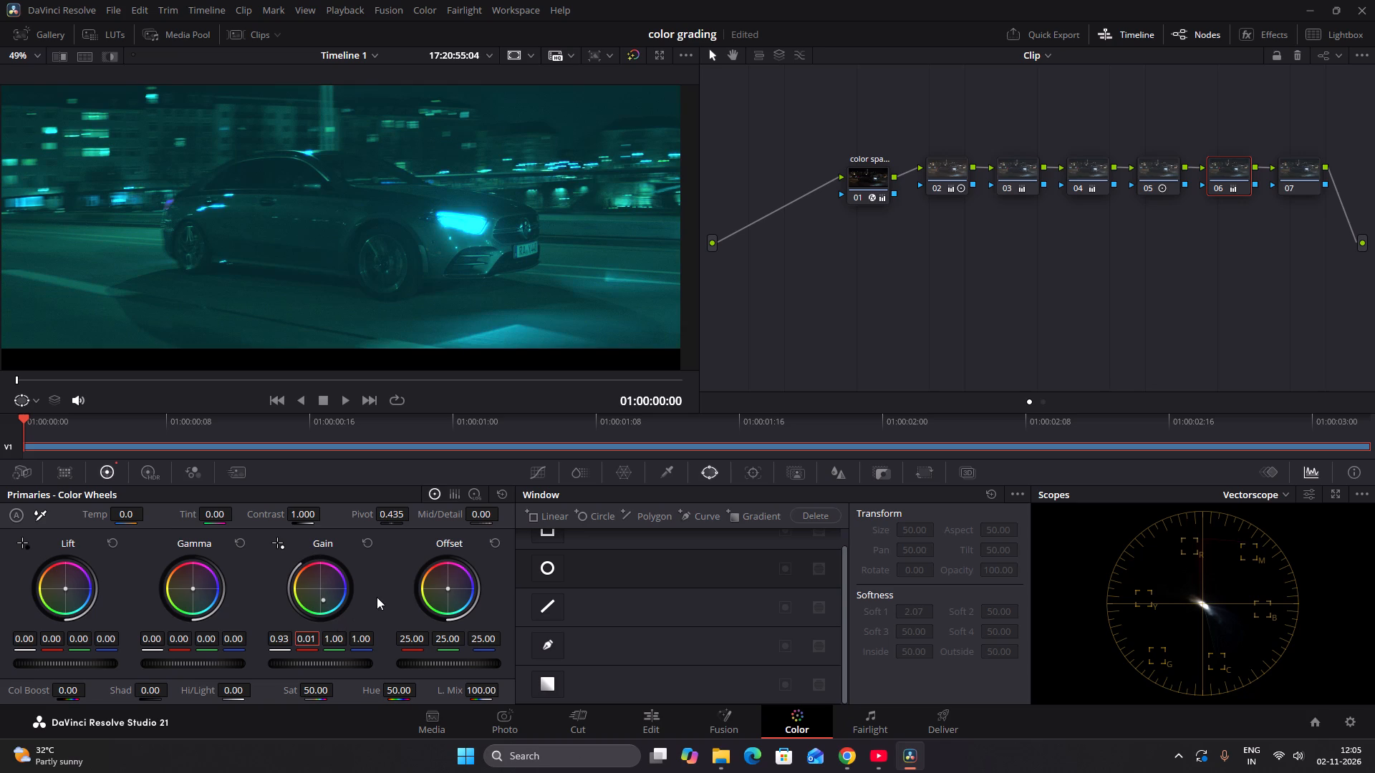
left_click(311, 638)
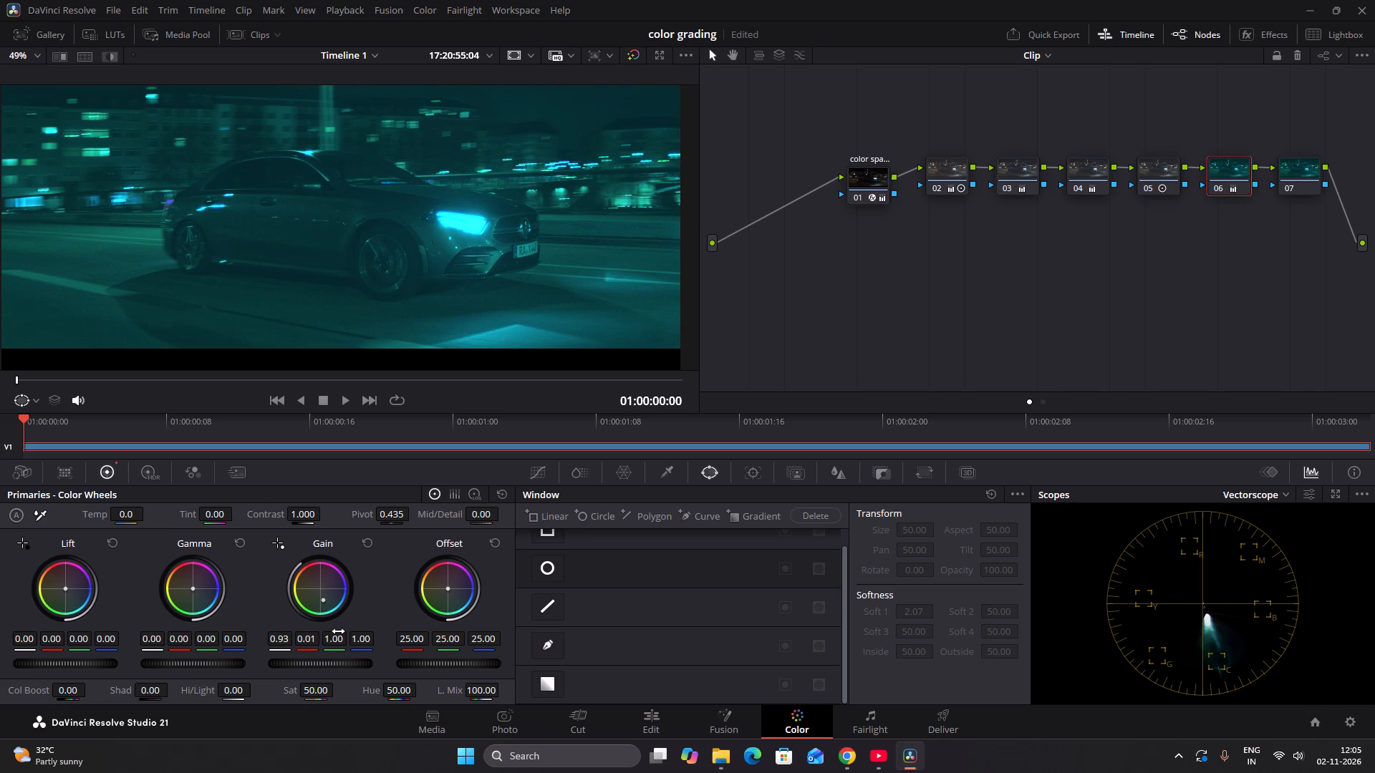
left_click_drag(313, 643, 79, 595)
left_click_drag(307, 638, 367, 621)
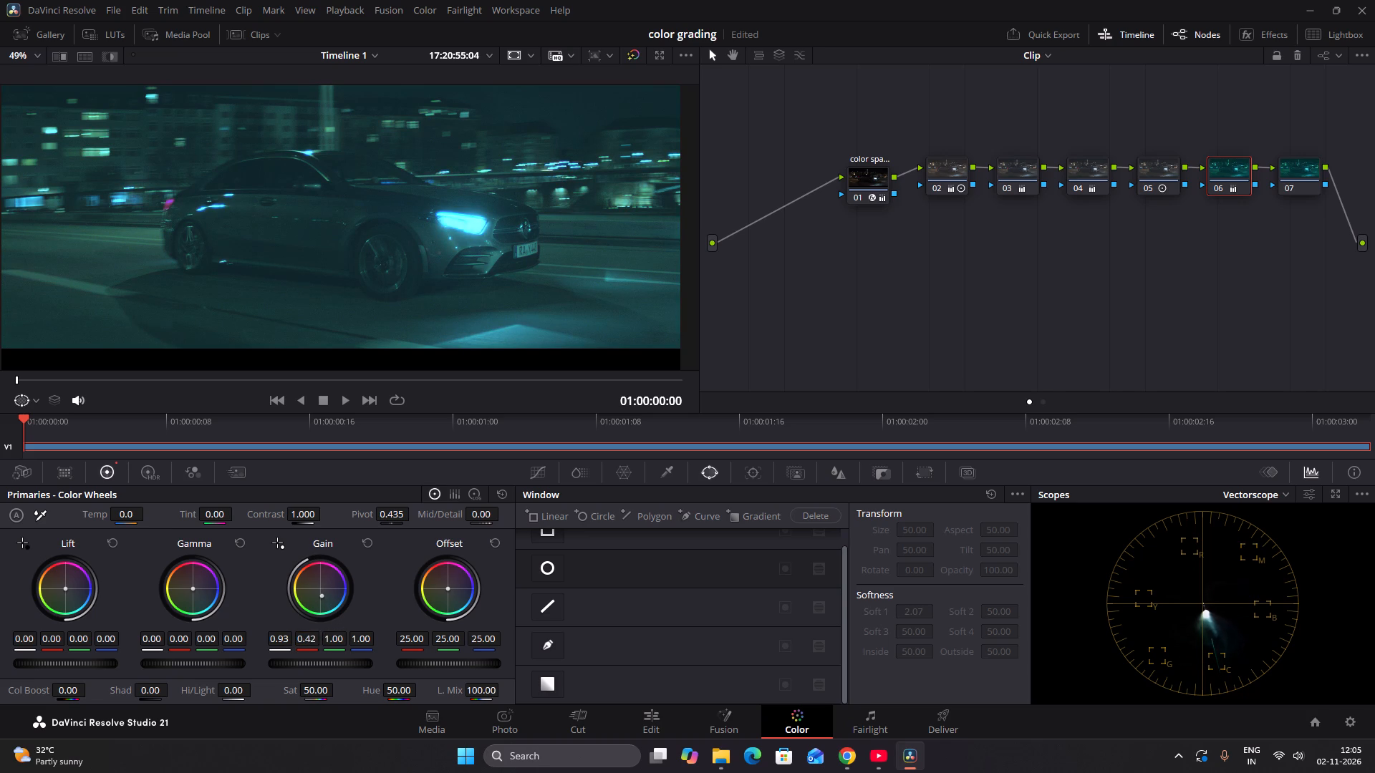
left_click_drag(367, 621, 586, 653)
Set the red Gain on node 06 to 1.00.
left_click(309, 638)
left_click(310, 641)
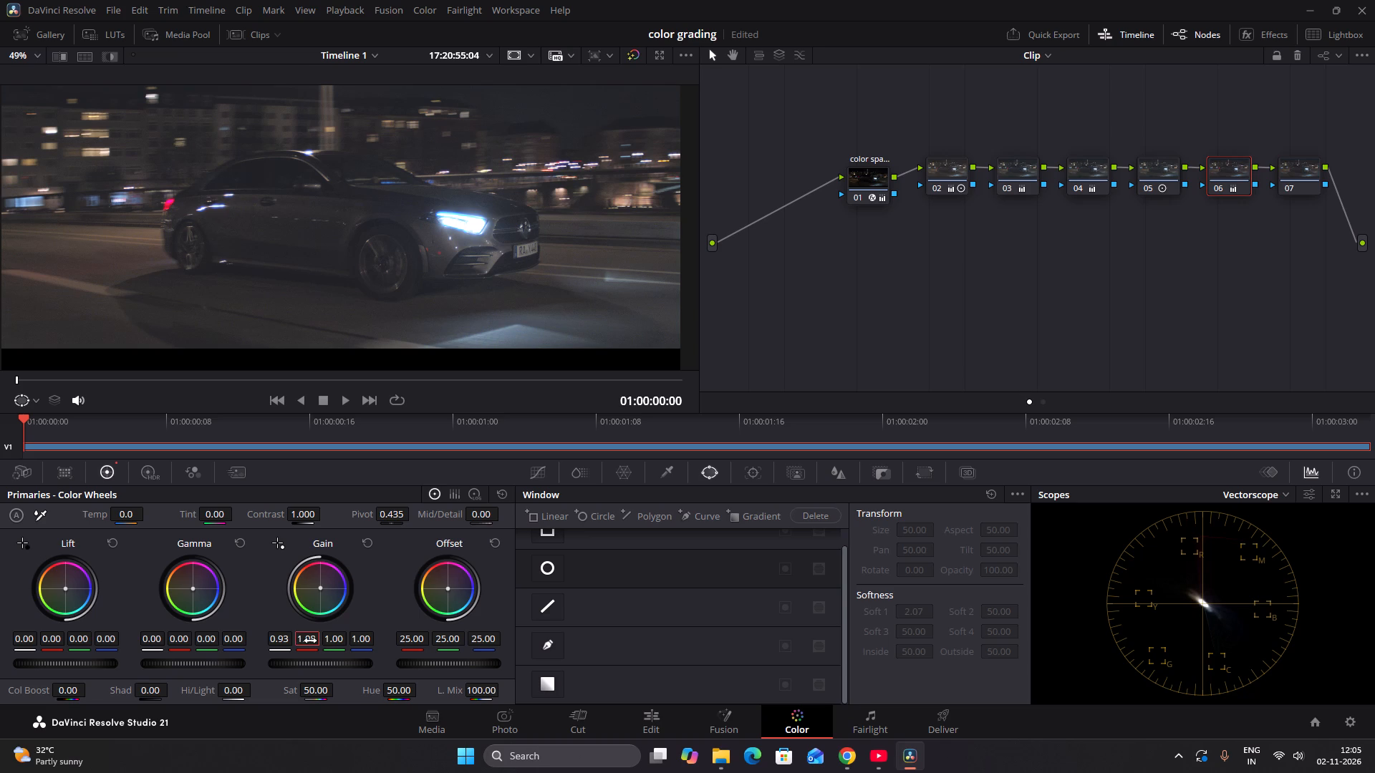
key("BackSpace")
key("BackSpace")
key("BackSpace")
key("1")
left_click(383, 606)
Save the project.
key("ctrl+s")
key("ctrl+s")
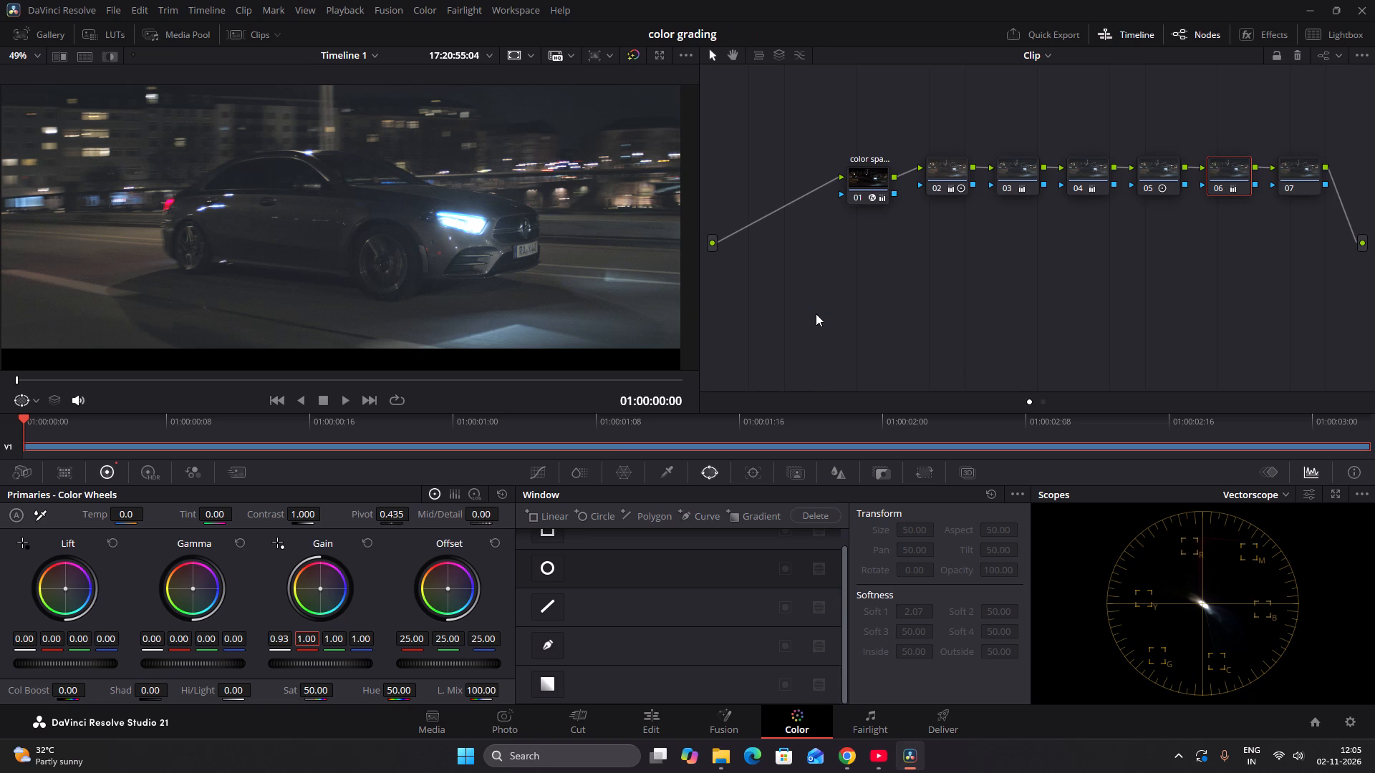